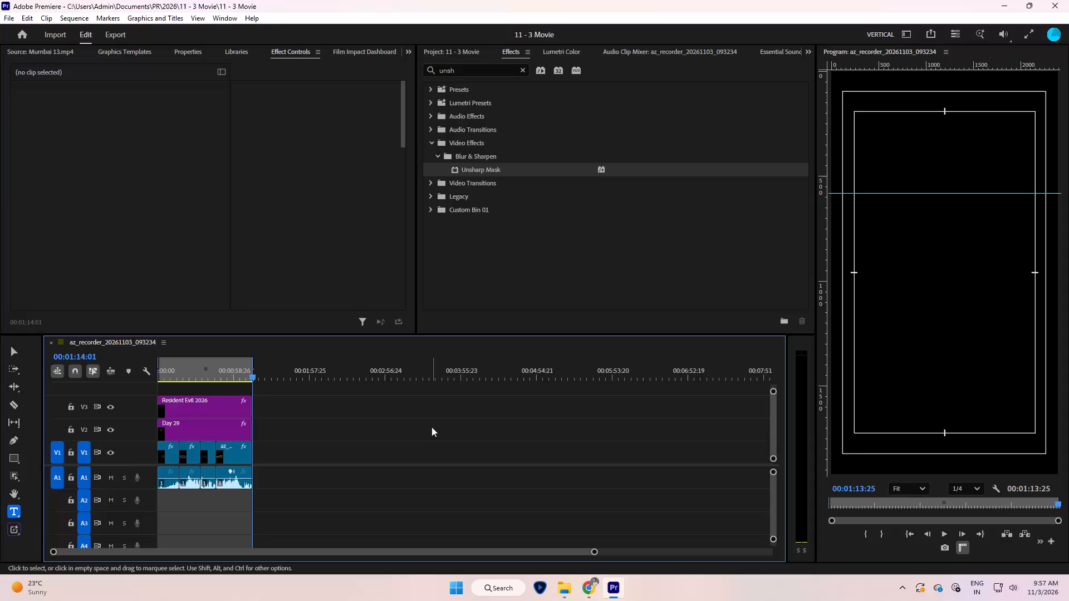
Save the 11 - 3 Movie project.
click(393, 440)
key(ctrl+s)
ctrl+click(394, 442)
Scrub through the Day 29 Resident Evil 2026 sequence, checking the footage and titles, including in full-screen preview.
drag(264, 376, 198, 418)
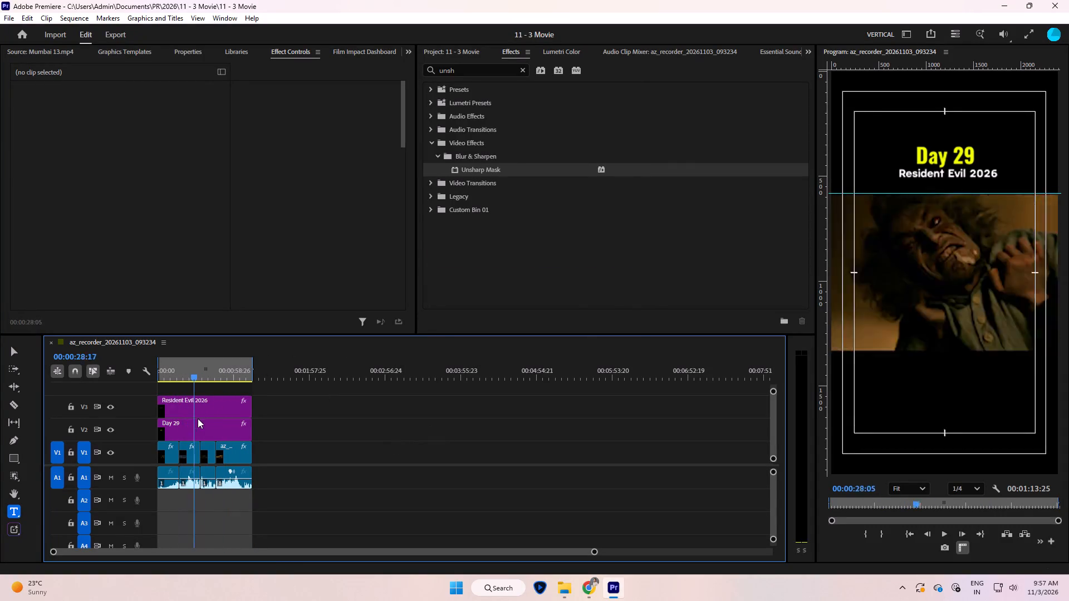
drag(198, 418, 242, 425)
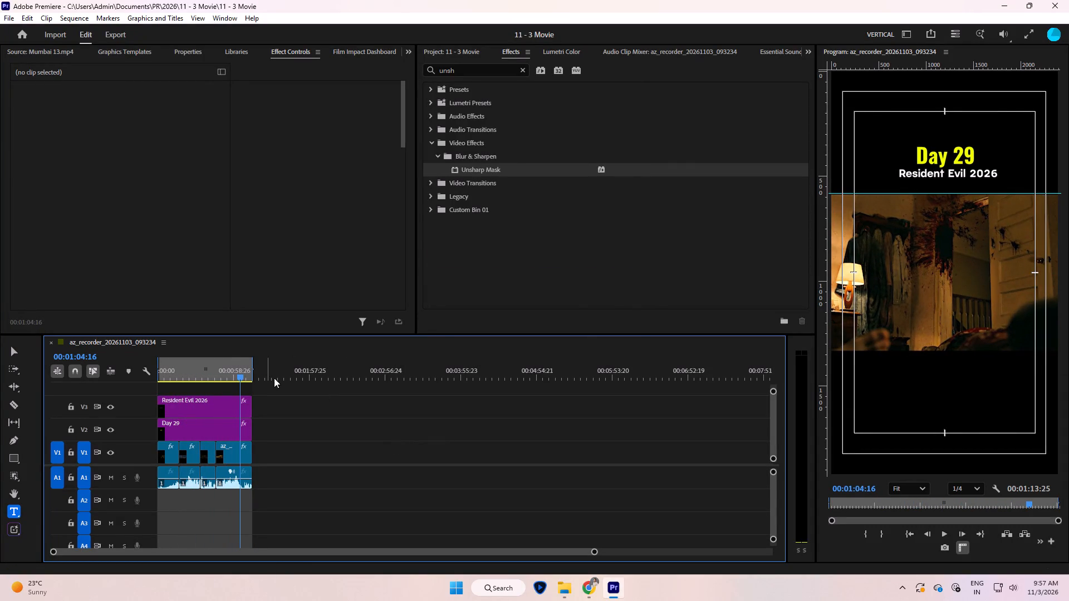
click(275, 371)
key(ctrl+s)
click(331, 446)
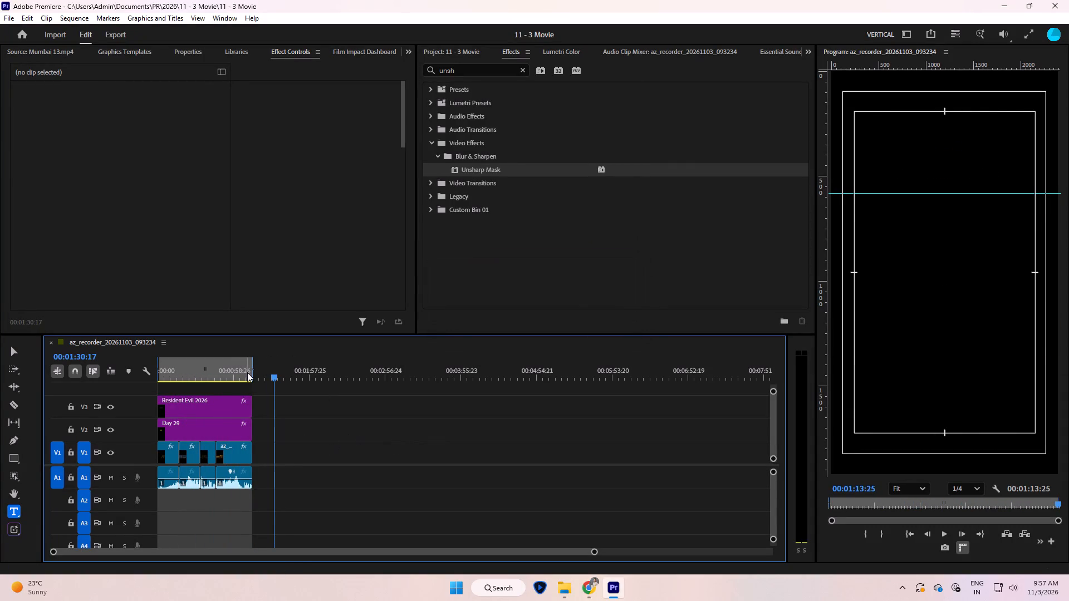
click(240, 371)
key(ctrl+grave)
key(ctrl+grave)
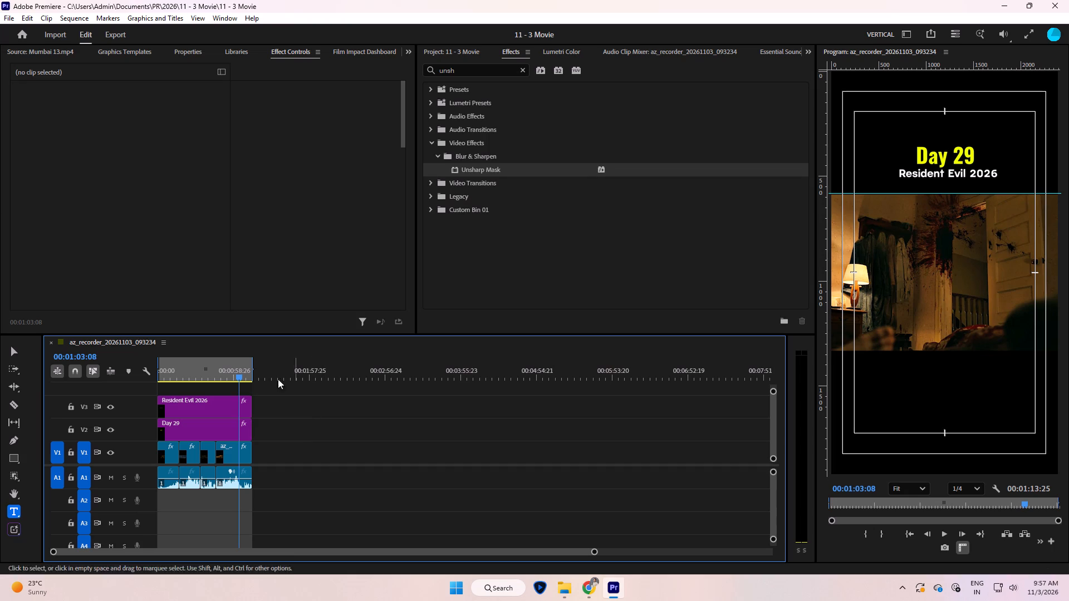
drag(213, 385, 194, 393)
drag(194, 372, 183, 375)
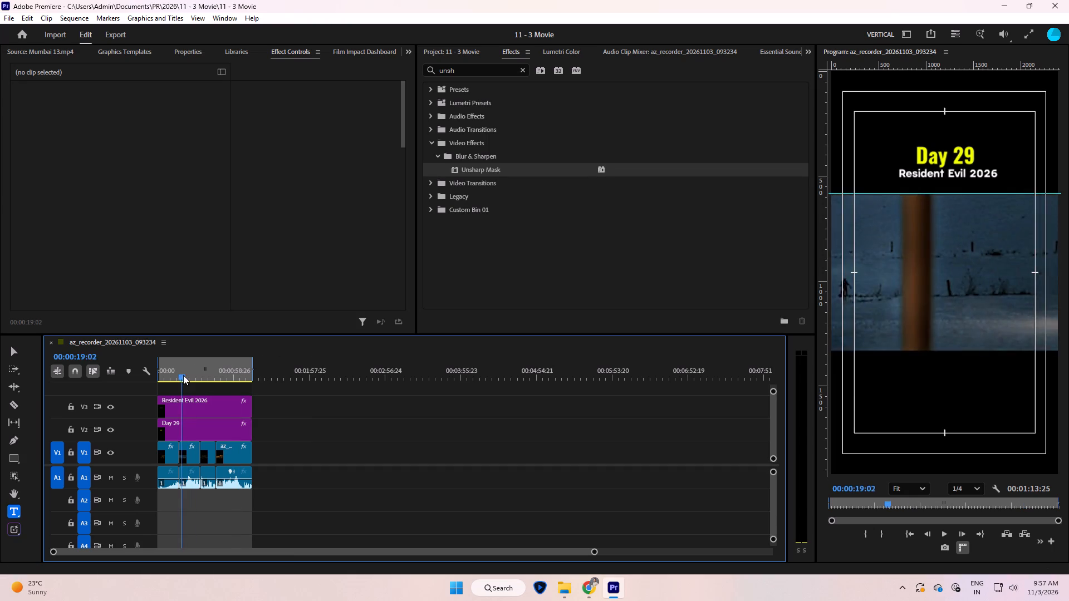
drag(183, 375, 187, 381)
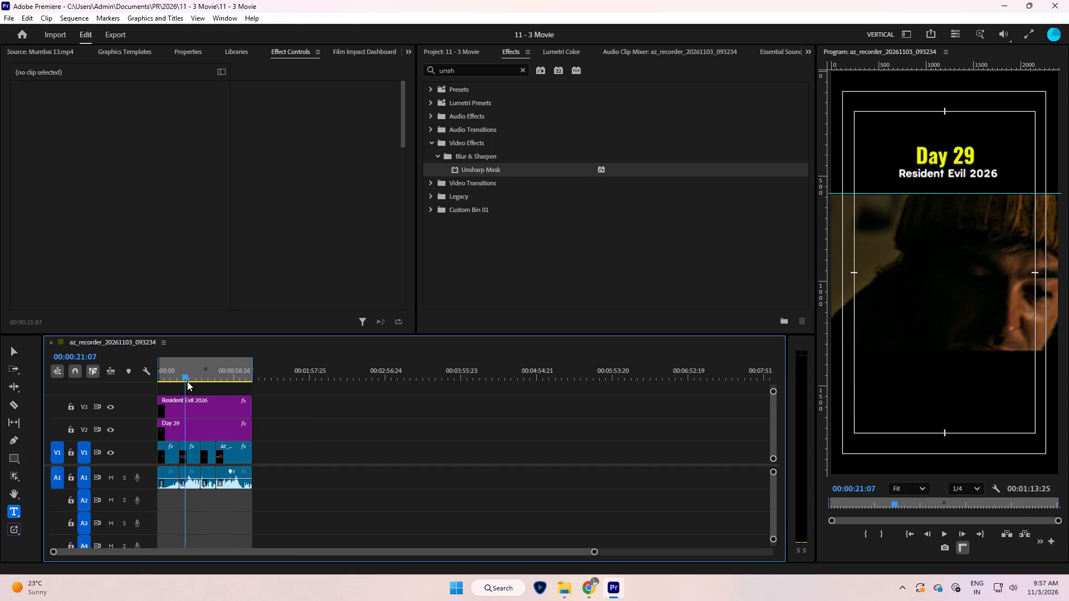
drag(187, 381, 183, 382)
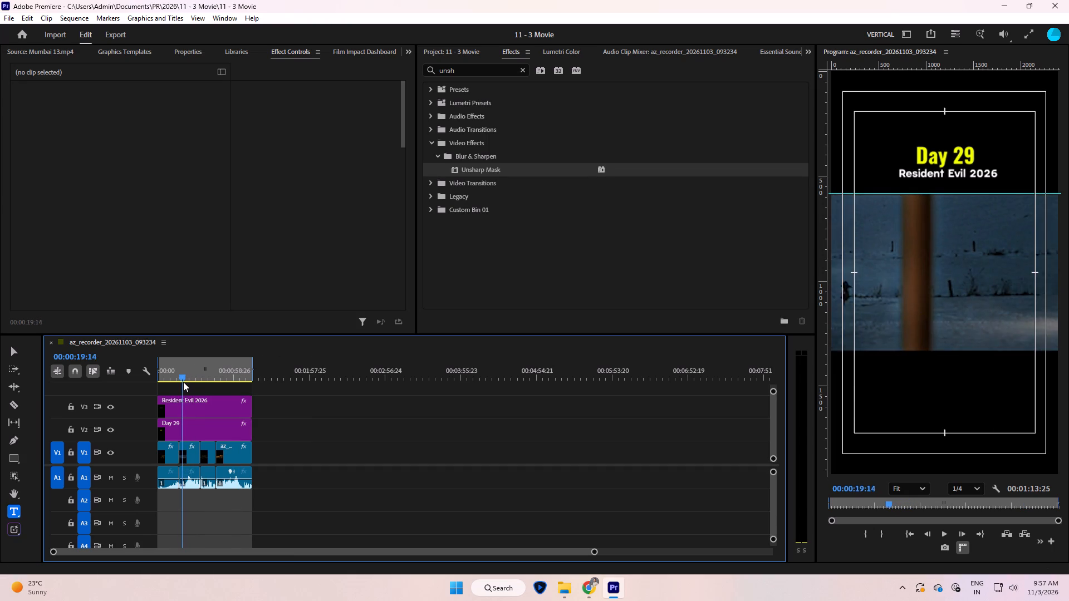
drag(183, 382, 181, 384)
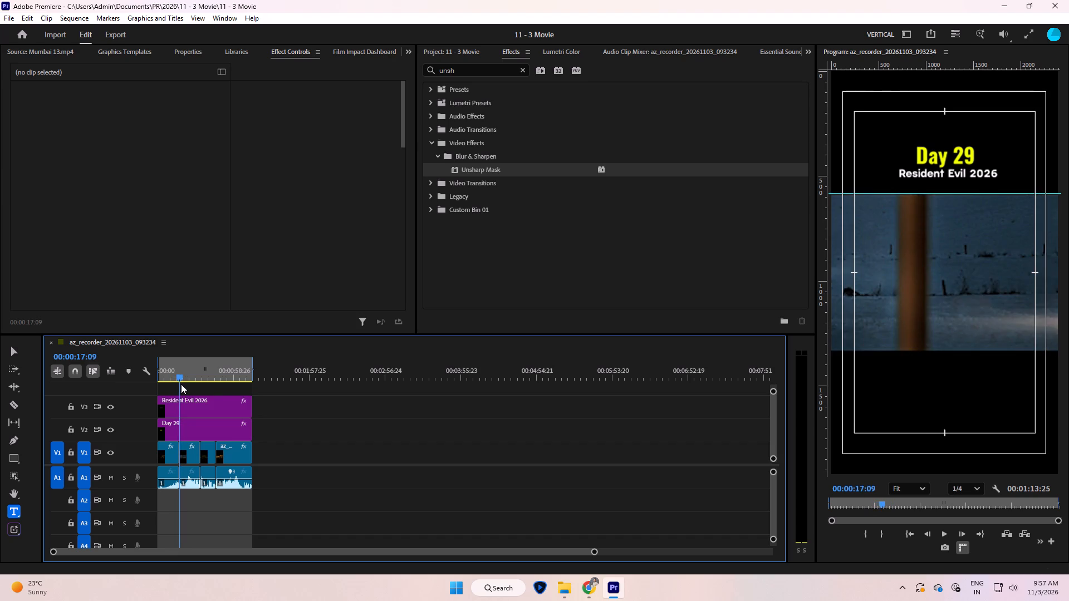
drag(181, 384, 207, 387)
key(ctrl+grave)
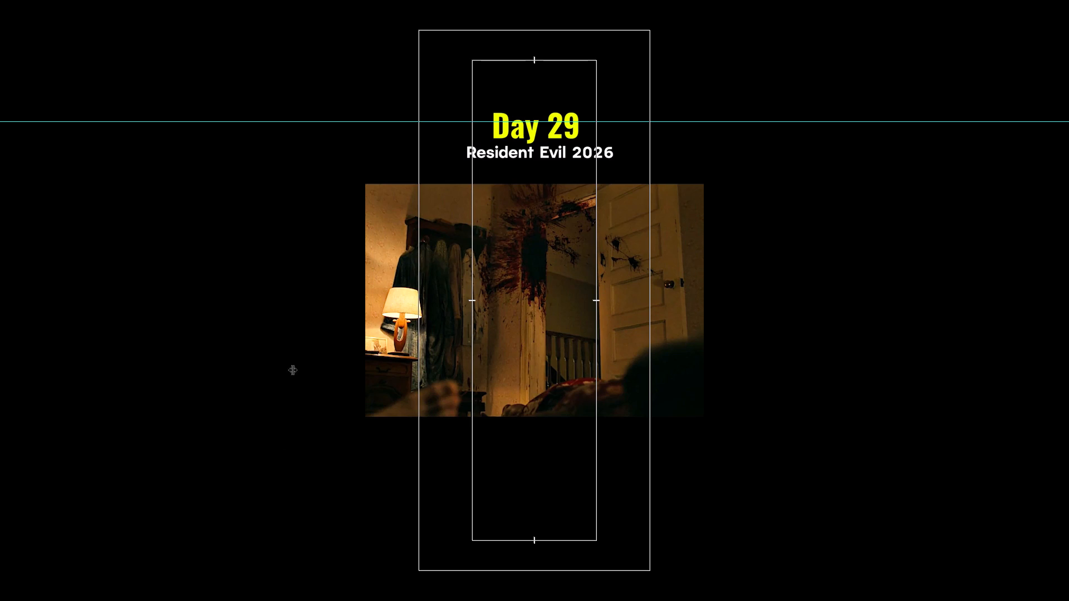
key(ctrl+grave)
Save the 11 - 3 Movie project again and park the playhead past the end of the clips.
ctrl+click(344, 457)
key(ctrl+s)
click(344, 457)
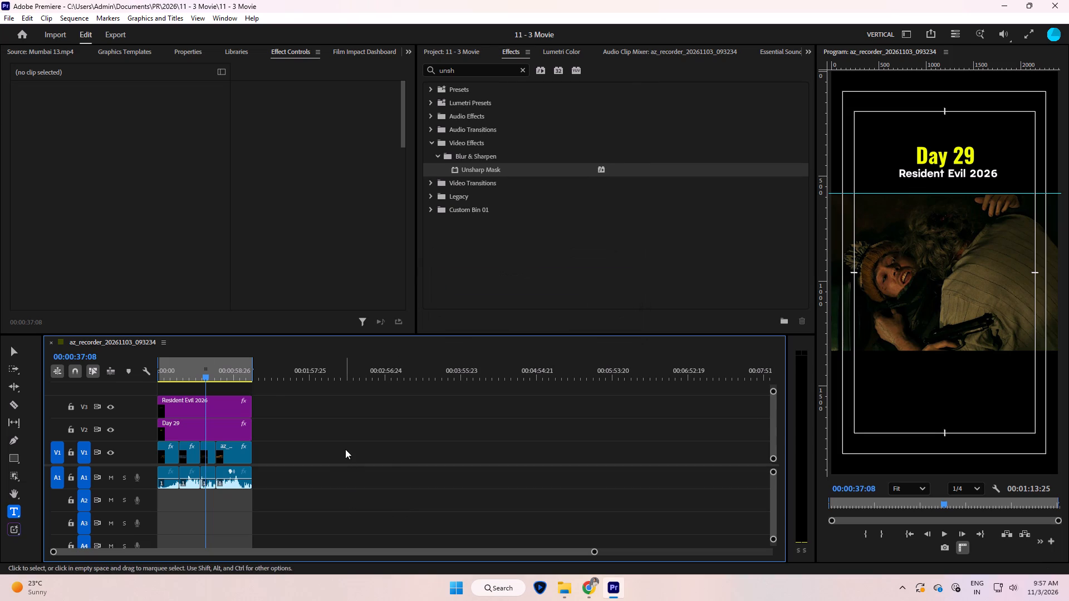
click(277, 373)
key(ctrl+s)
ctrl+click(356, 447)
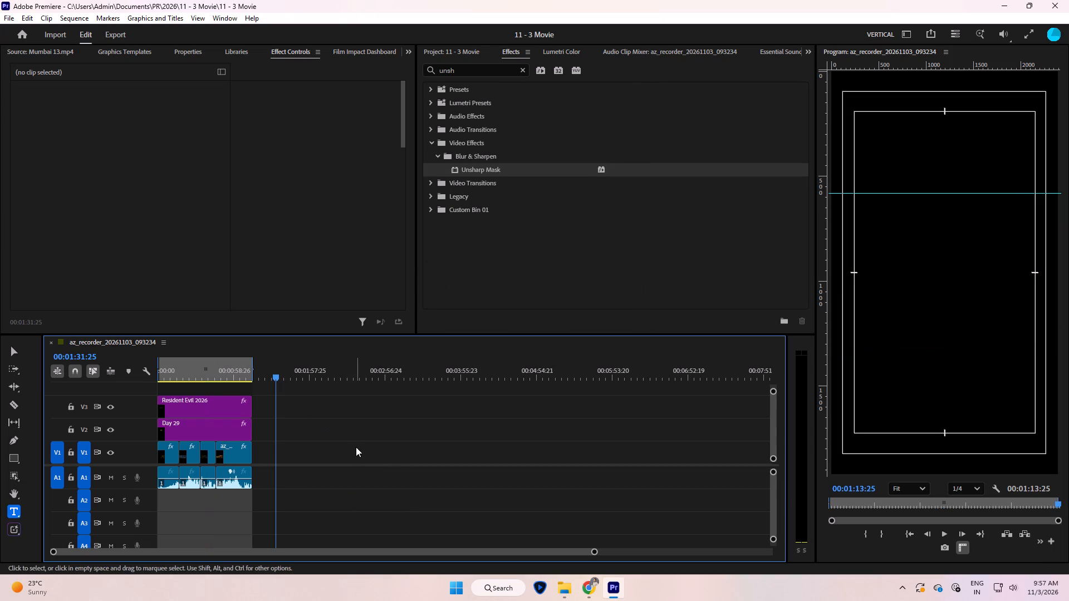
Export the sequence as an H.264 video named Day 29 into the MV folder.
key(ctrl+m)
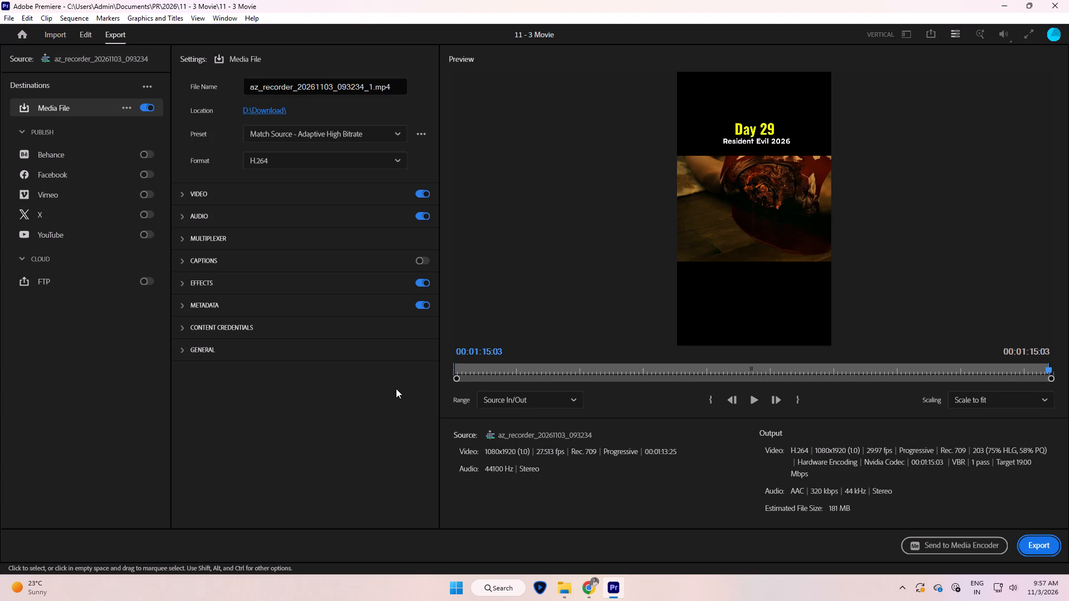
click(264, 109)
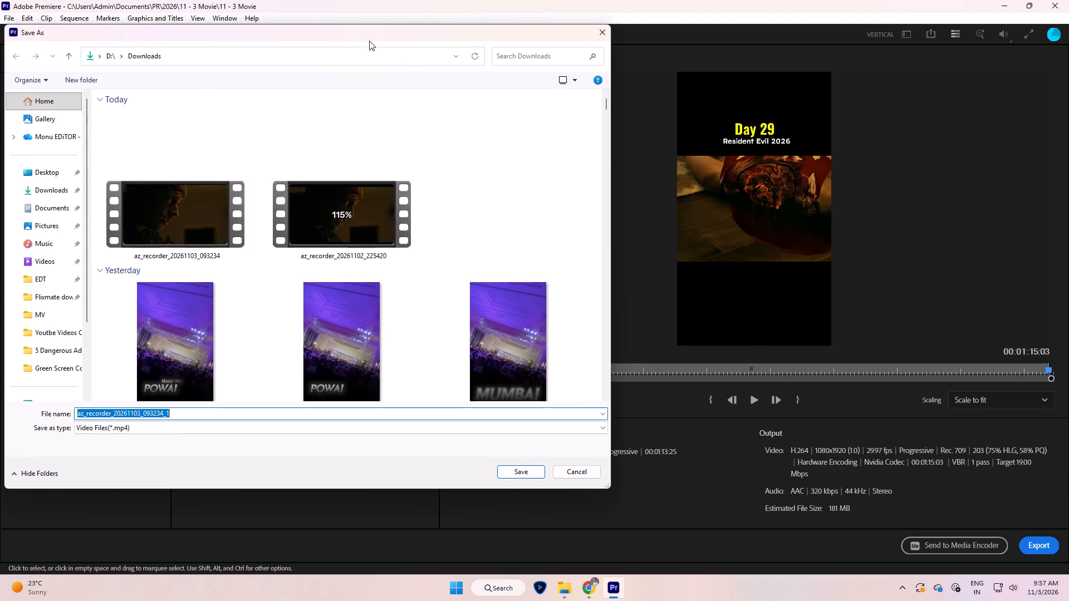
drag(372, 32, 749, 62)
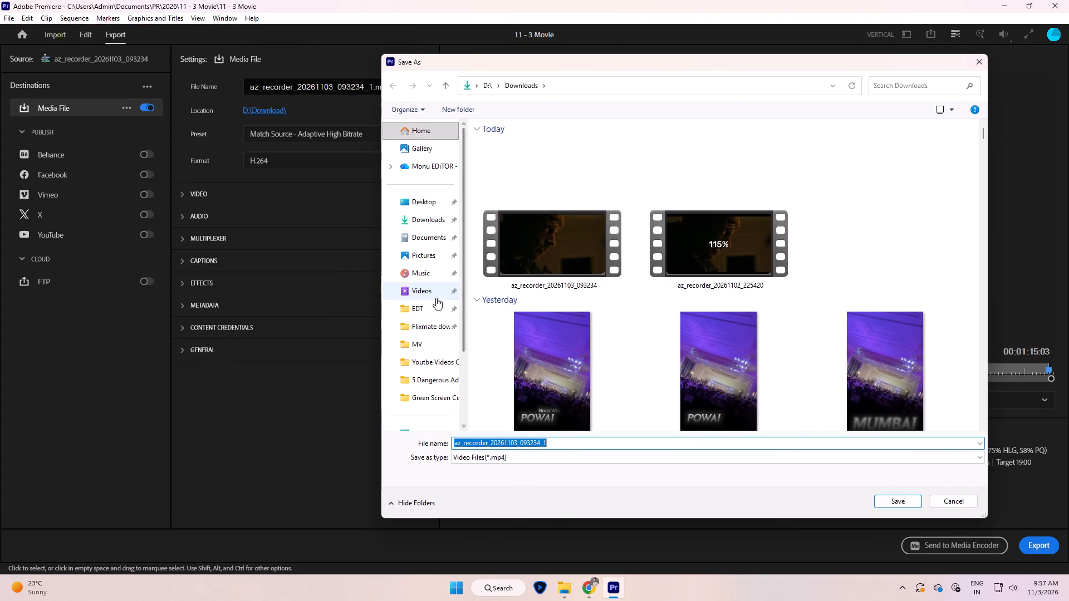
text(Day)
key(space)
text(29)
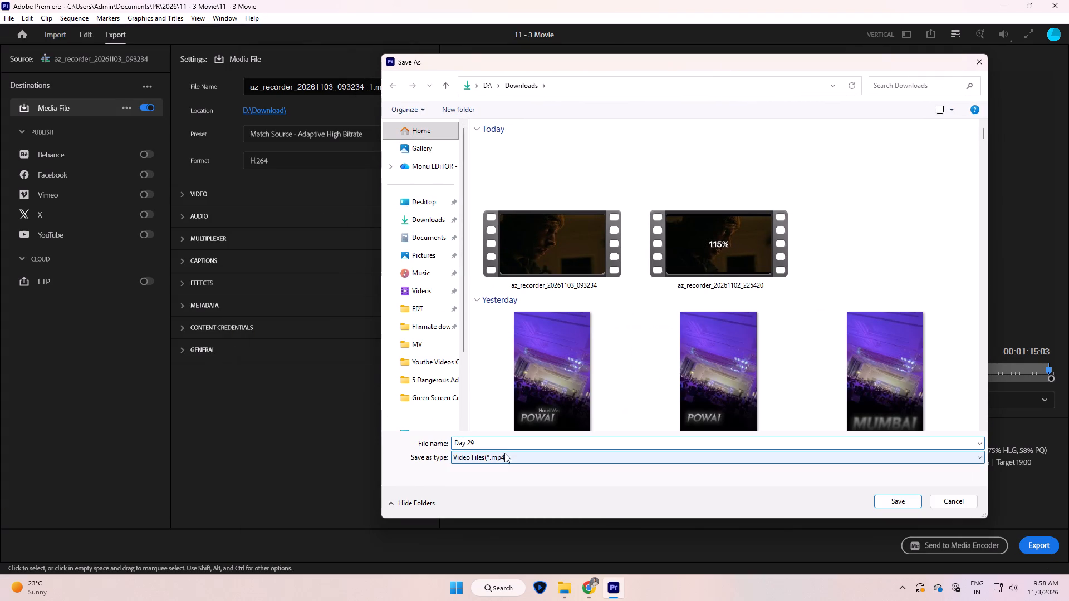
click(435, 344)
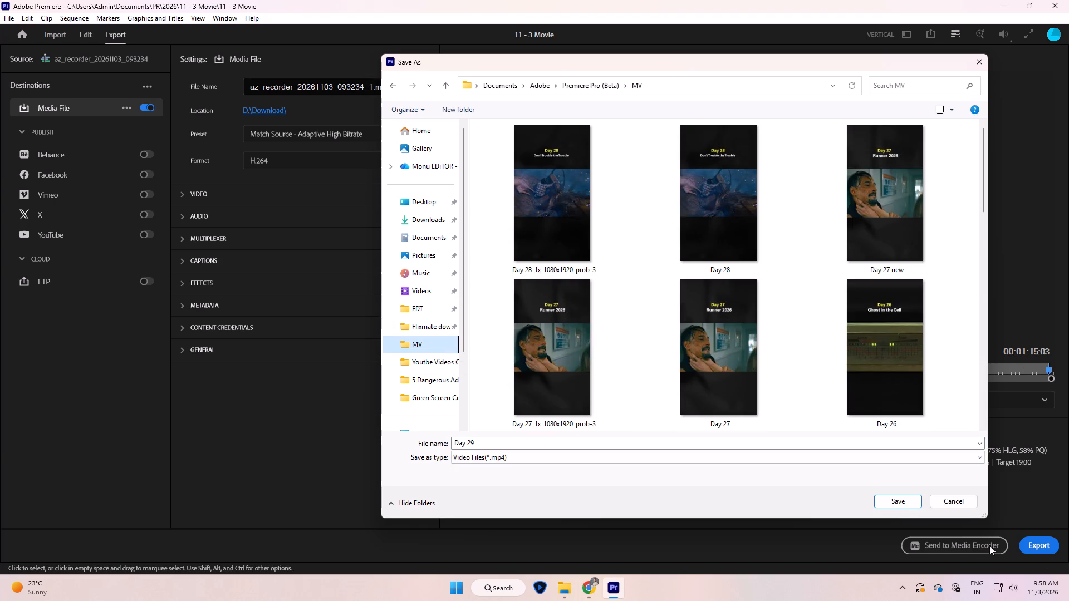
click(906, 502)
click(1046, 543)
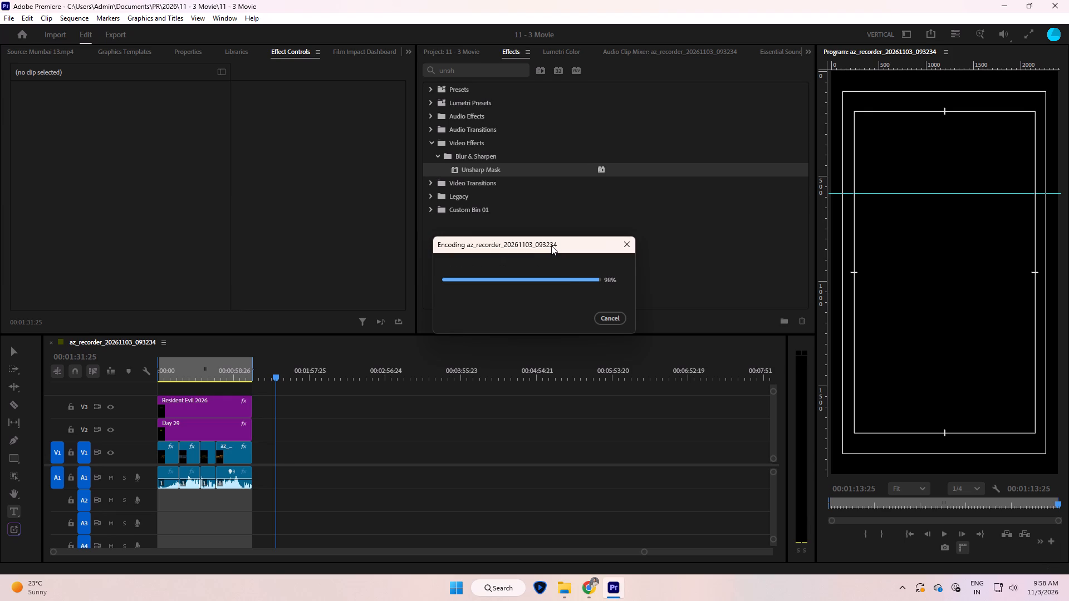
Save the project after the export and close Adobe Premiere.
key(ctrl+s)
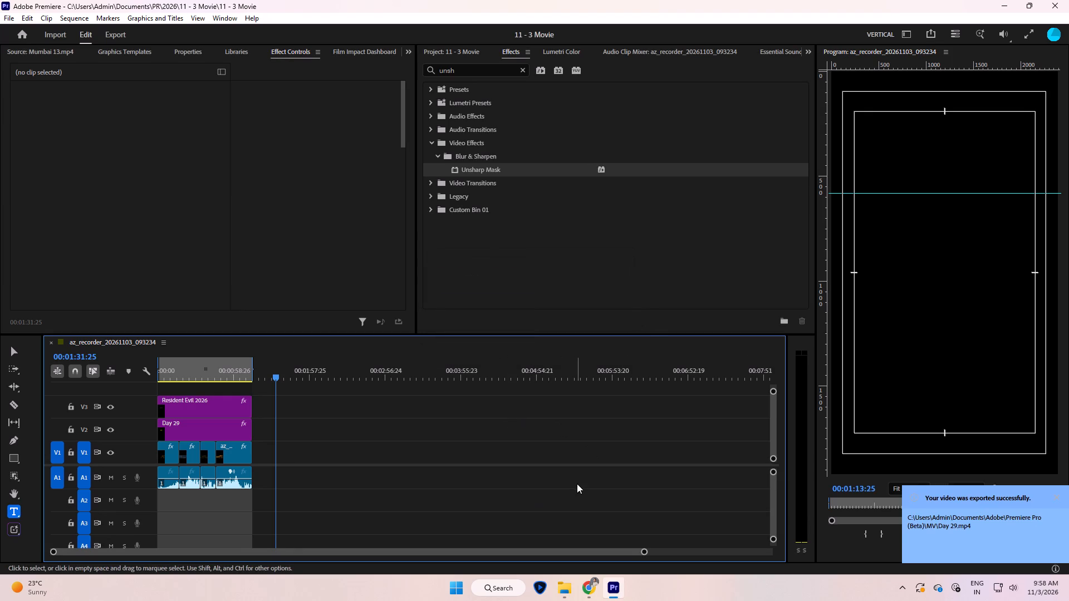
key(ctrl+s)
key(ctrl+s)
key(ctrl+s)
key(ctrl+s)
key(ctrl+s)
key(ctrl+s)
key(ctrl+s)
key(ctrl+s)
click(1068, 0)
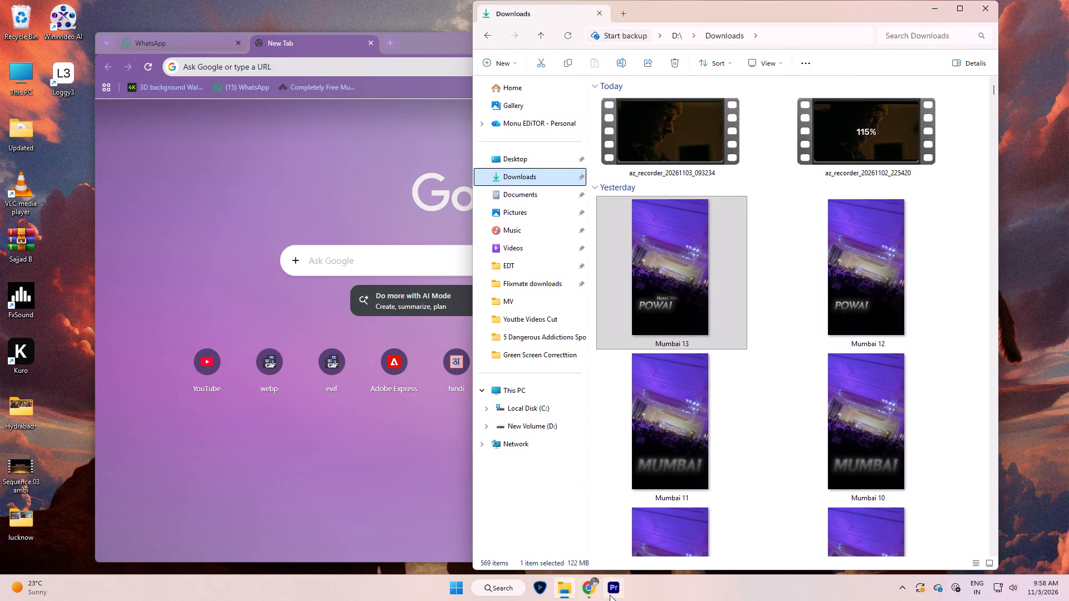
Relaunch Adobe Premiere.
click(619, 587)
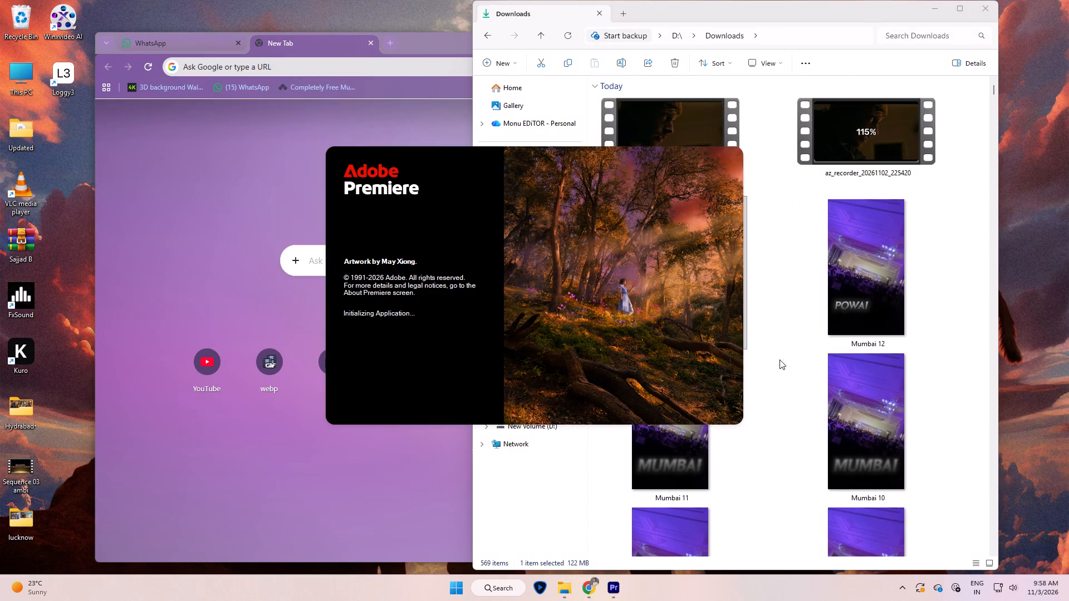
Play the Mumbai 13 video from the Downloads folder in Media Player, pause it near the end and close the player.
click(851, 325)
double_click(671, 272)
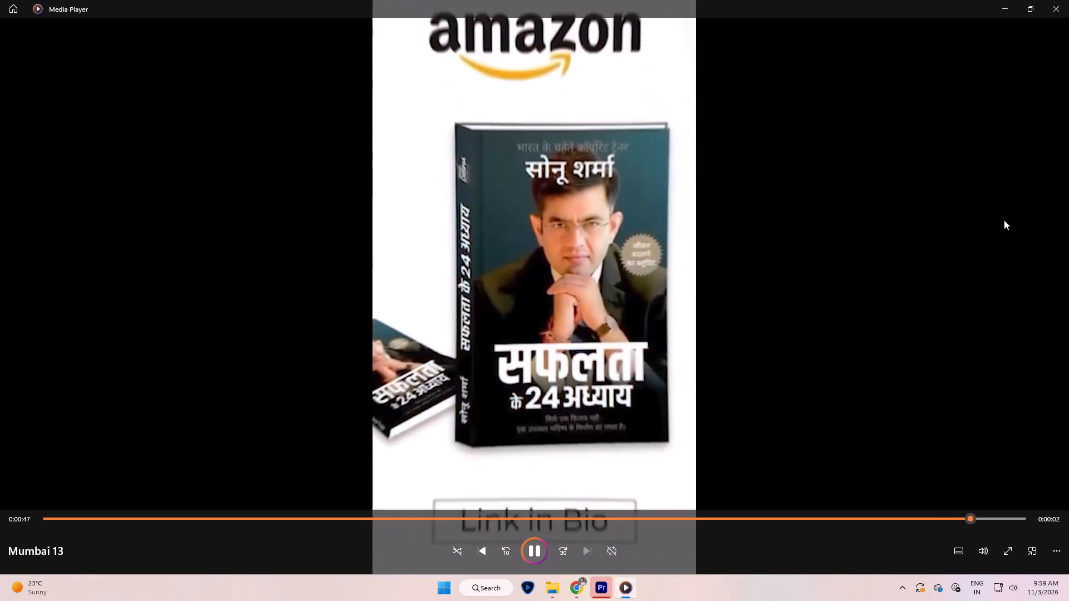
click(792, 205)
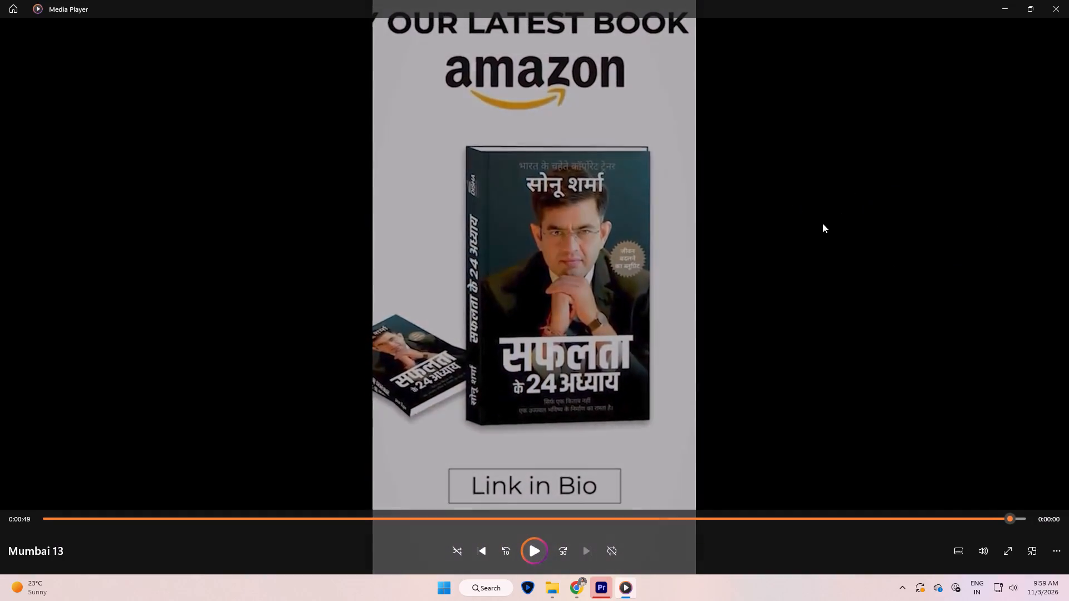
click(1068, 0)
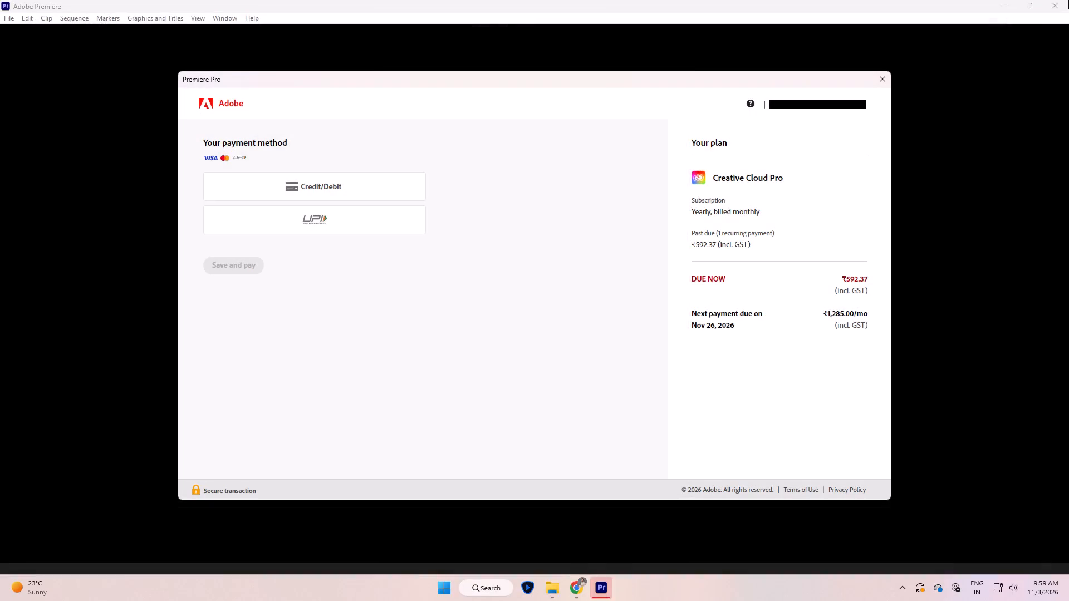
Dismiss the payment method window in Adobe Premiere and open the recent project 10 - 31 5 Dangerous Addictions.
click(881, 81)
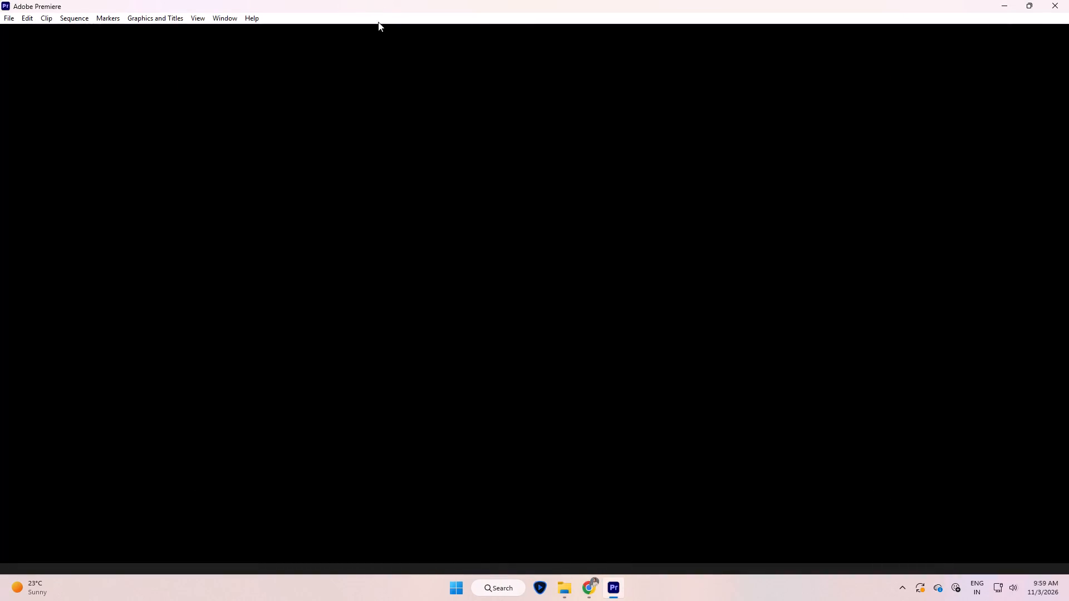
click(398, 9)
click(143, 307)
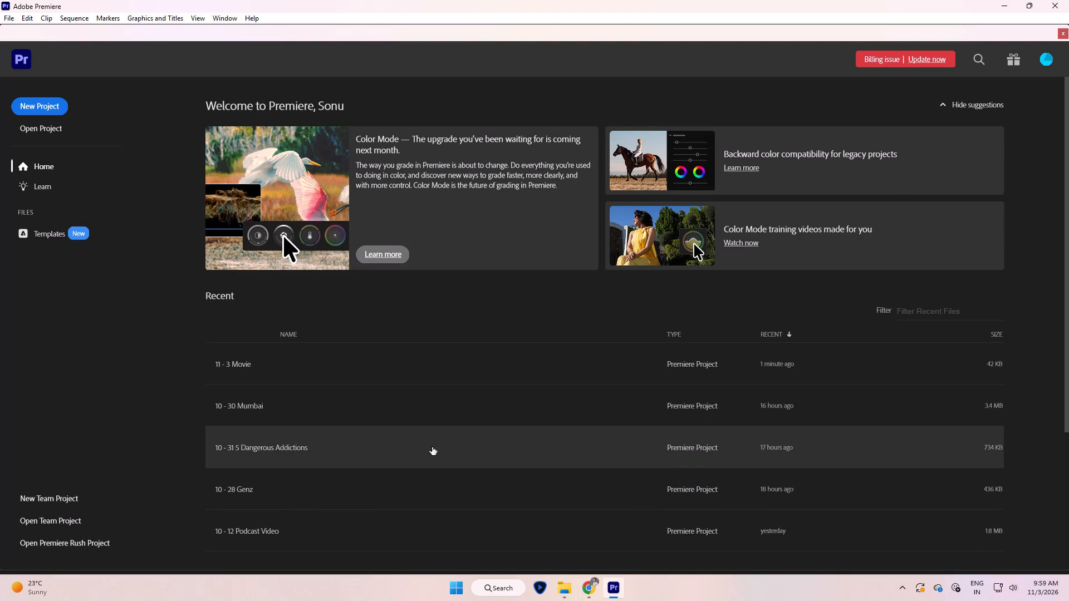
click(432, 447)
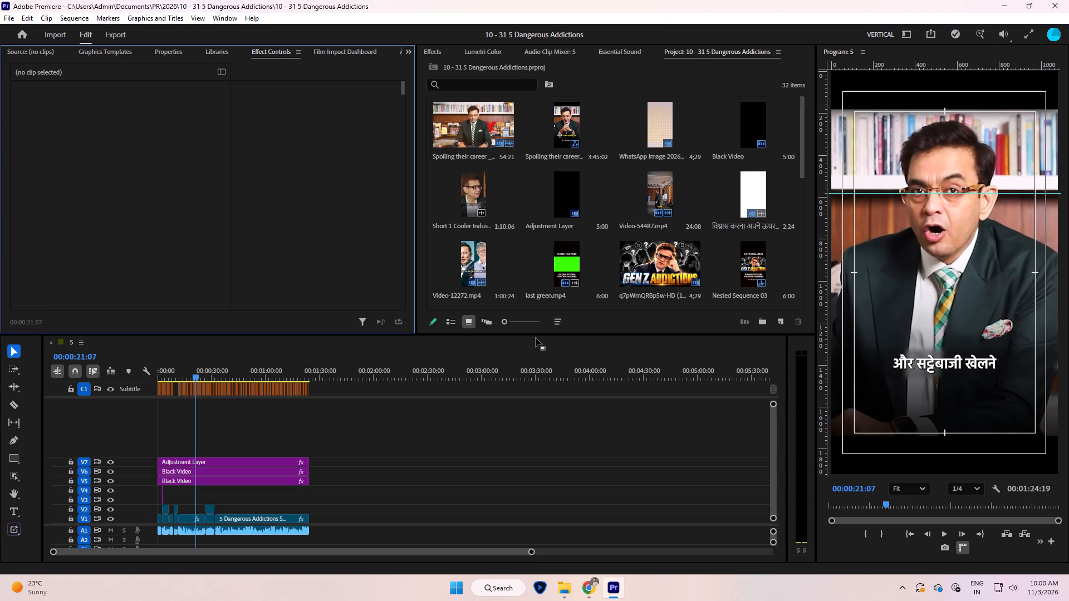
Save the project and play a short section of sequence 5 from the current playhead position.
drag(485, 432, 496, 431)
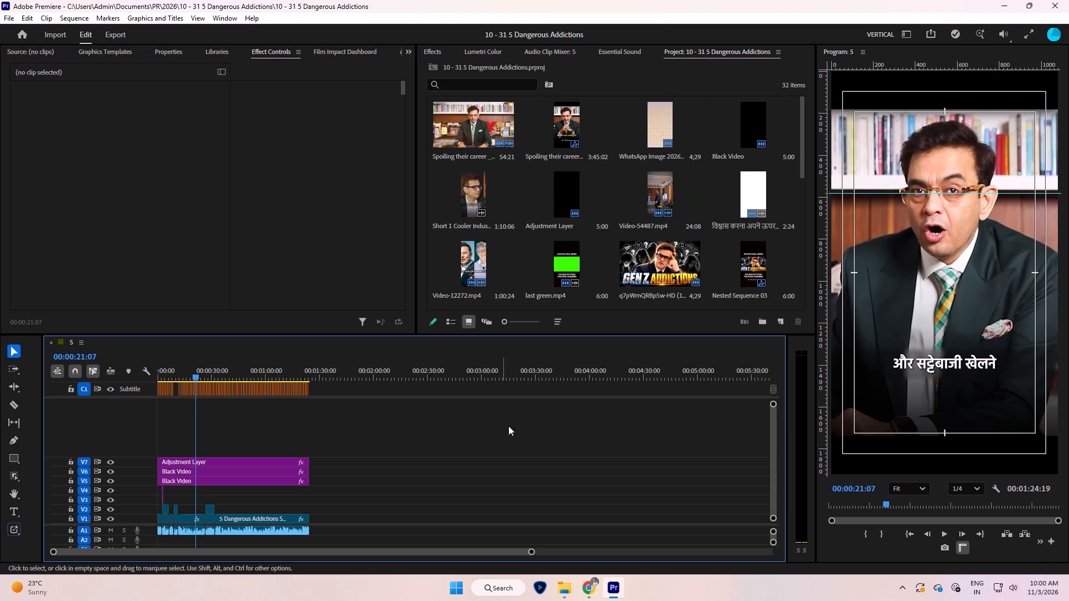
key(ctrl+s)
drag(415, 455, 421, 457)
key(space)
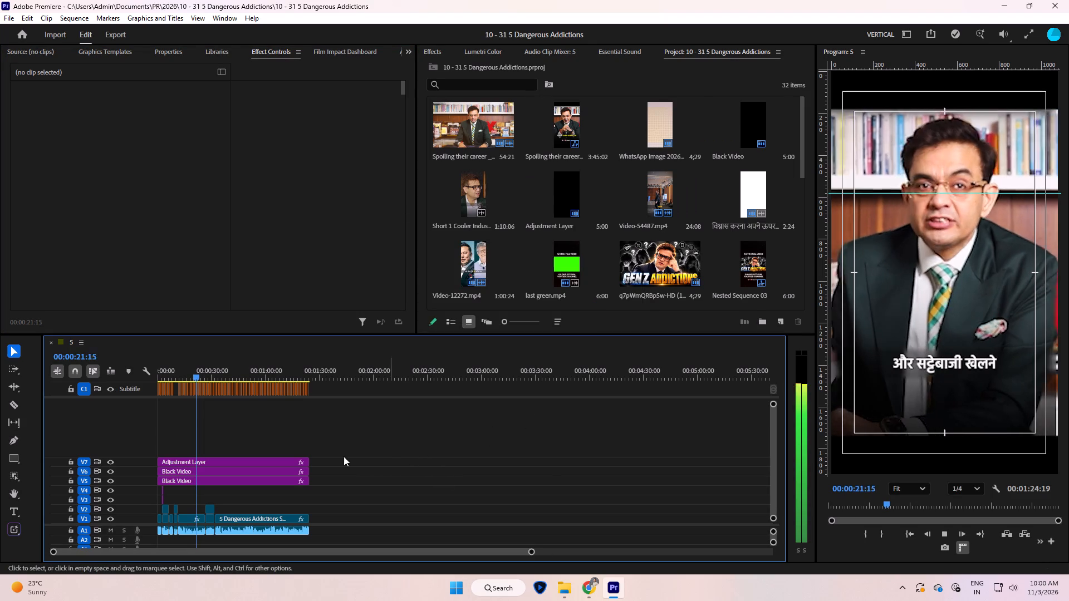
key(space)
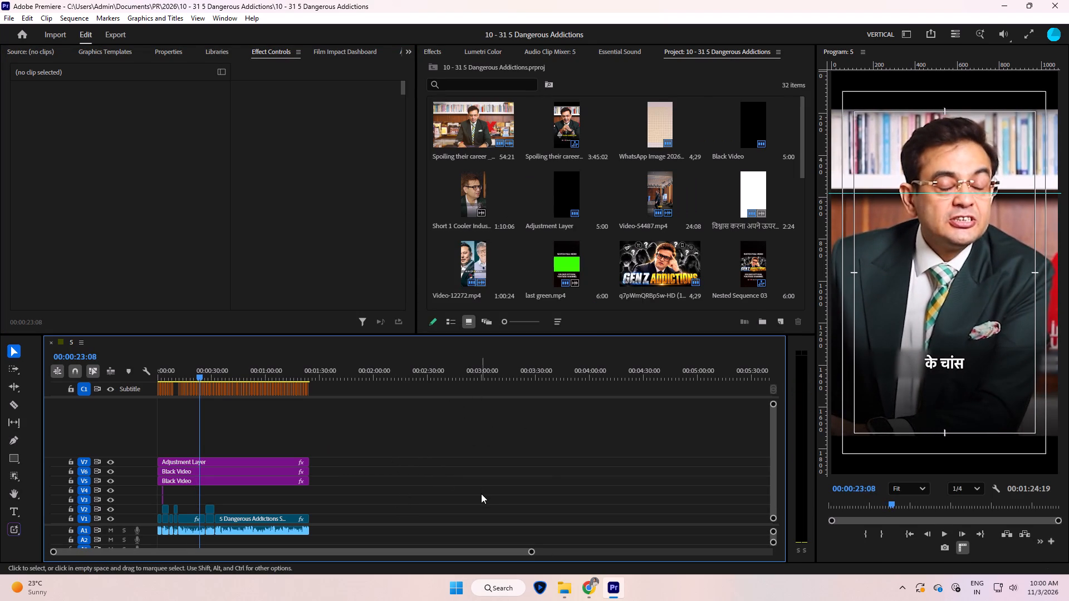
key(ctrl+s)
click(452, 454)
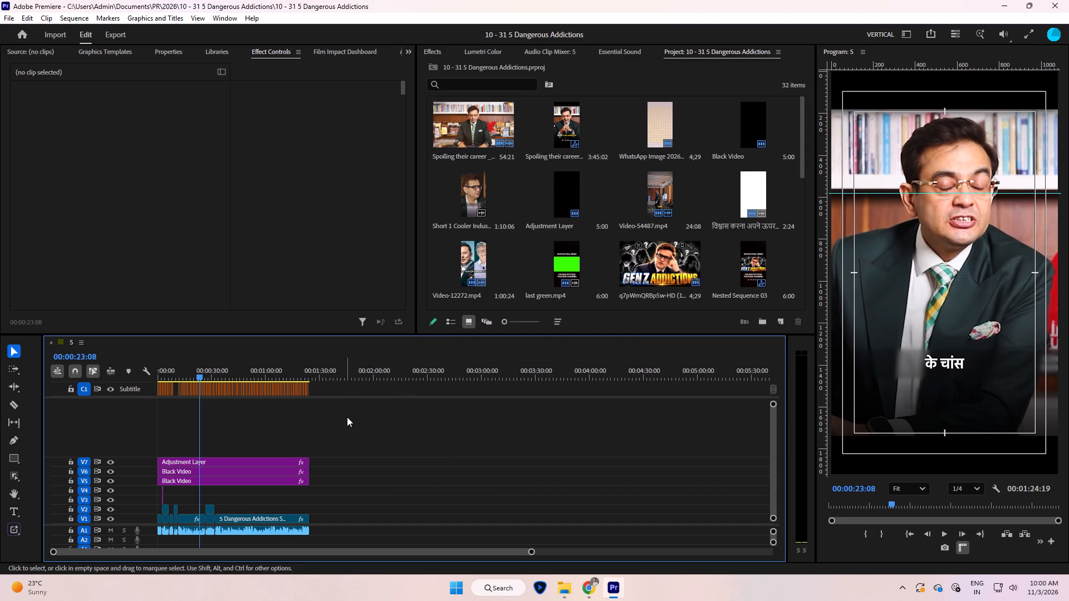
Play sequence 5 from its beginning to about 8 seconds, checking the footage and subtitles.
drag(347, 417, 79, 367)
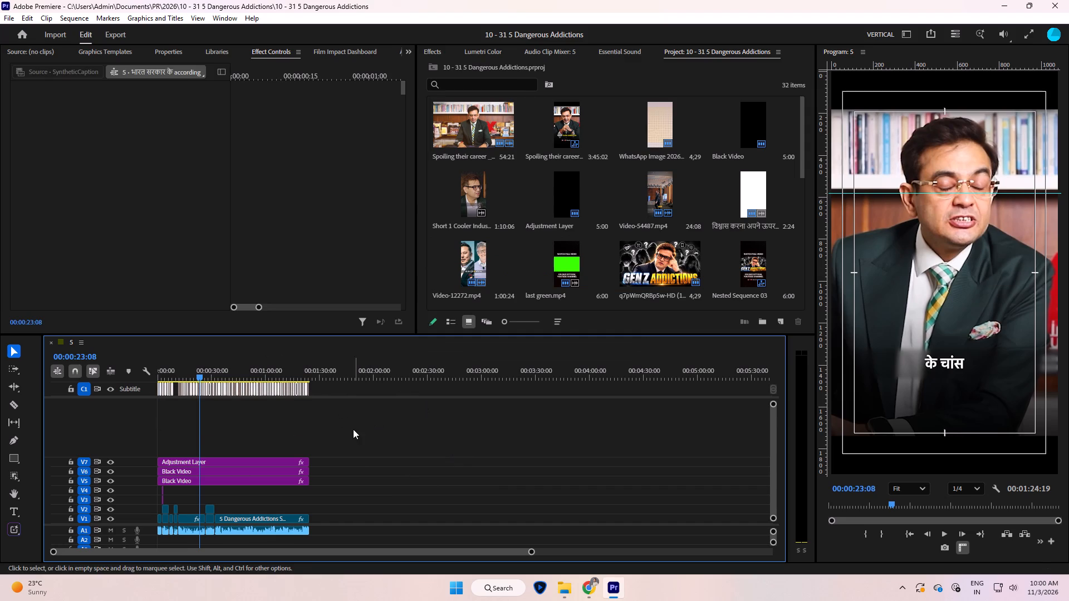
click(353, 429)
drag(193, 369, 160, 382)
click(213, 403)
key(equal)
key(equal)
text(=-)
key(minus)
key(minus)
key(equal)
key(minus)
key(equal)
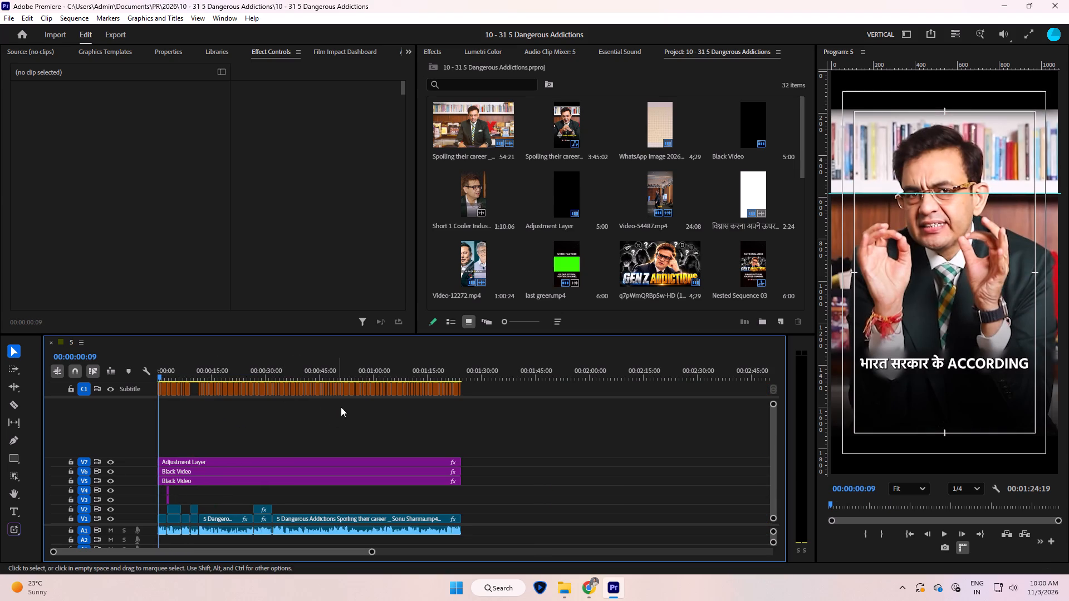
key(equal)
key(space)
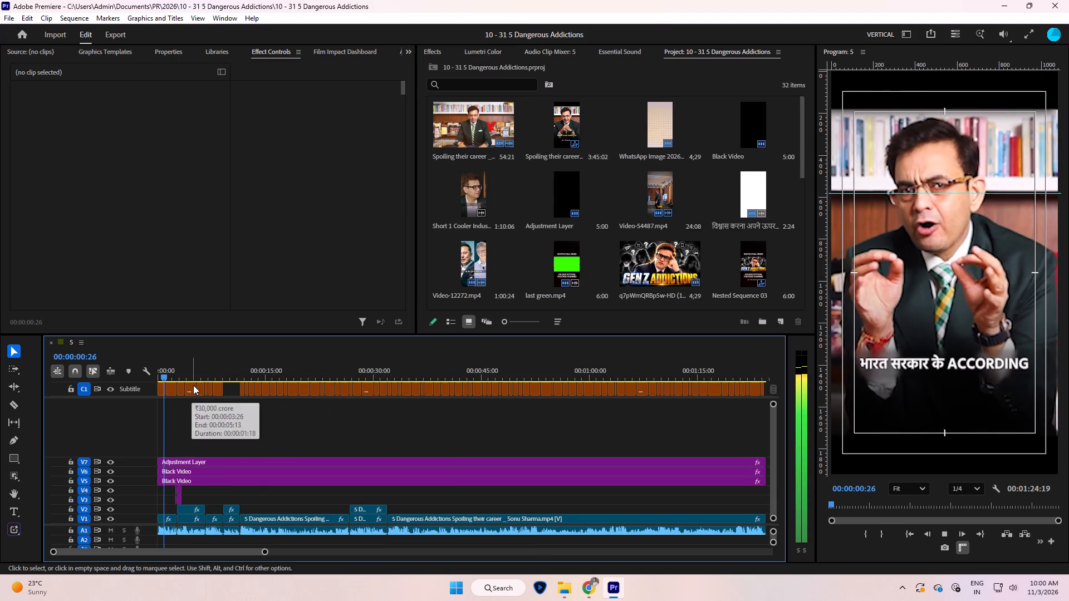
key(space)
key(space)
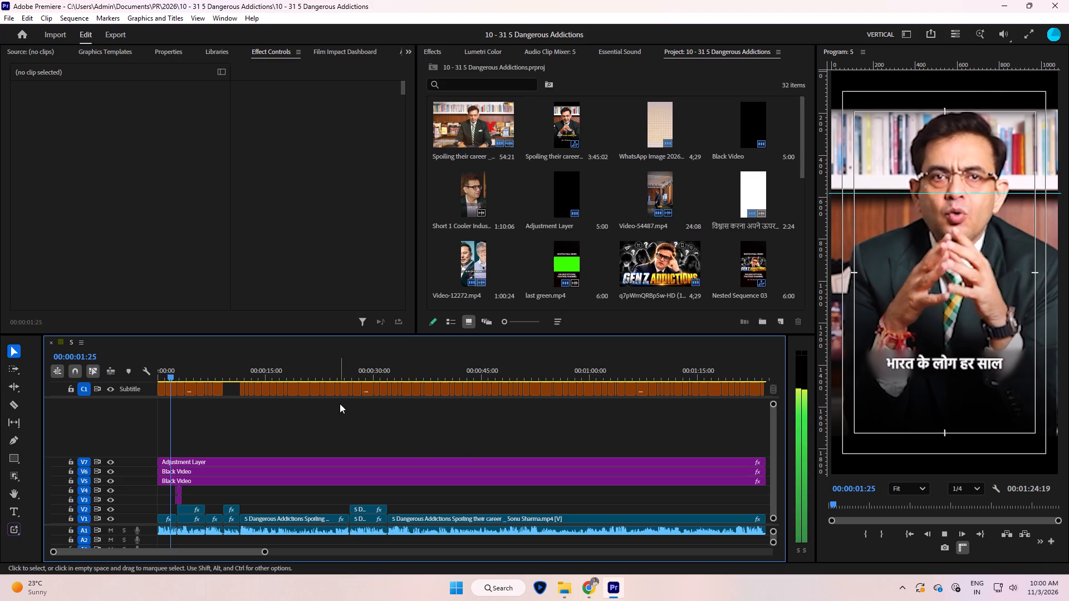
key(space)
key(space)
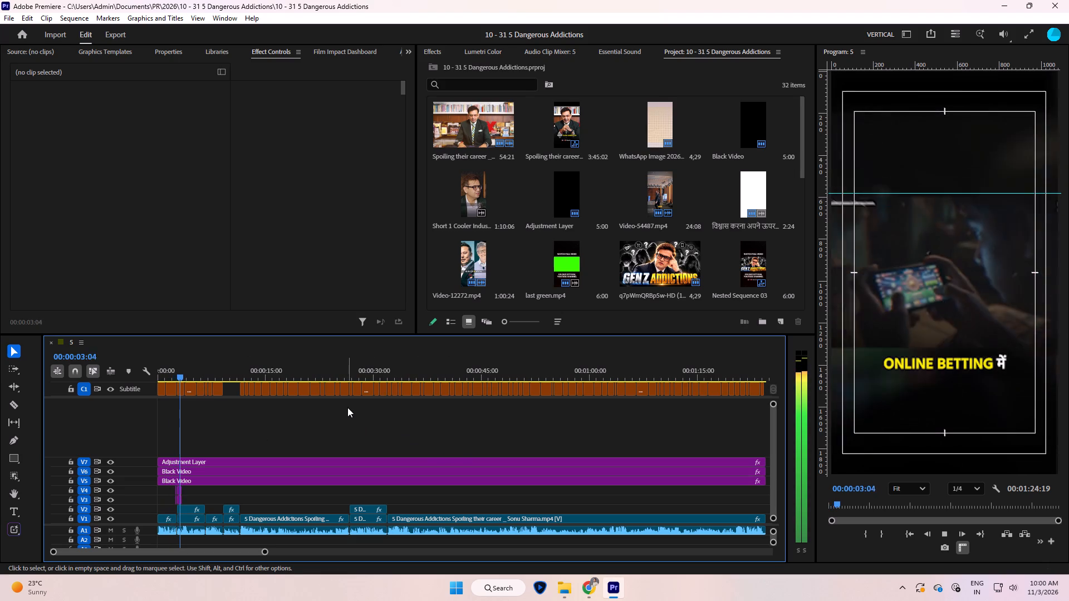
key(space)
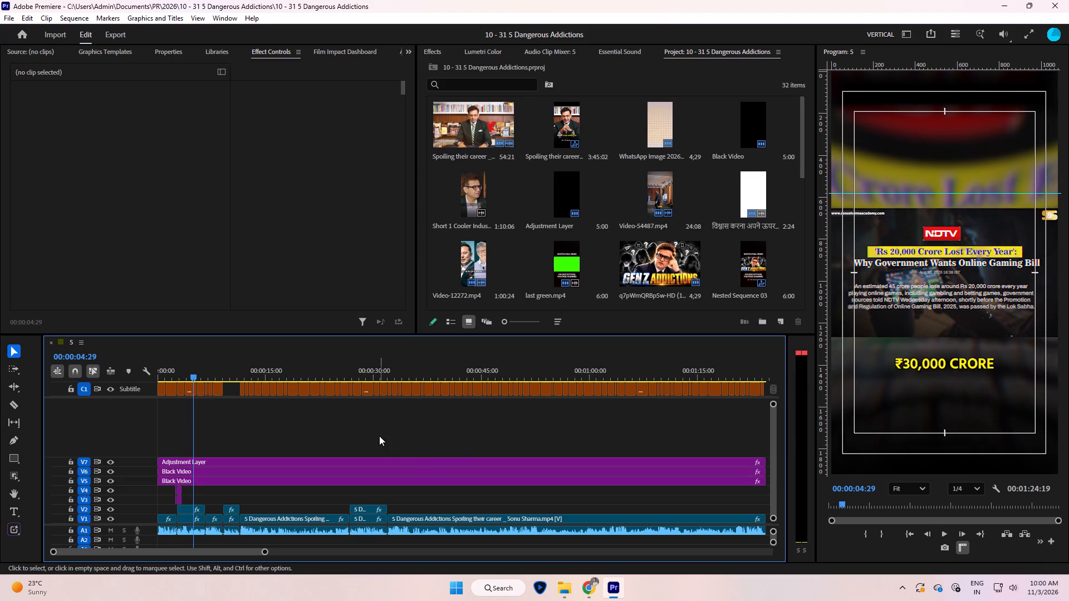
key(space)
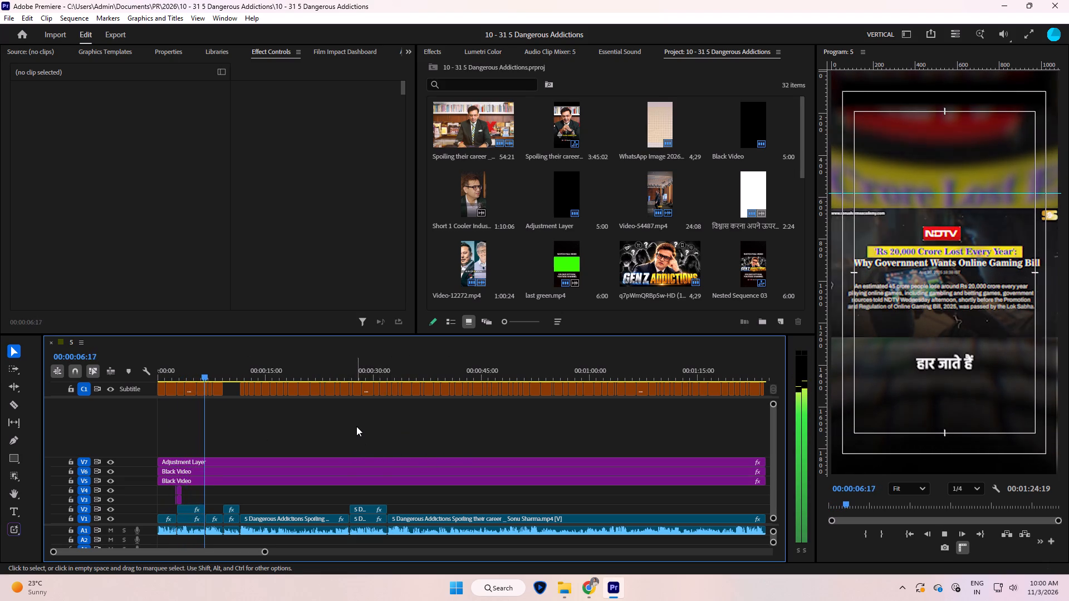
click(356, 426)
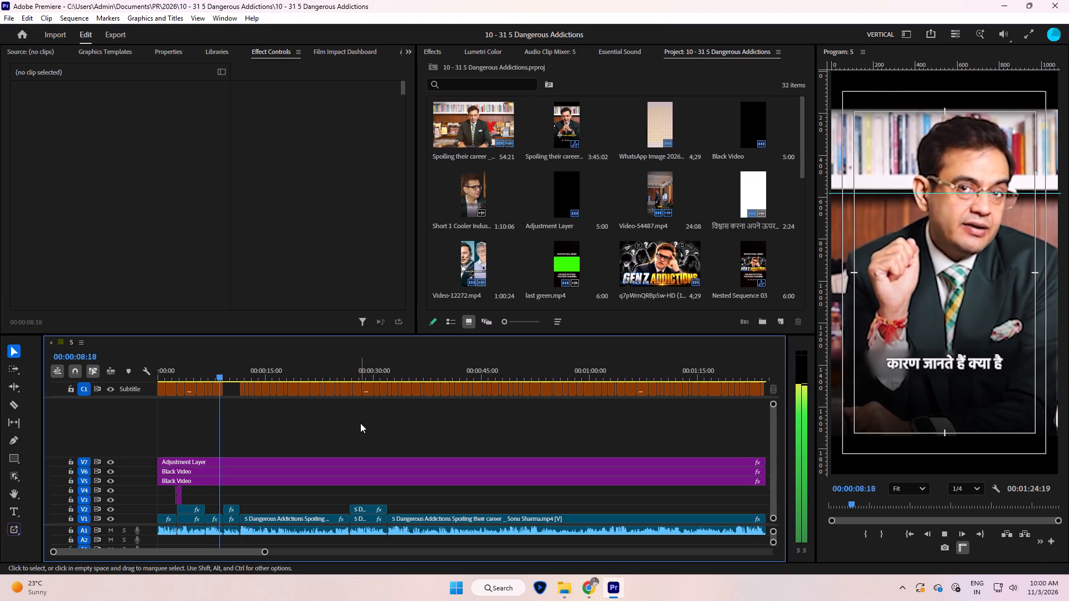
key(space)
Replay sequence 5 from about 7 seconds and review the shots and captions up to about 22 seconds.
click(210, 376)
key(space)
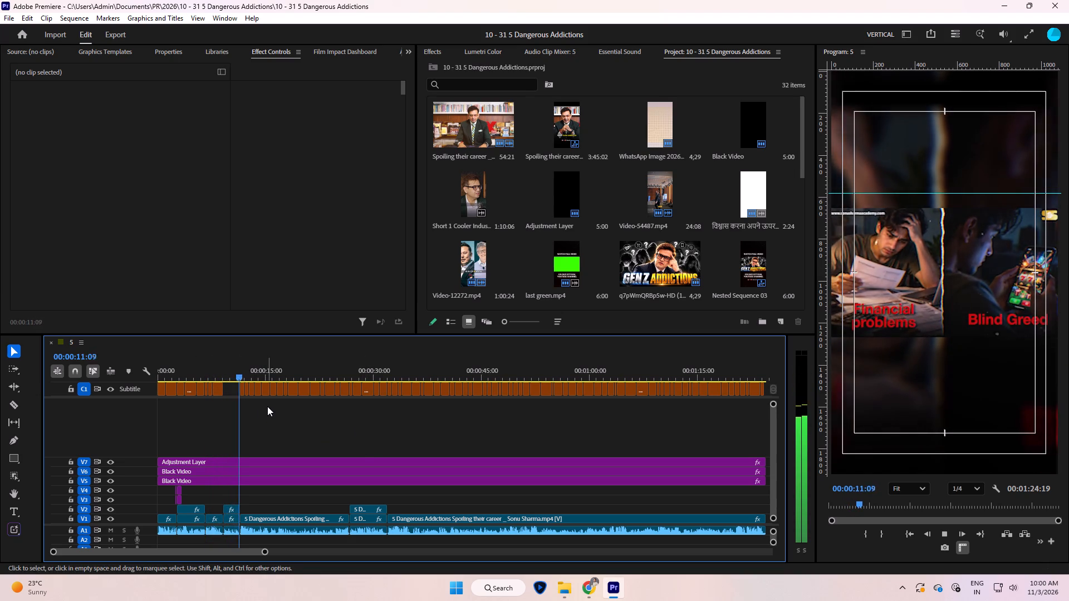
key(space)
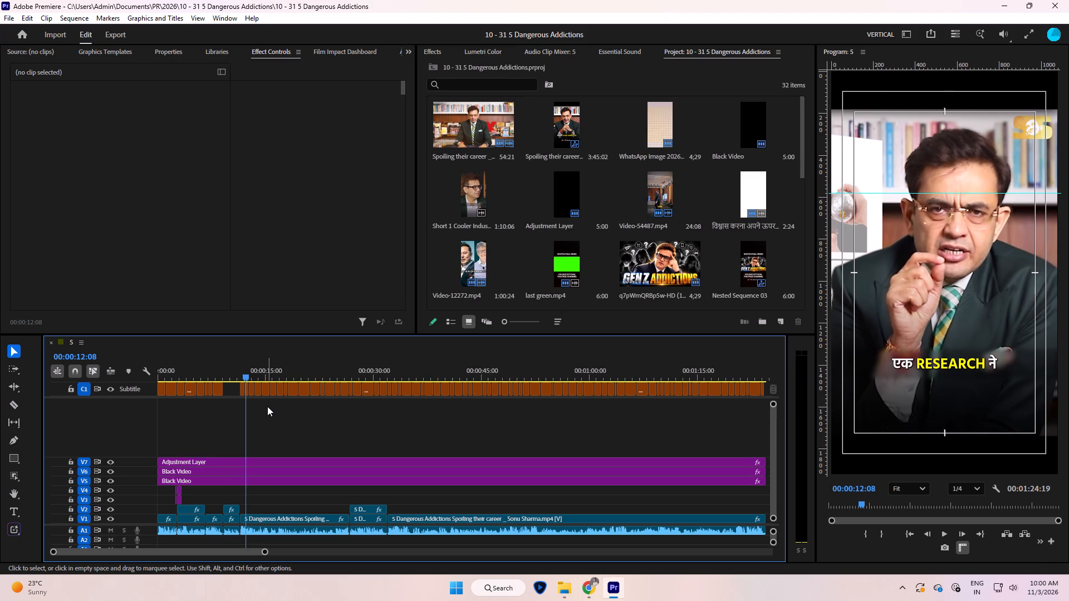
key(space)
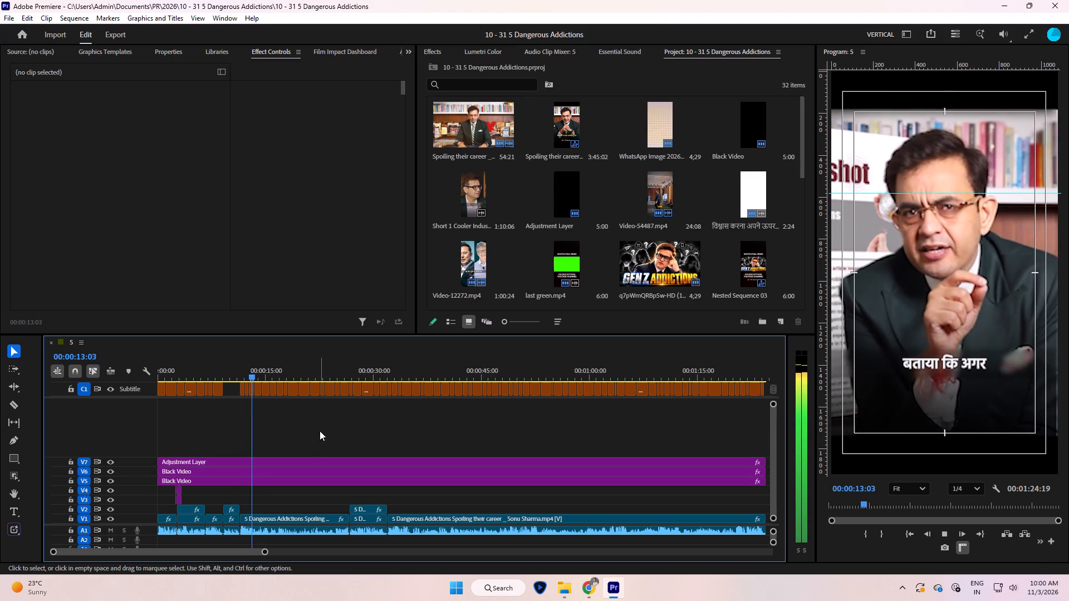
key(space)
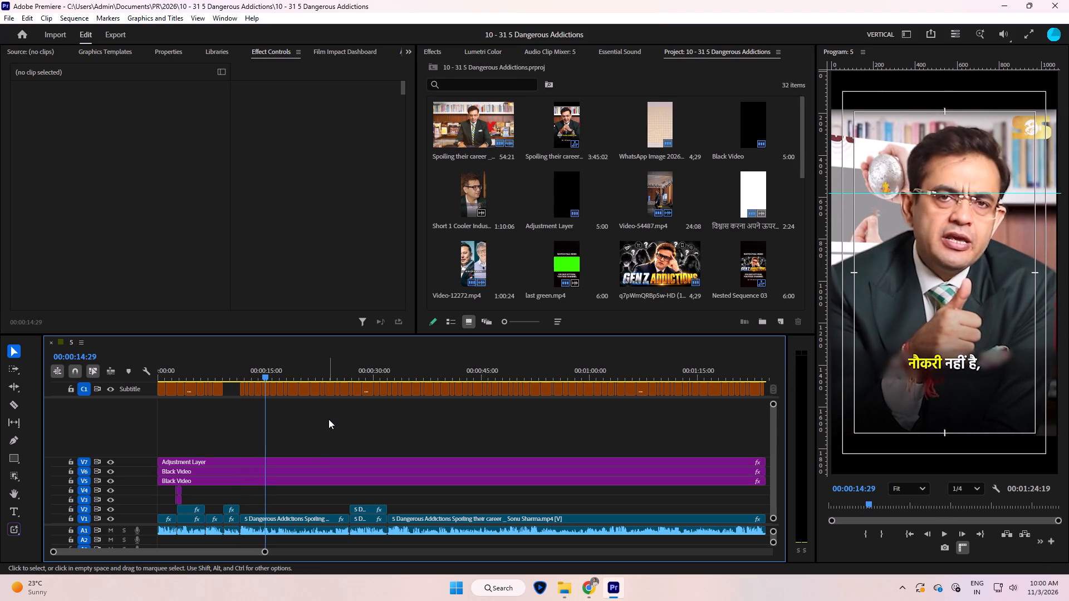
key(space)
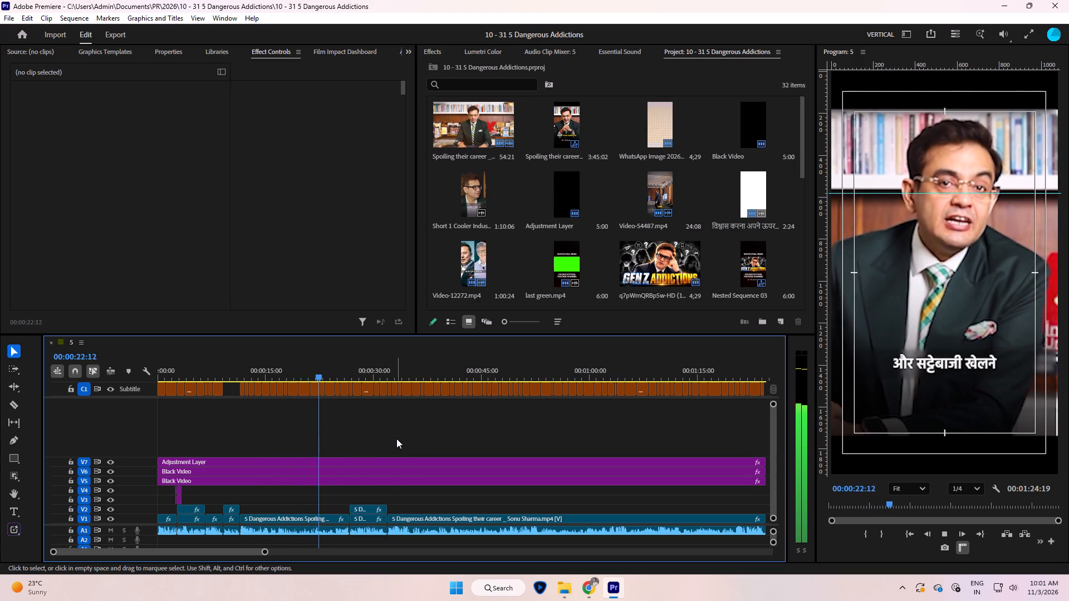
Replay the section from about 17 seconds, pause at 00:00:20:16 and examine the caption तो उसके जुआ खेलने.
drag(396, 439, 399, 445)
text(==)
key(equal)
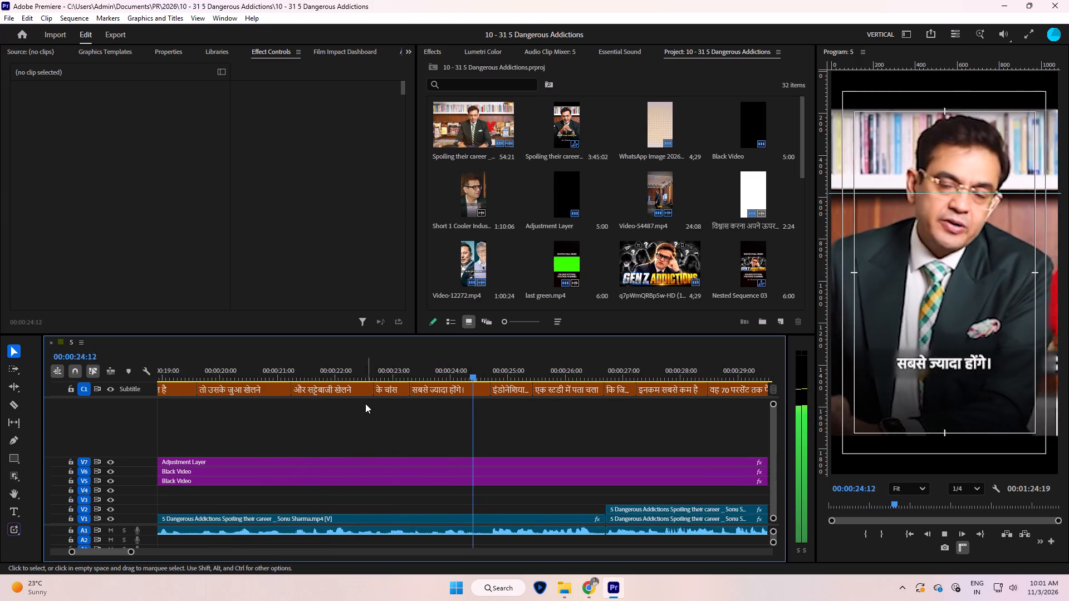
key(minus)
drag(294, 366, 258, 381)
key(space)
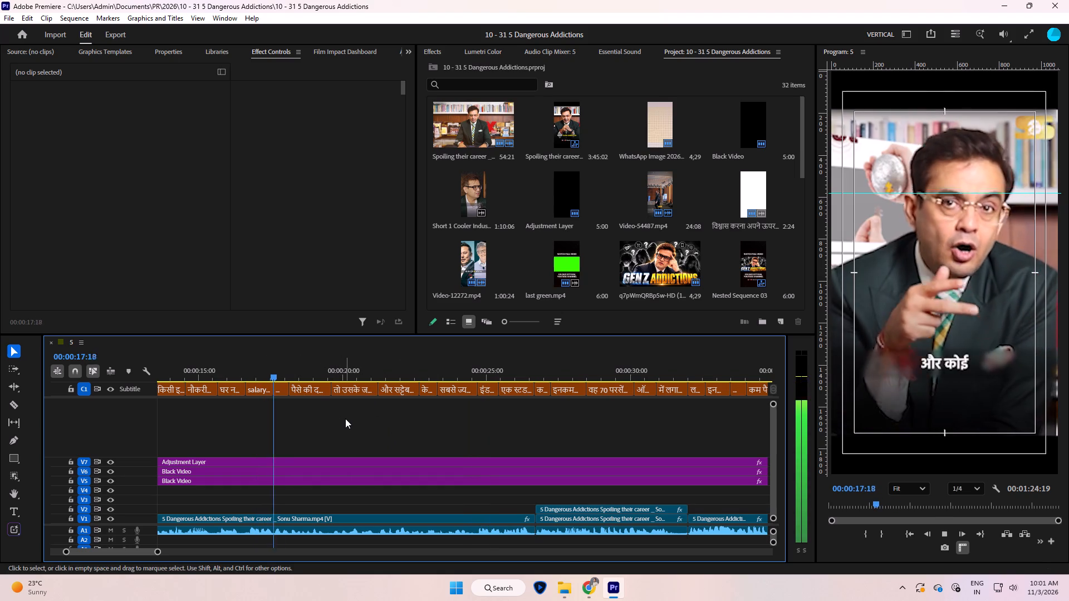
key(space)
key(space)
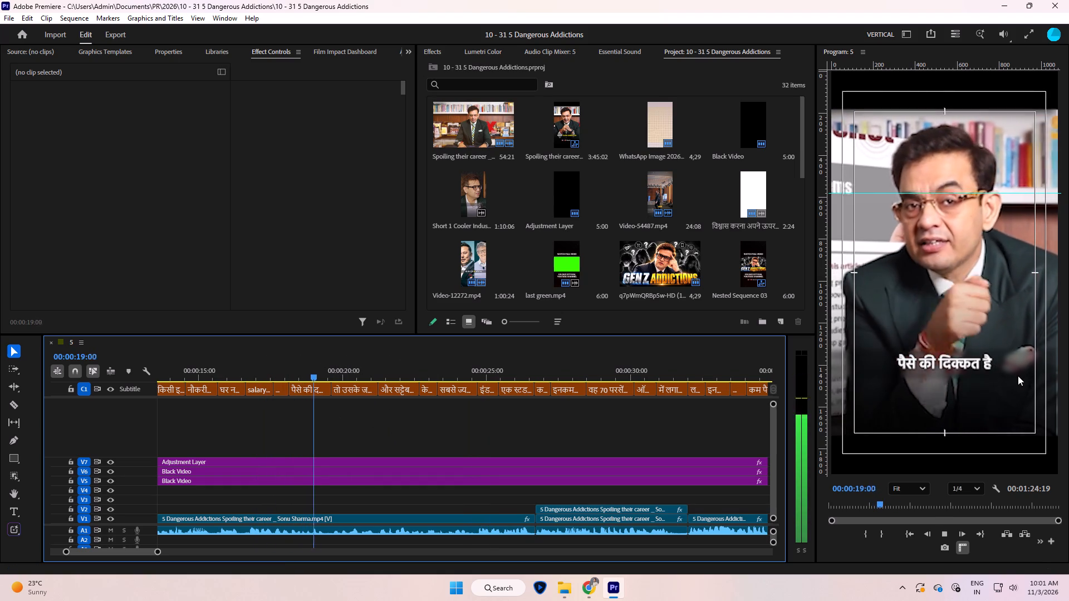
key(space)
triple_click(958, 362)
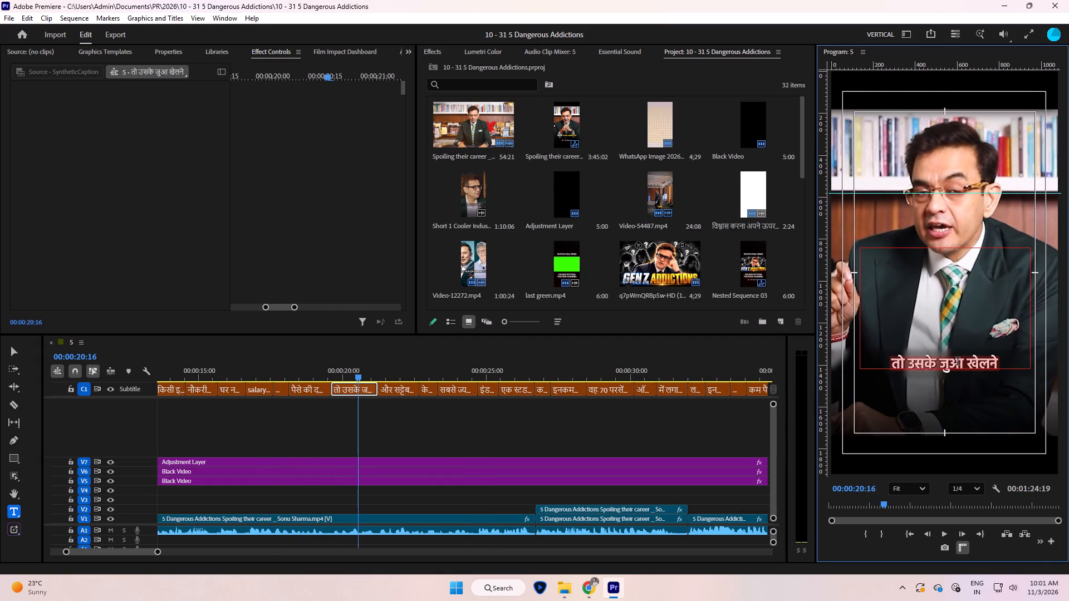
click(941, 353)
drag(936, 361, 1054, 376)
click(513, 418)
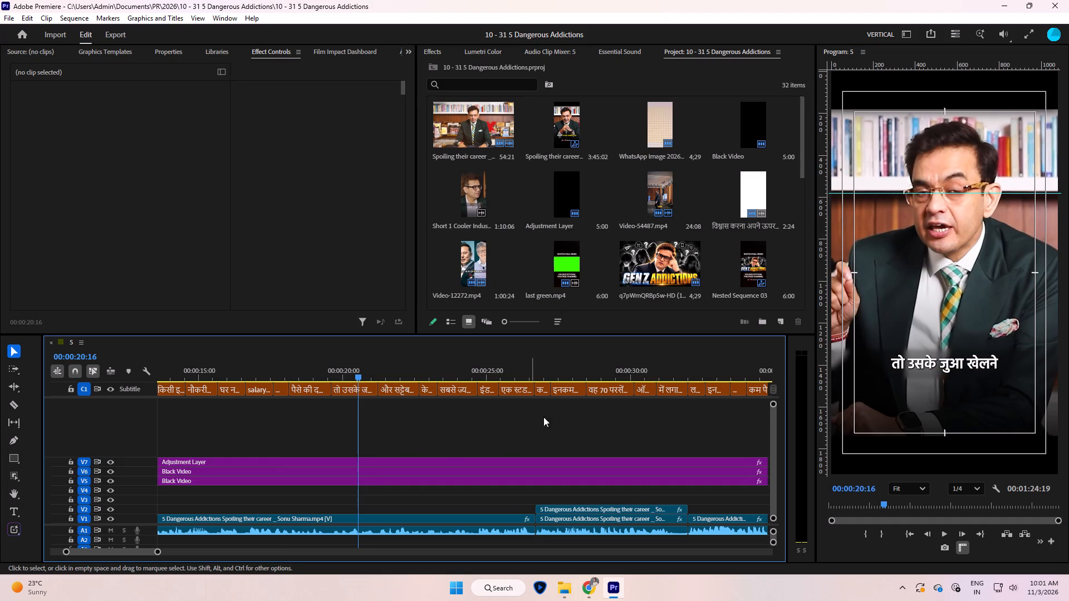
Draw a rectangle over the words जुआ खेलने at 00:00:20:16, extending to the frame's right edge, centred at about 798, 1394.
click(17, 456)
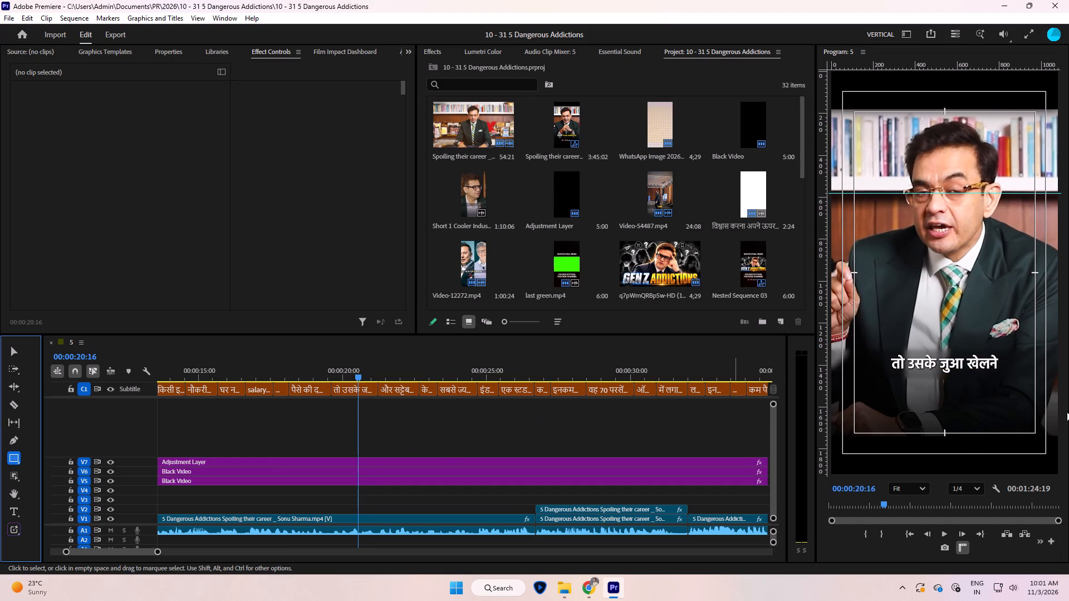
scroll(1067, 412, up, 5)
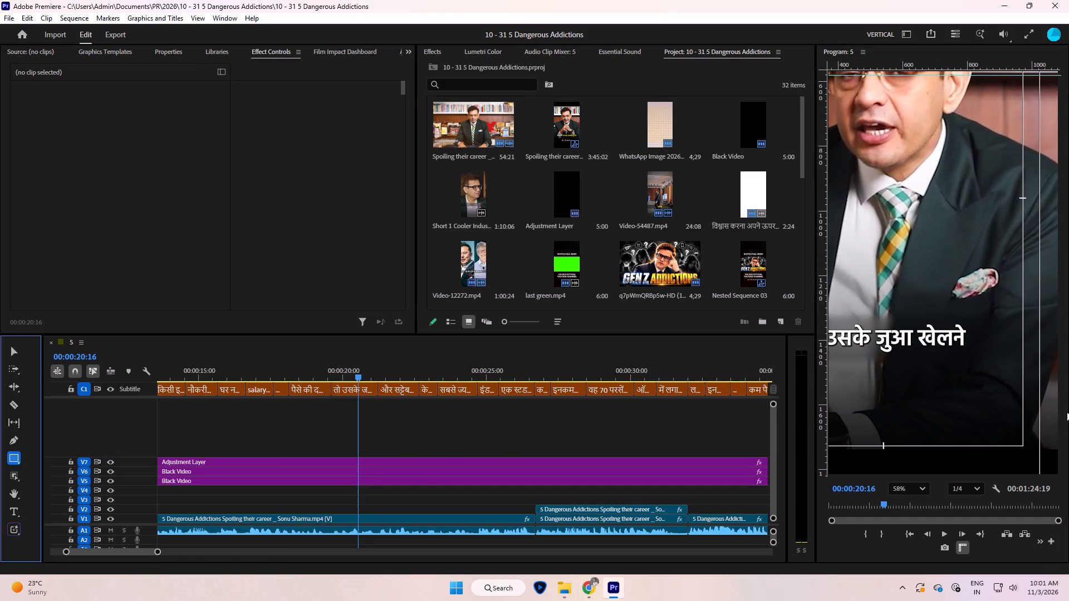
scroll(1067, 412, up, 1)
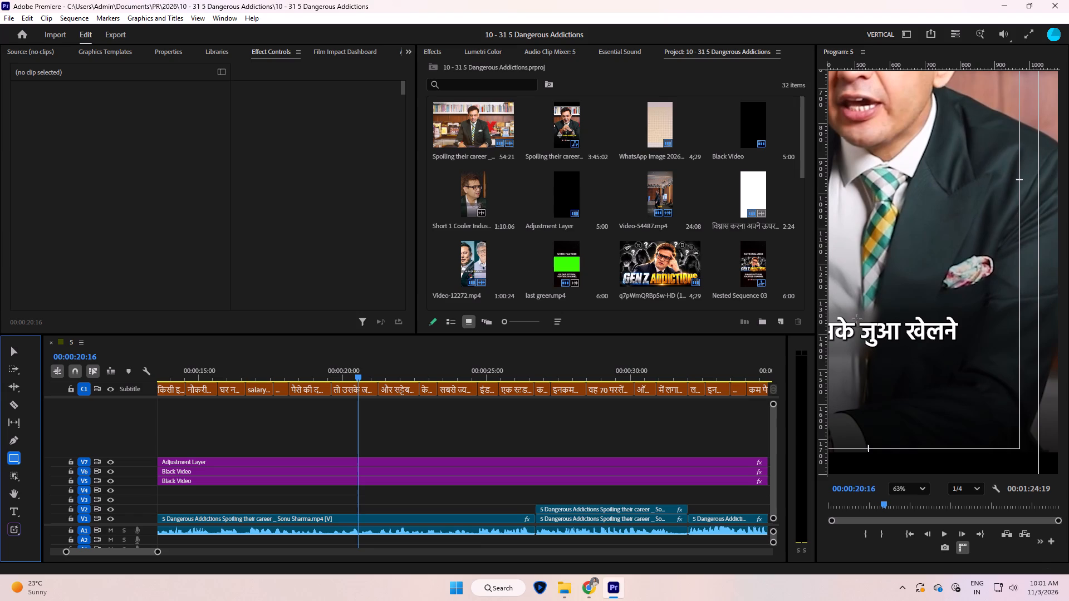
drag(857, 317, 1048, 329)
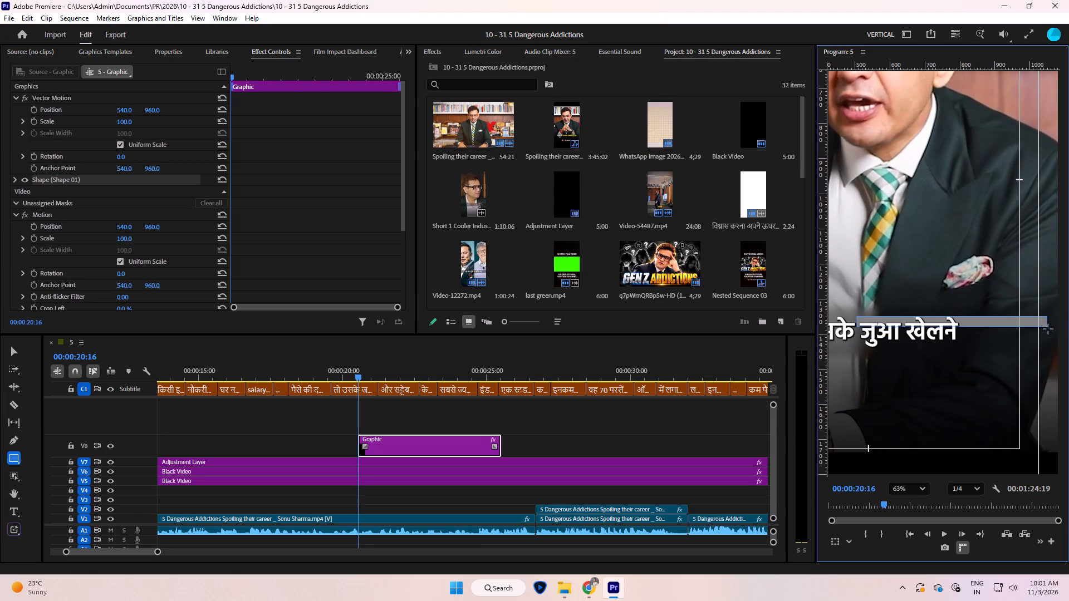
drag(1048, 329, 1067, 337)
key(ctrl+z)
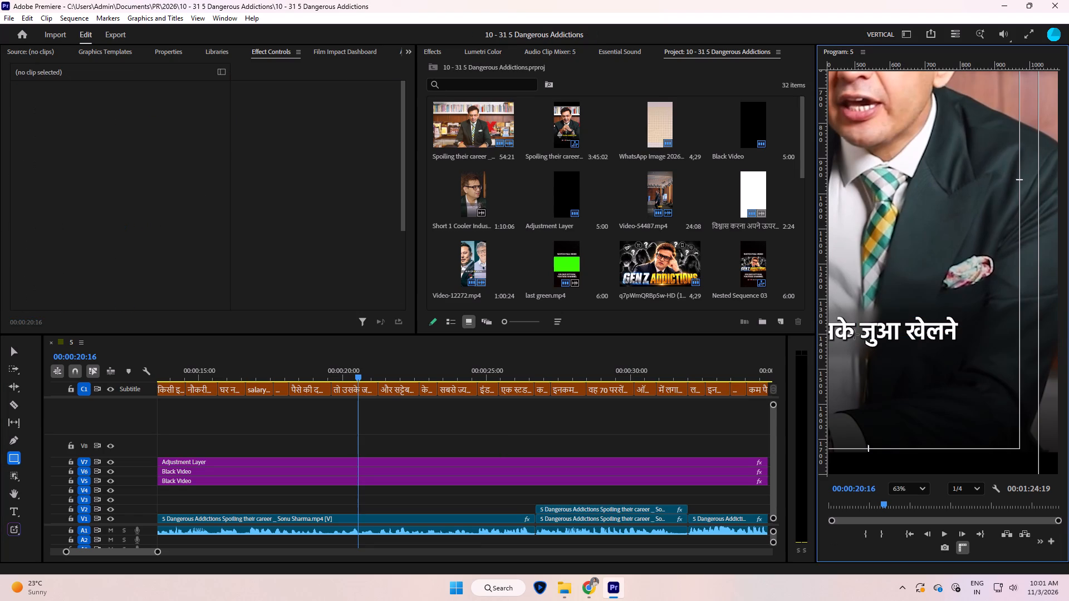
drag(856, 314, 1061, 348)
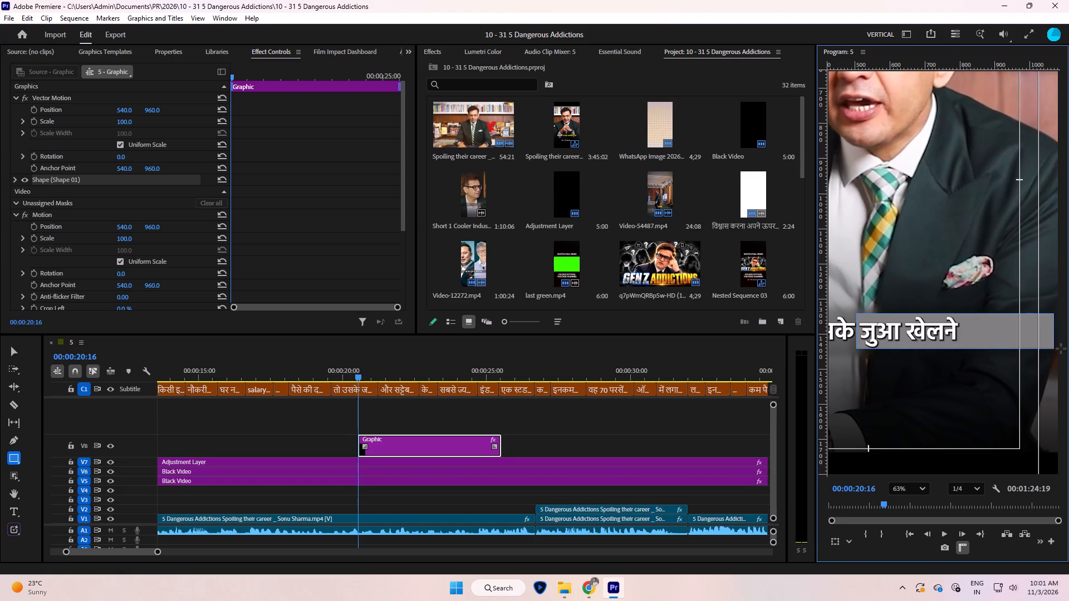
drag(1061, 348, 1062, 351)
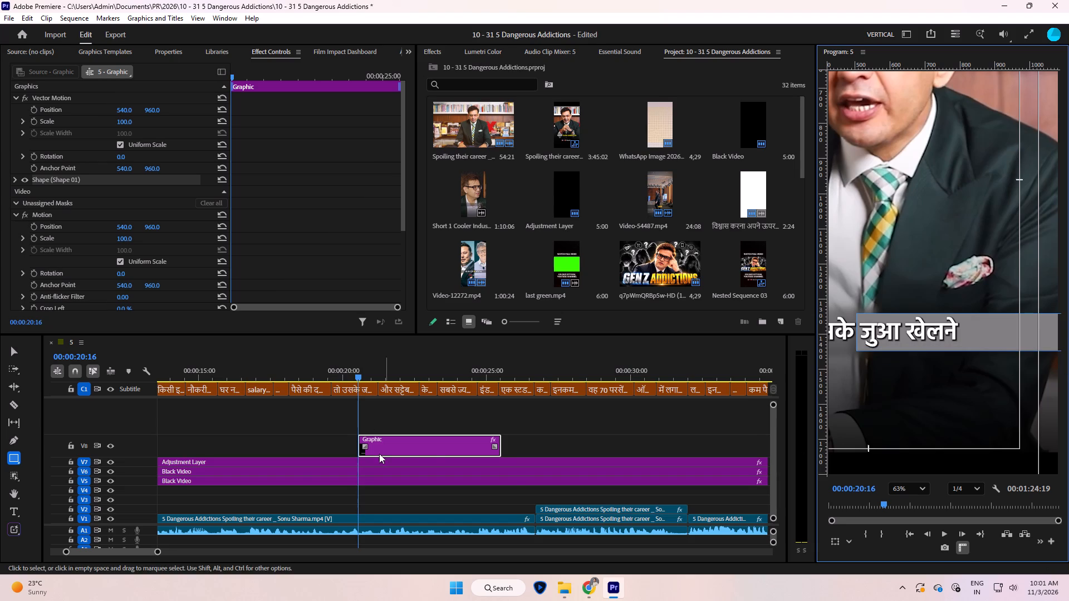
Set the rectangle's fill colour to pure red, FF0000.
click(15, 179)
scroll(97, 164, down, 7)
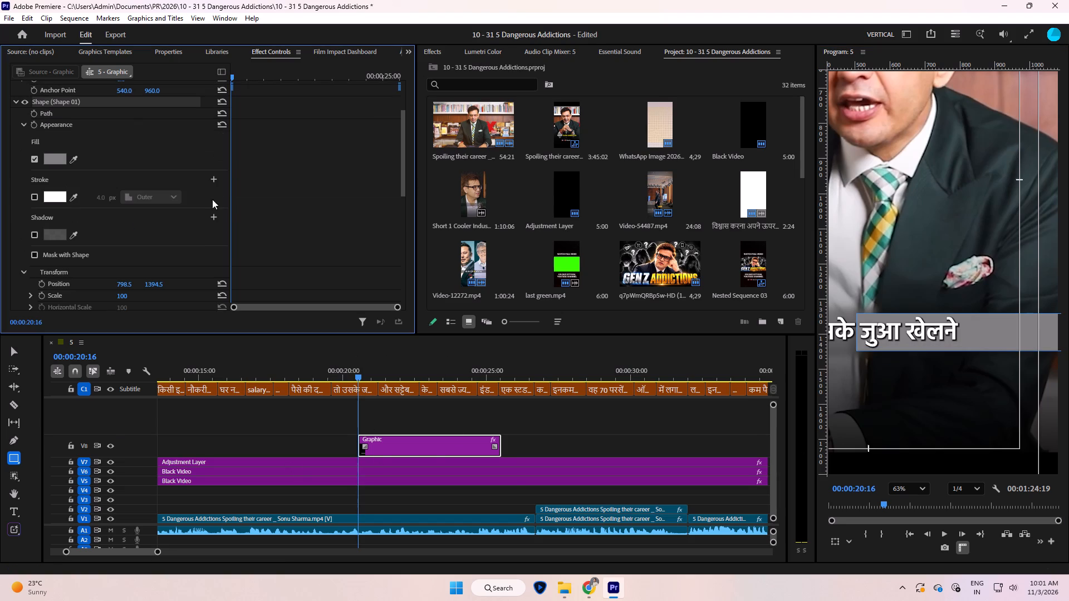
click(60, 163)
drag(454, 275, 667, 391)
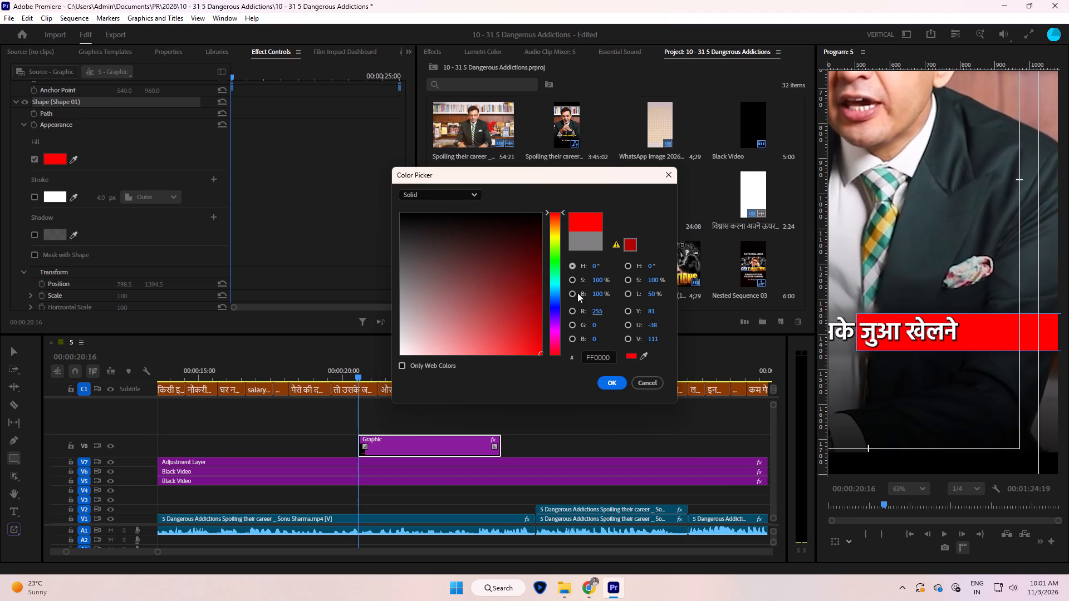
click(615, 383)
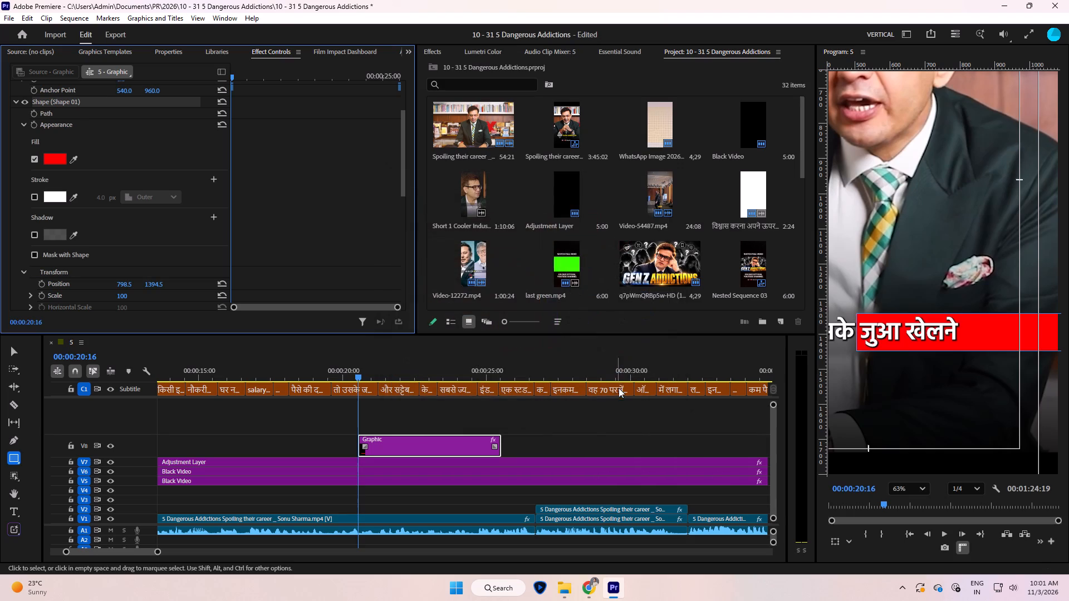
Move the red graphic clip on V8 to start at 00:00:19:18 with its caption, and play the start to check it.
click(414, 412)
click(412, 457)
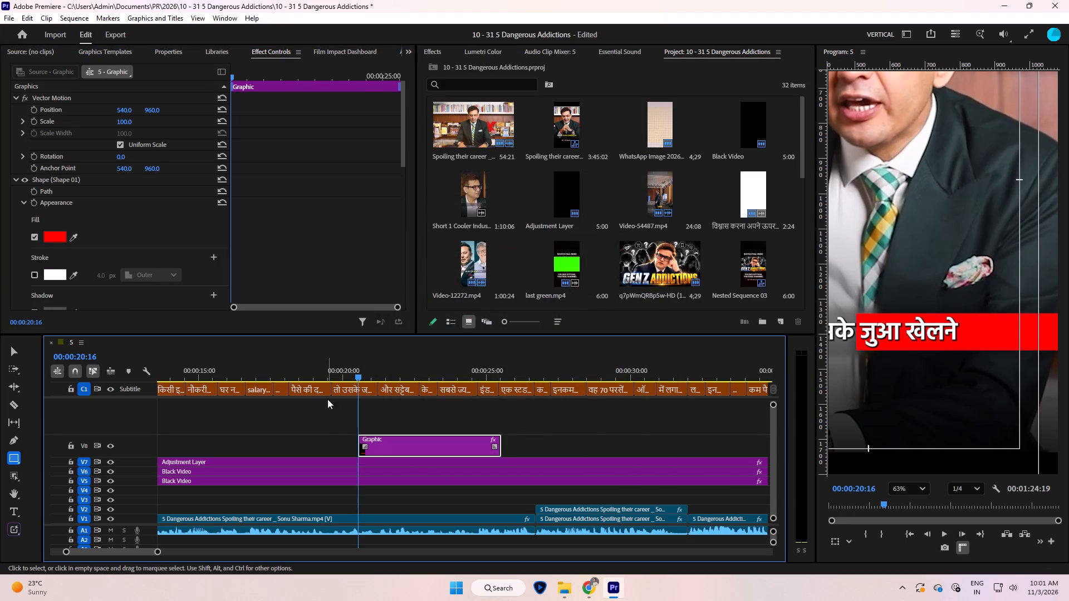
click(329, 376)
key(space)
key(space)
drag(395, 445, 395, 445)
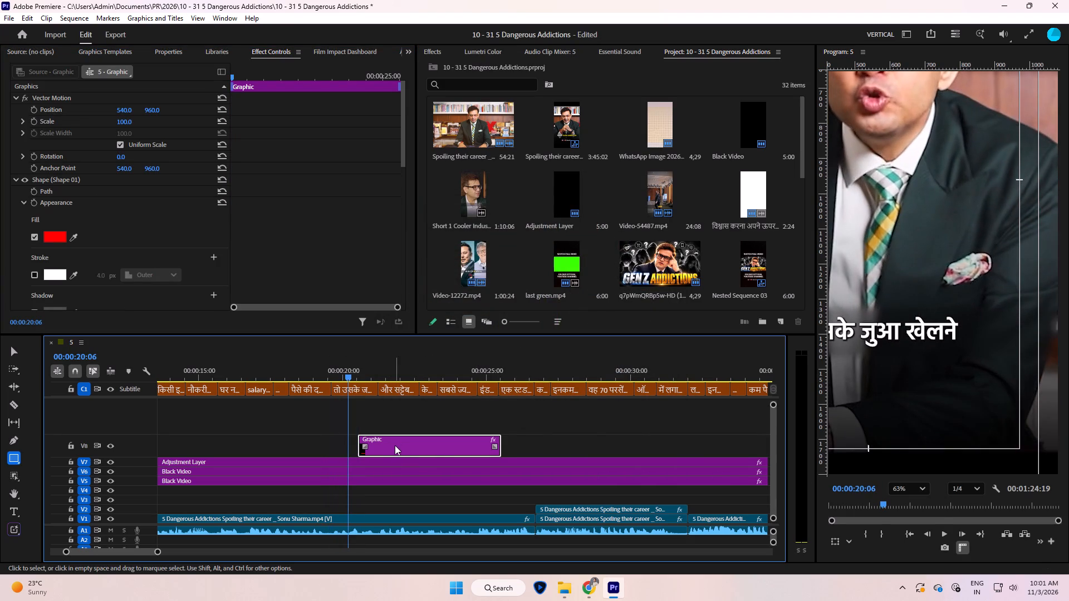
drag(395, 445, 372, 447)
click(372, 447)
key(Up)
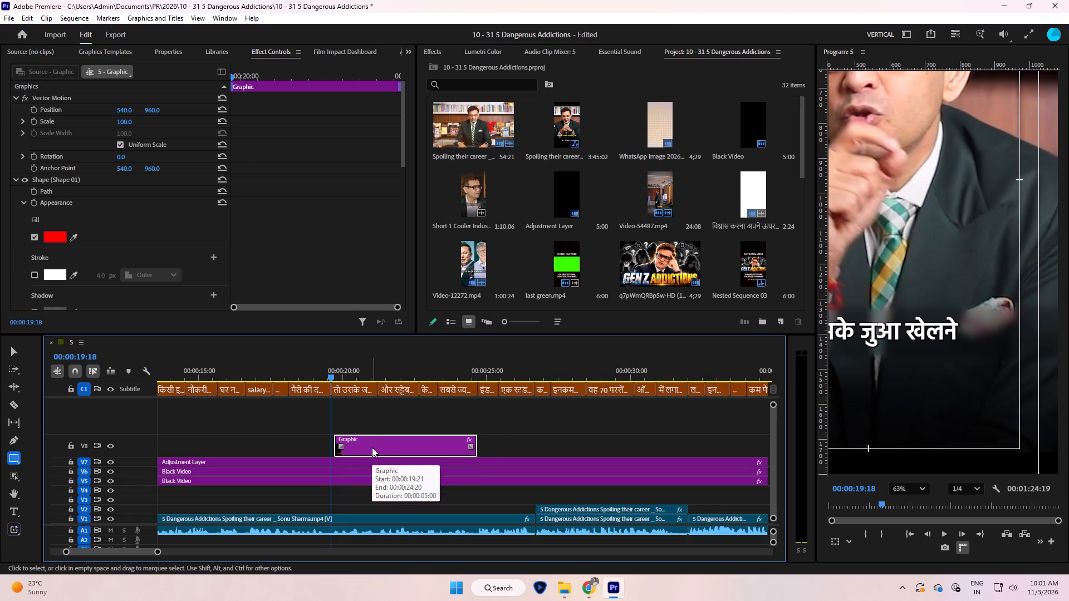
click(372, 447)
key(space)
key(space)
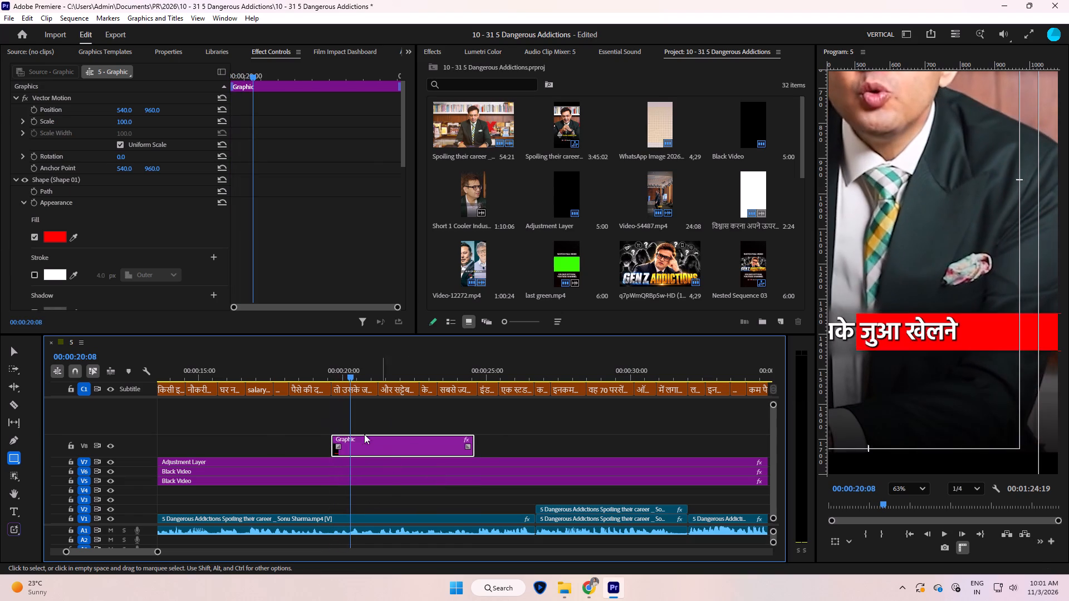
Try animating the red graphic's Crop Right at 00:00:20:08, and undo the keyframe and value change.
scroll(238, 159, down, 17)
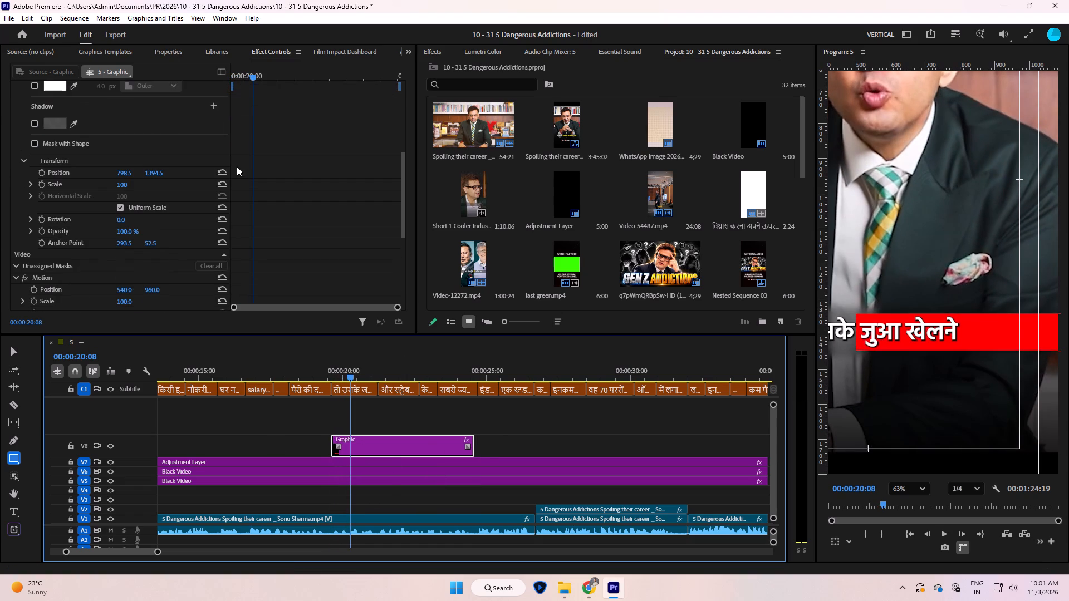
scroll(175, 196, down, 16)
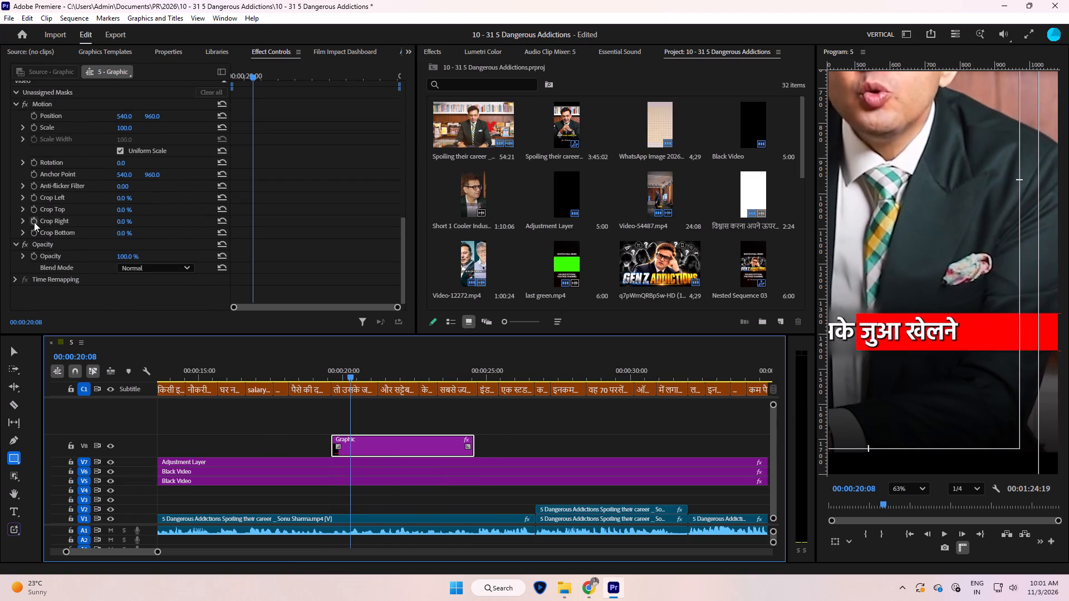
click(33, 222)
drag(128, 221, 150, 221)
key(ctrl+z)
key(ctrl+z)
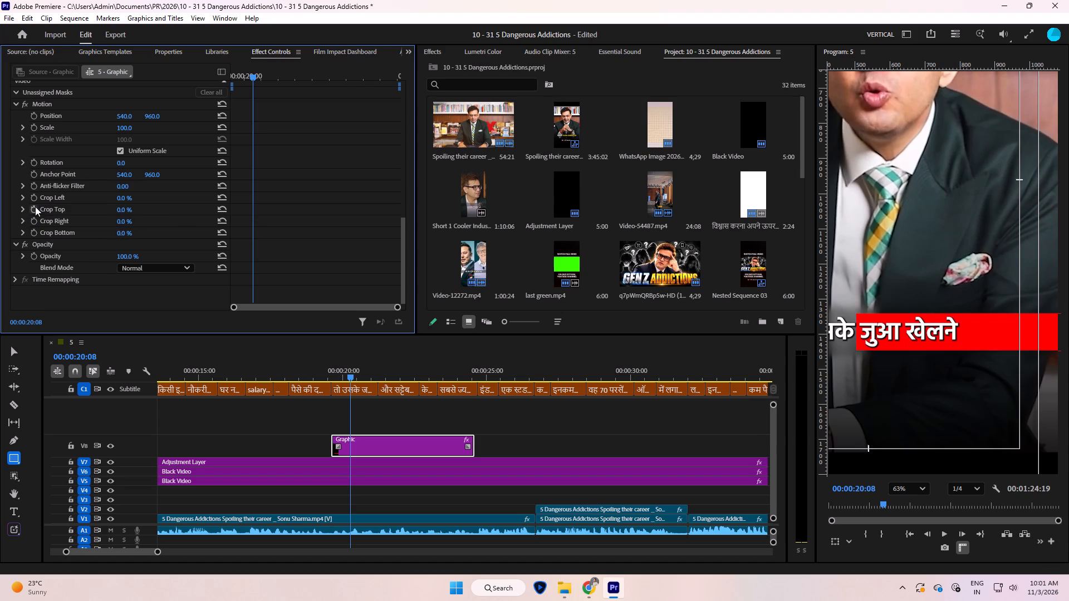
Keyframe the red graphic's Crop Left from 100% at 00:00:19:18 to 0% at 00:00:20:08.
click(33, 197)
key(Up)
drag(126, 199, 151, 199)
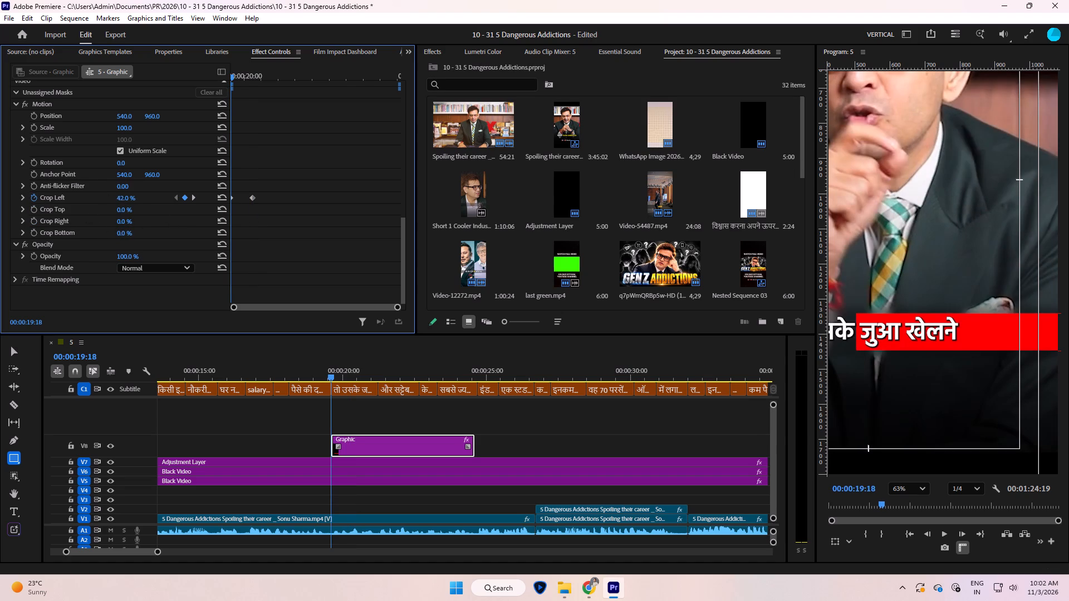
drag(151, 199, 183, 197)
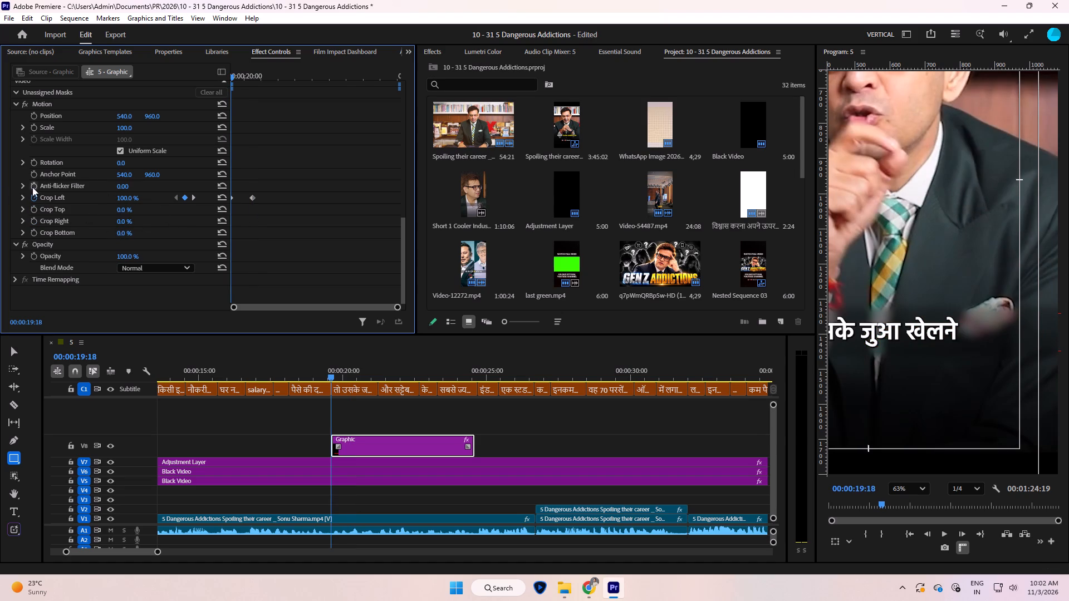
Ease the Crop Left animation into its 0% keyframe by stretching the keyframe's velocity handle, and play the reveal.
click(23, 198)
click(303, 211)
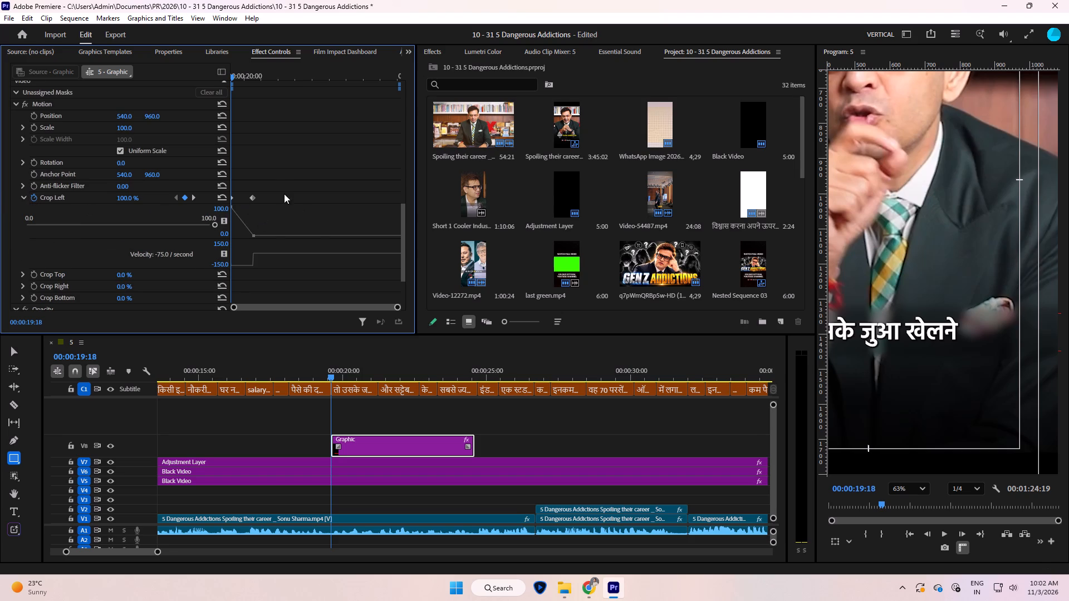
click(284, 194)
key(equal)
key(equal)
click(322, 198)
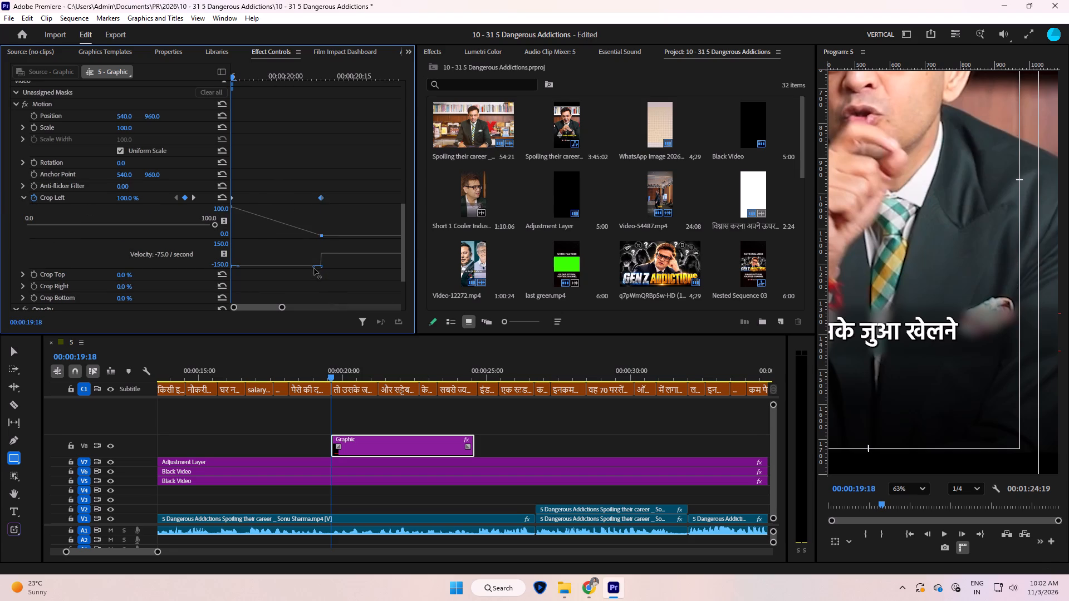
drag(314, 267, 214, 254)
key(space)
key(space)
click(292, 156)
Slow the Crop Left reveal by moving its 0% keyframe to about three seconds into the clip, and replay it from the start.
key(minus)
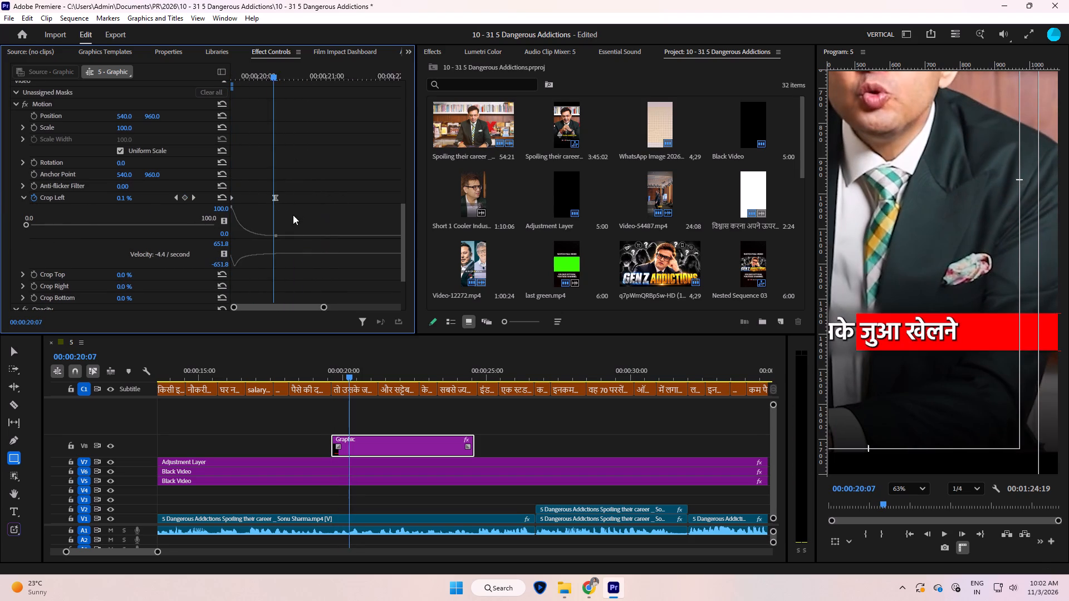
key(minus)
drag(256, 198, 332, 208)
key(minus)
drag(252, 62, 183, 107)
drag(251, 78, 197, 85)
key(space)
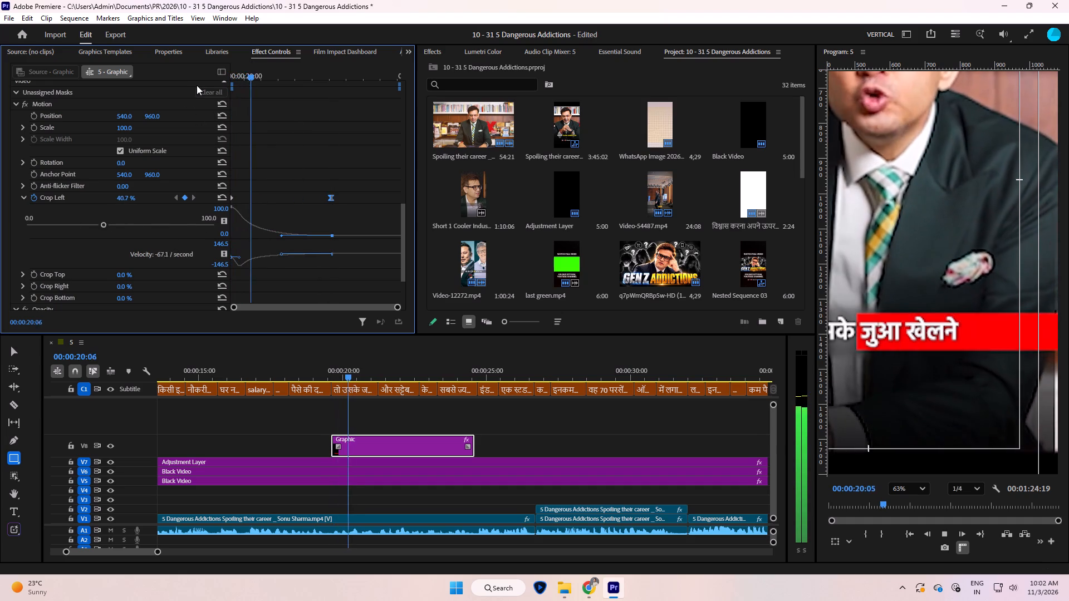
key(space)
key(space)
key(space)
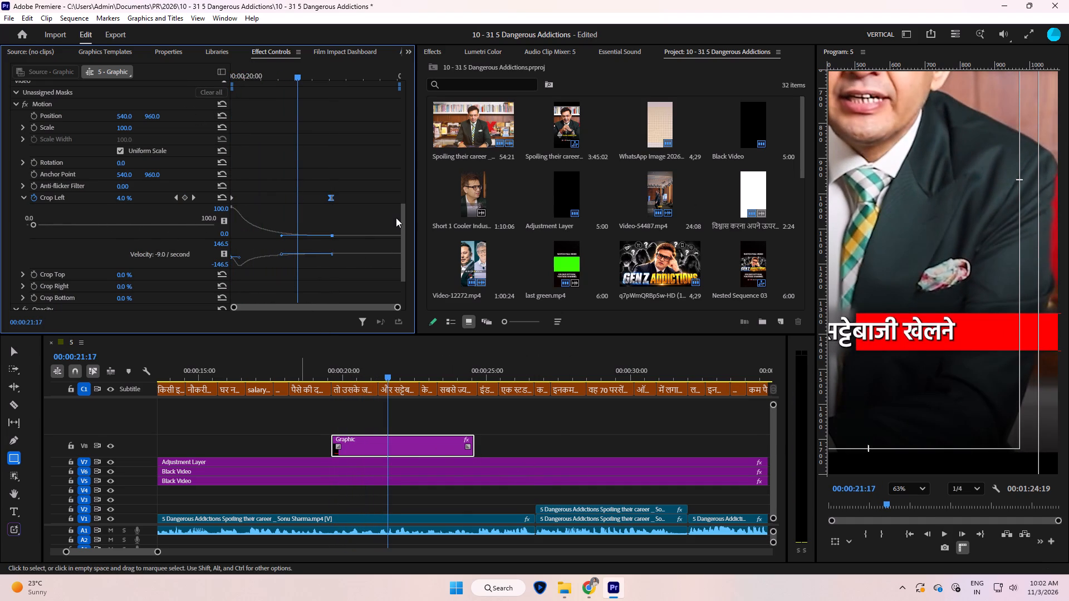
Step through the frames around the caption change at 00:00:21:07 to examine how the red bar fits both captions.
key(Left)
key(Left)
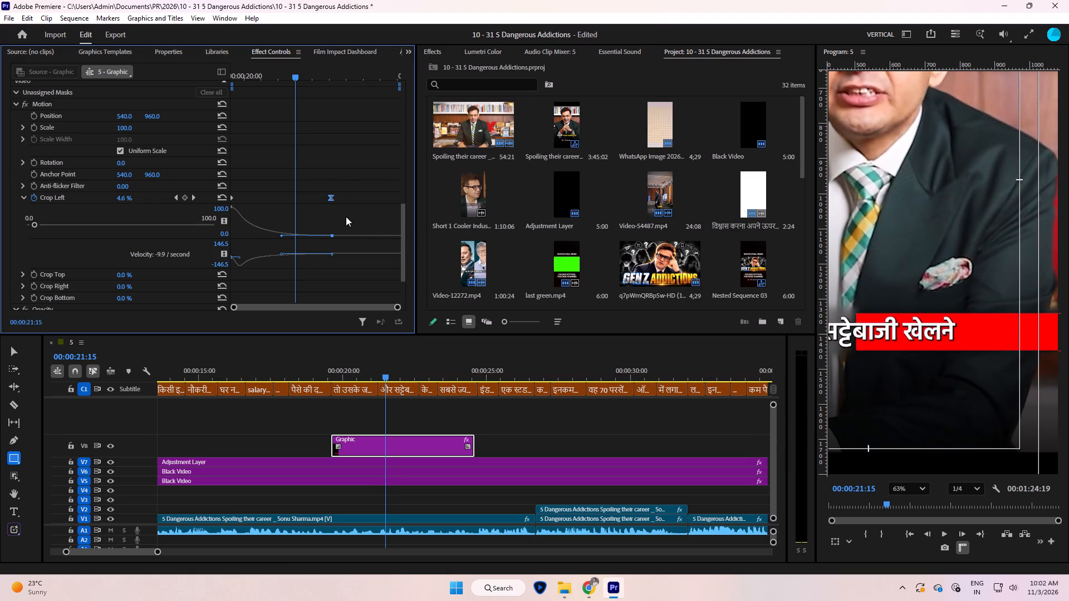
key(Left)
key(Left)
key(Left)
key(Left)
key(Left)
key(Left)
key(Left)
key(Left)
key(Left)
key(Left)
key(Left)
key(Left)
key(Left)
key(Left)
key(Left)
key(Left)
key(Left)
key(Left)
key(Left)
key(Left)
key(Right)
key(Right)
key(Right)
key(Right)
key(Right)
key(Right)
key(Right)
key(Right)
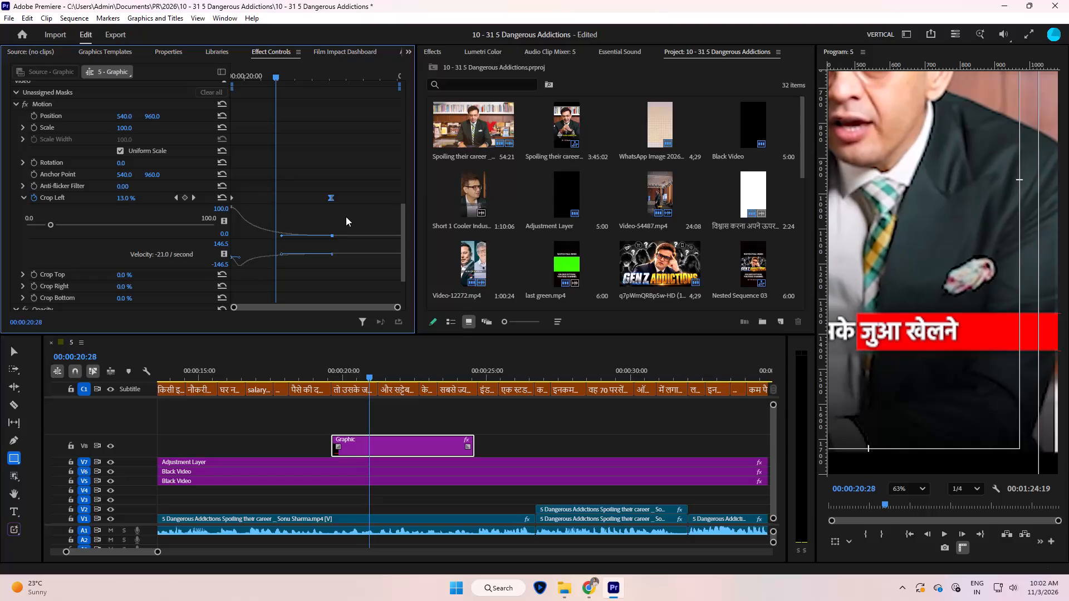
key(Right)
key(Right)
key(Right)
key(Right)
key(Down)
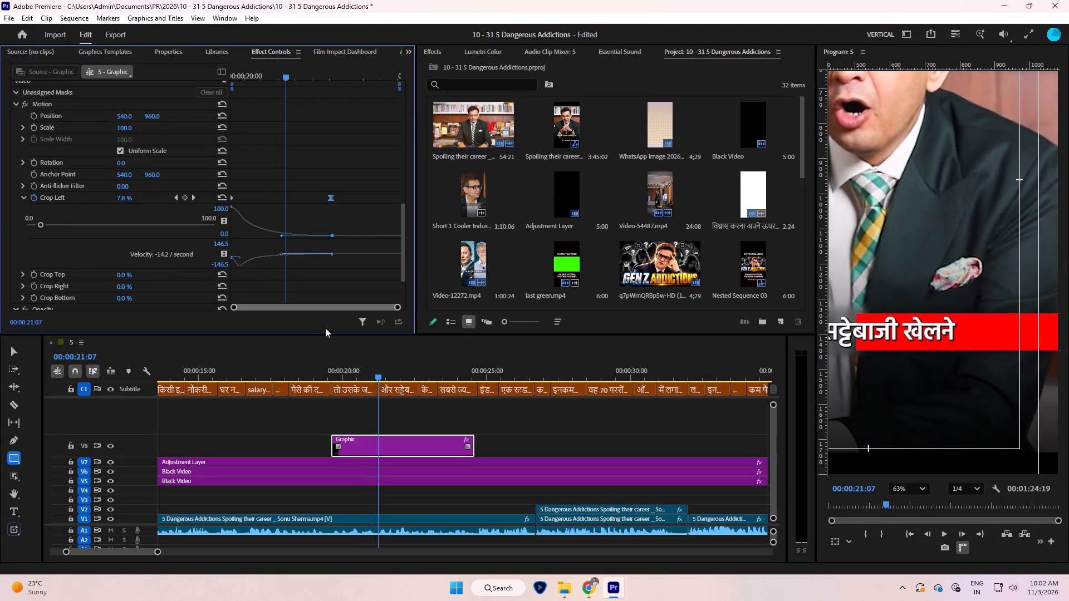
scroll(997, 306, down, 7)
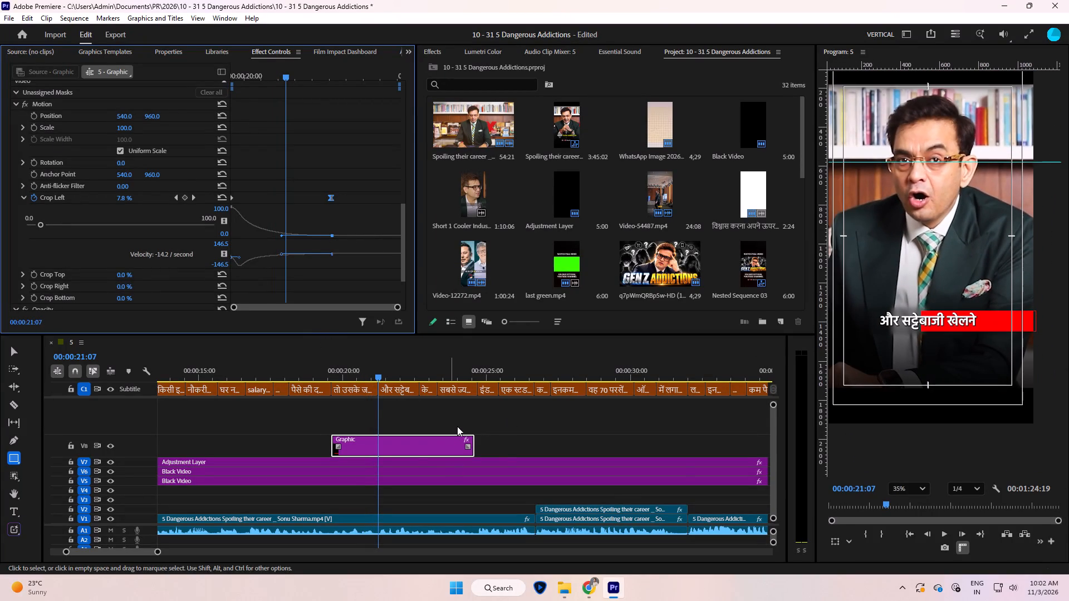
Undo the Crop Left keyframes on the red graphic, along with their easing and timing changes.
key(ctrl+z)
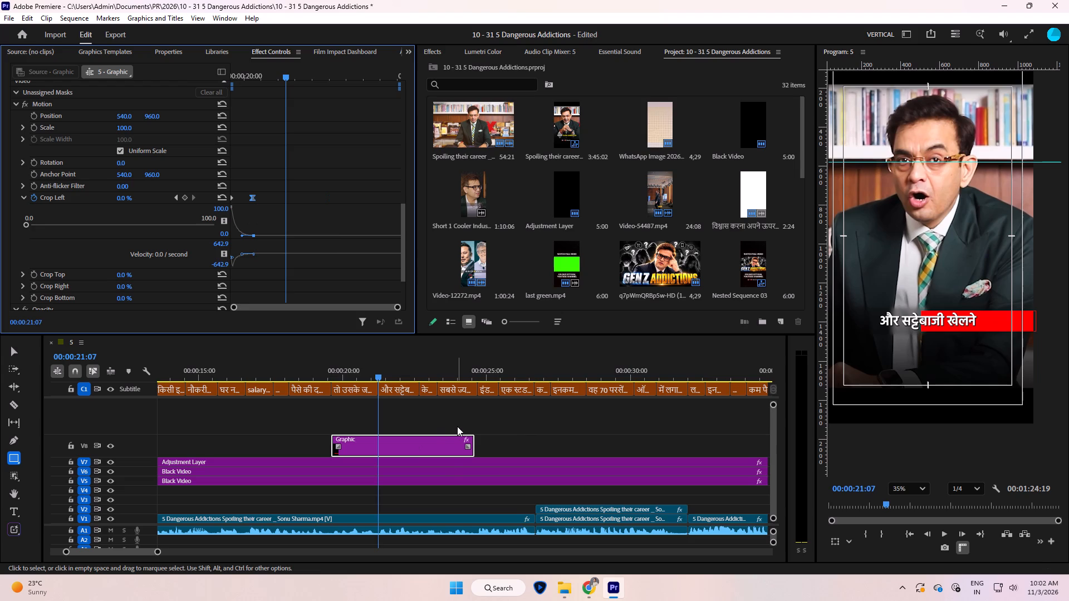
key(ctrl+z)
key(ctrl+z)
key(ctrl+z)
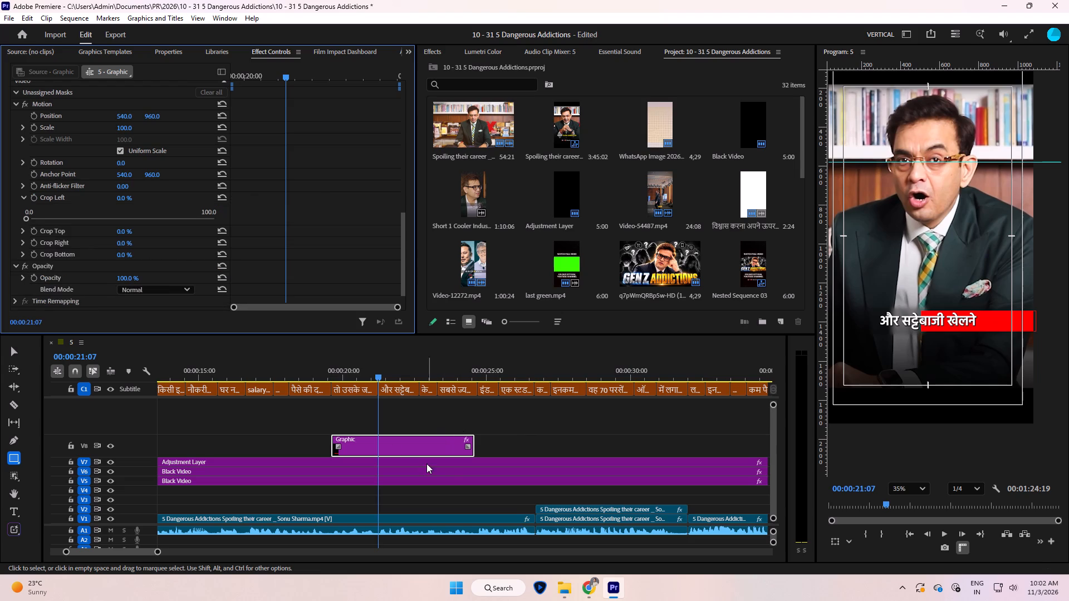
Look over the red graphic's shape and motion settings, and delete its clip from V8.
scroll(300, 216, up, 16)
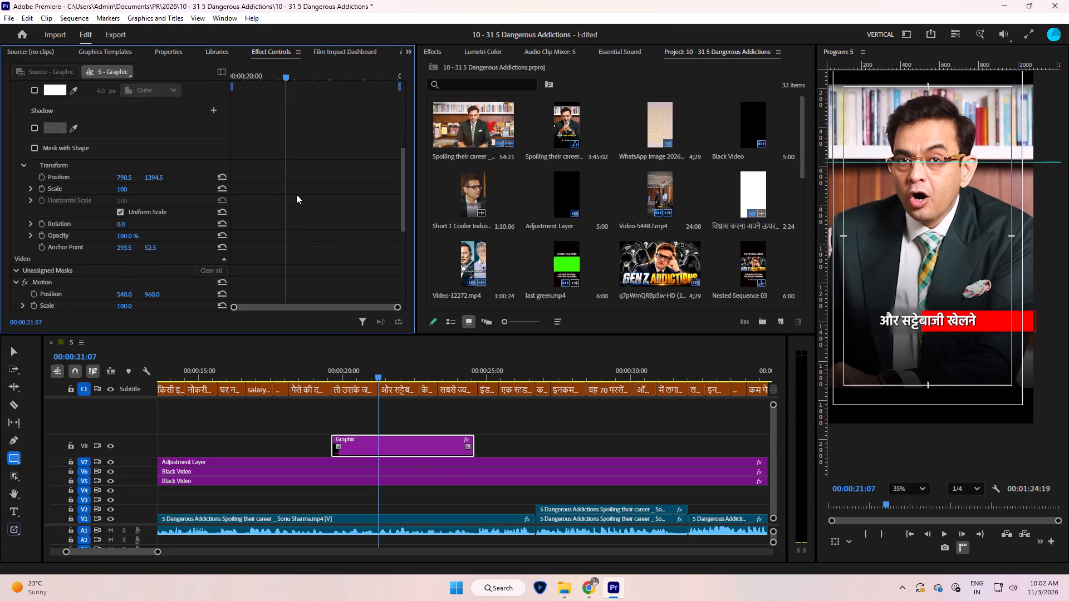
scroll(269, 171, up, 5)
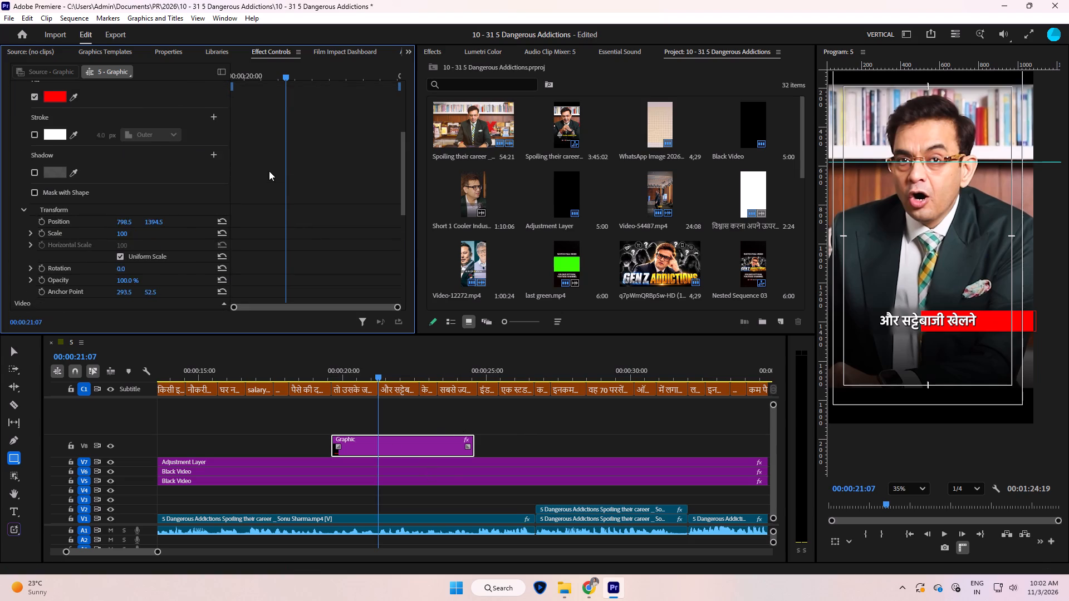
scroll(269, 171, up, 20)
scroll(268, 168, down, 1)
scroll(274, 123, down, 13)
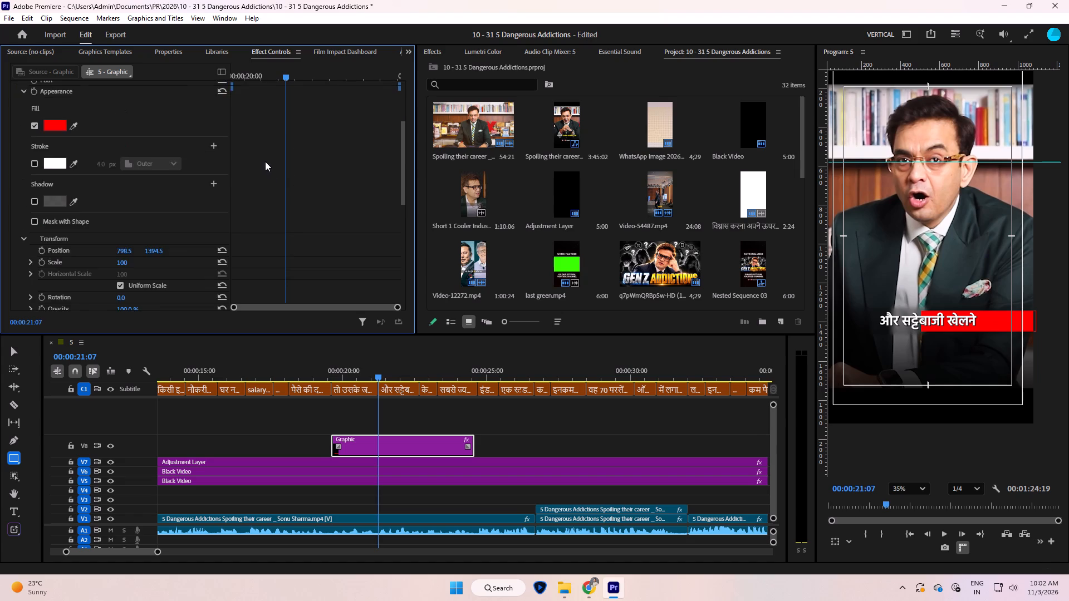
scroll(265, 161, down, 20)
scroll(265, 161, down, 7)
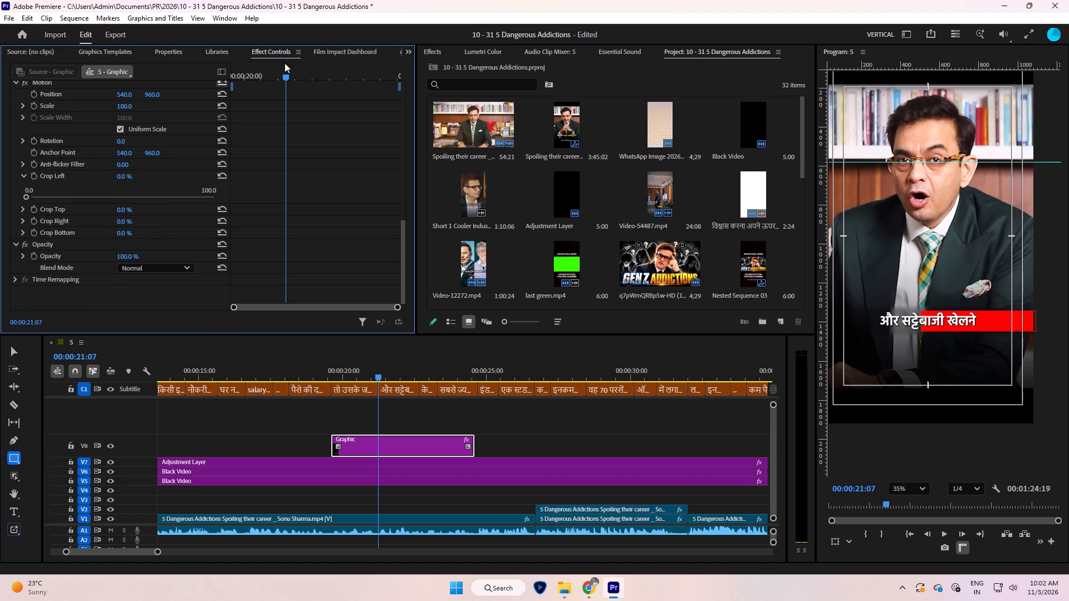
drag(282, 66, 261, 90)
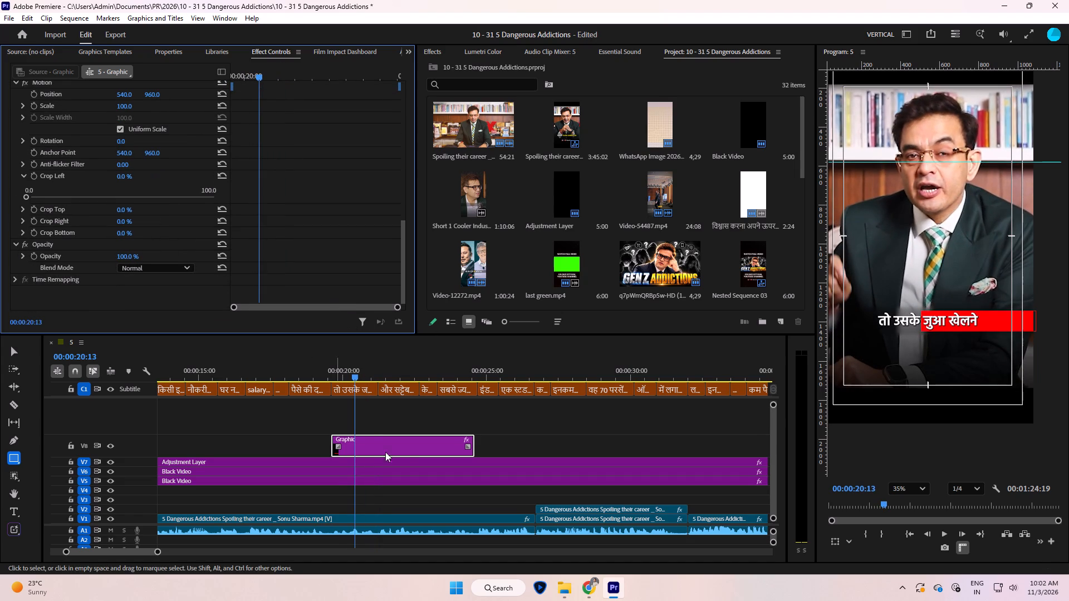
click(391, 447)
key(Delete)
Draw a red rectangle over the words सट्टेबाजी खेलने at 00:00:21:18, extending just past the frame's right edge.
click(390, 378)
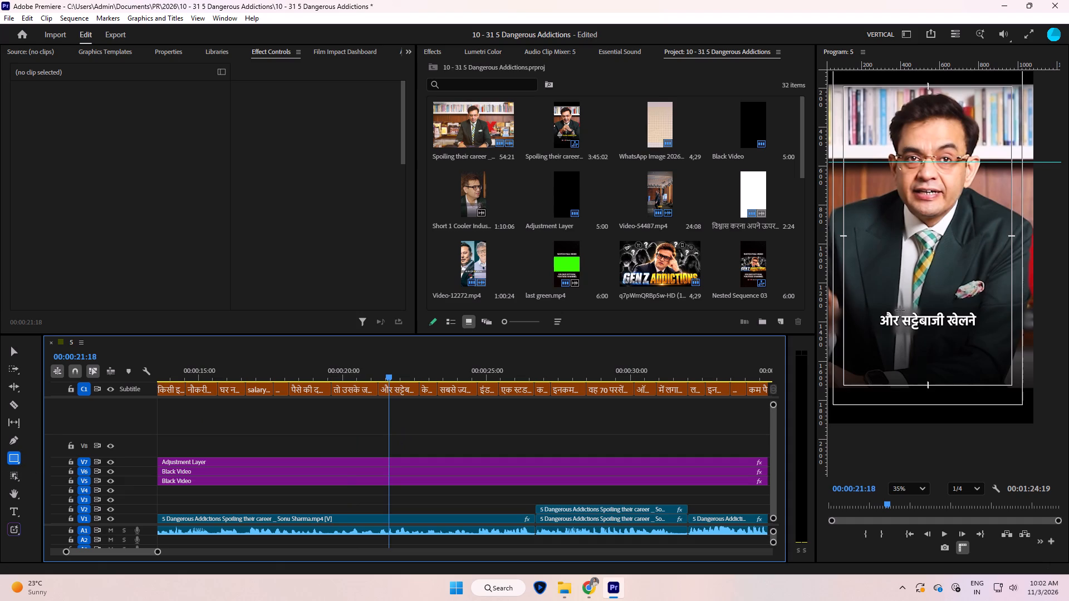
scroll(900, 351, up, 3)
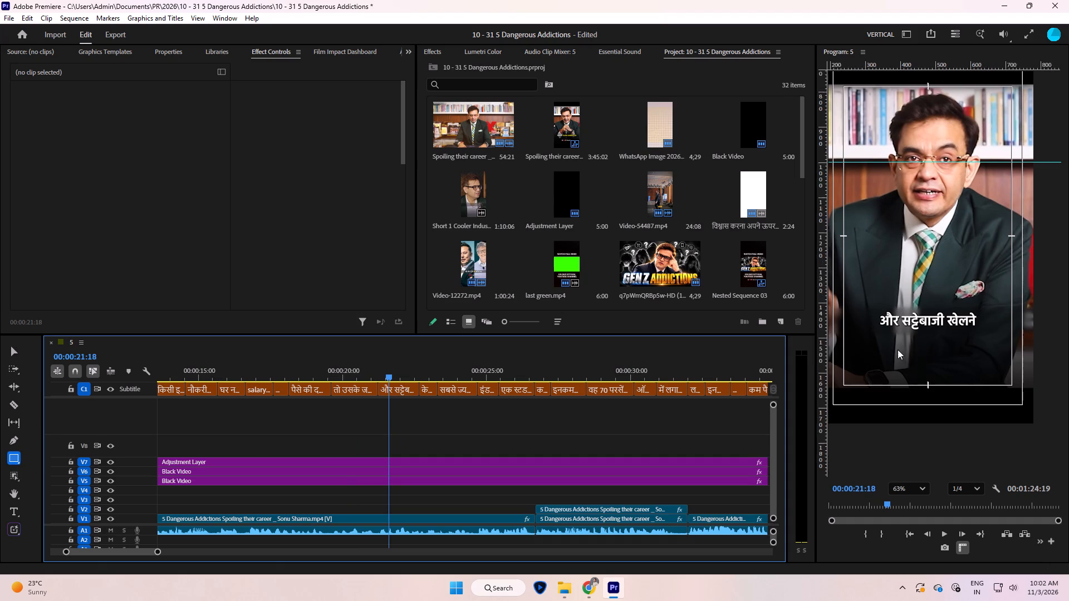
scroll(898, 349, up, 11)
scroll(1036, 312, down, 14)
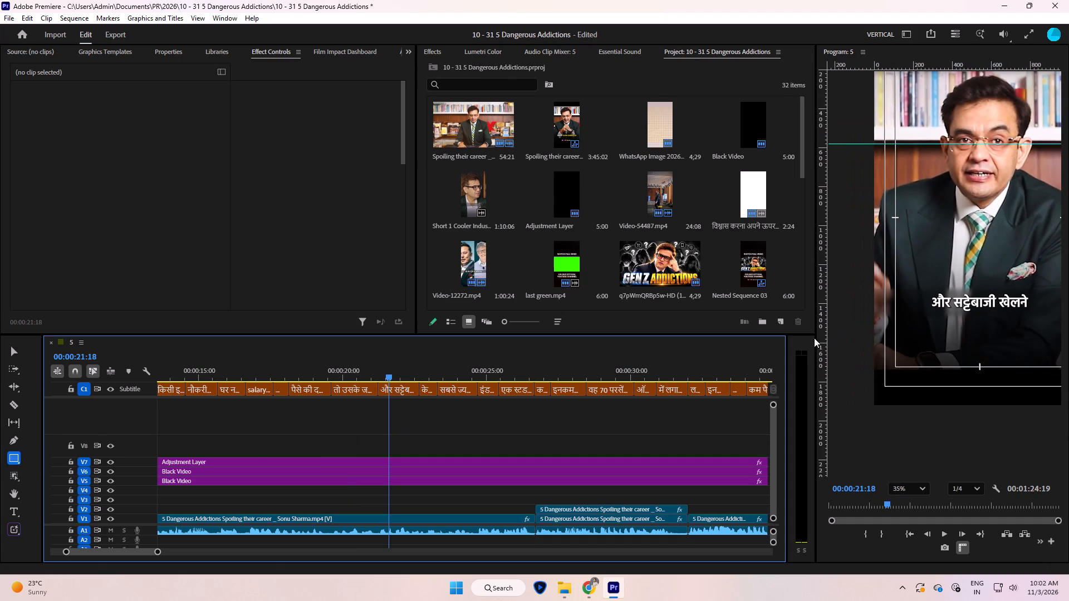
drag(816, 346, 708, 372)
scroll(1063, 322, up, 12)
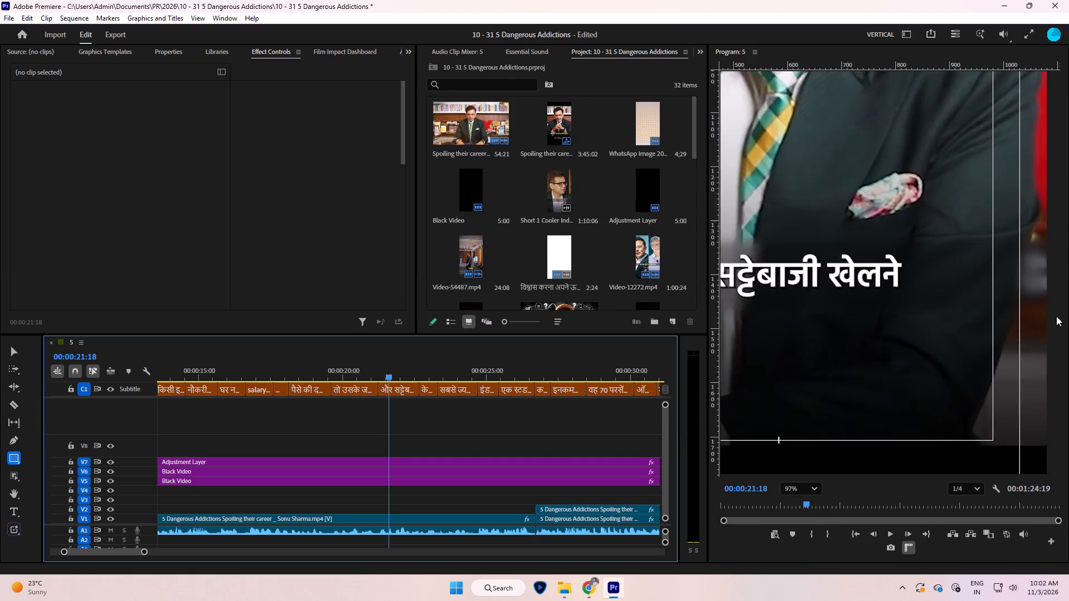
scroll(1056, 316, up, 1)
scroll(973, 308, down, 4)
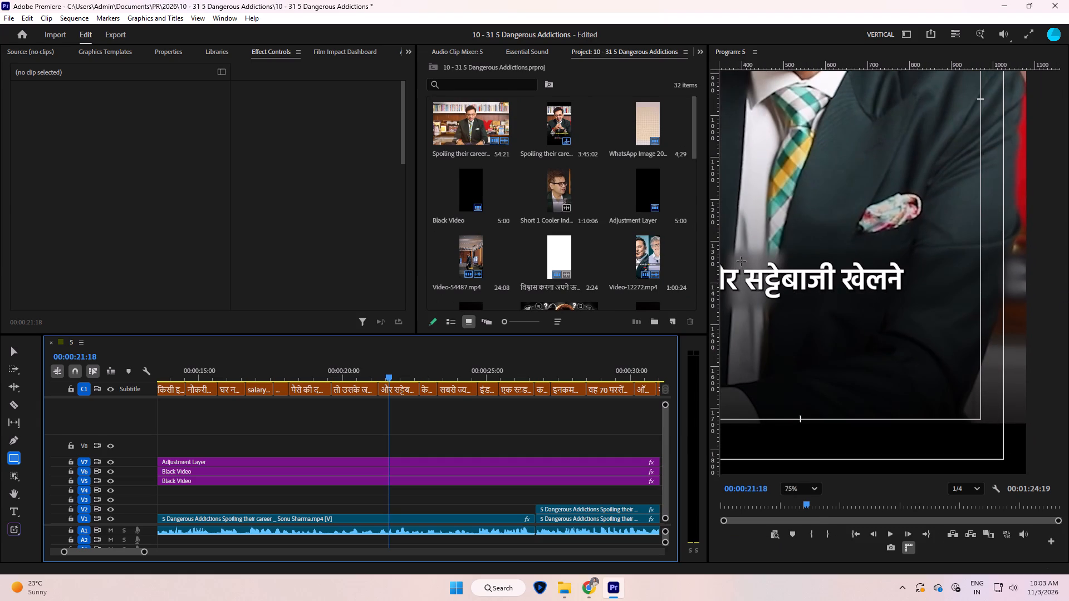
drag(741, 261, 1026, 300)
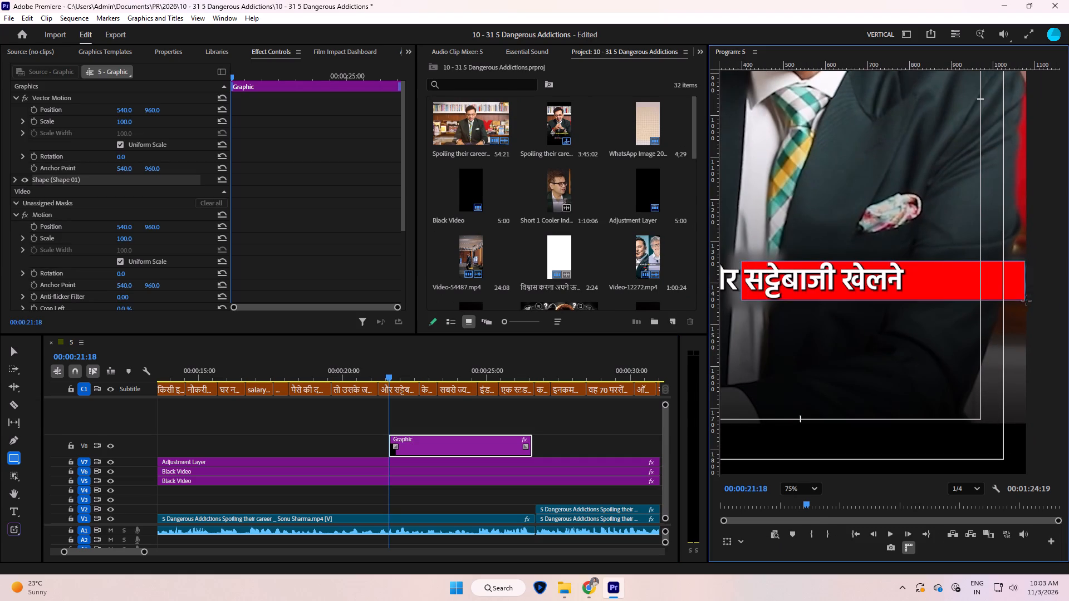
drag(1026, 300, 1033, 301)
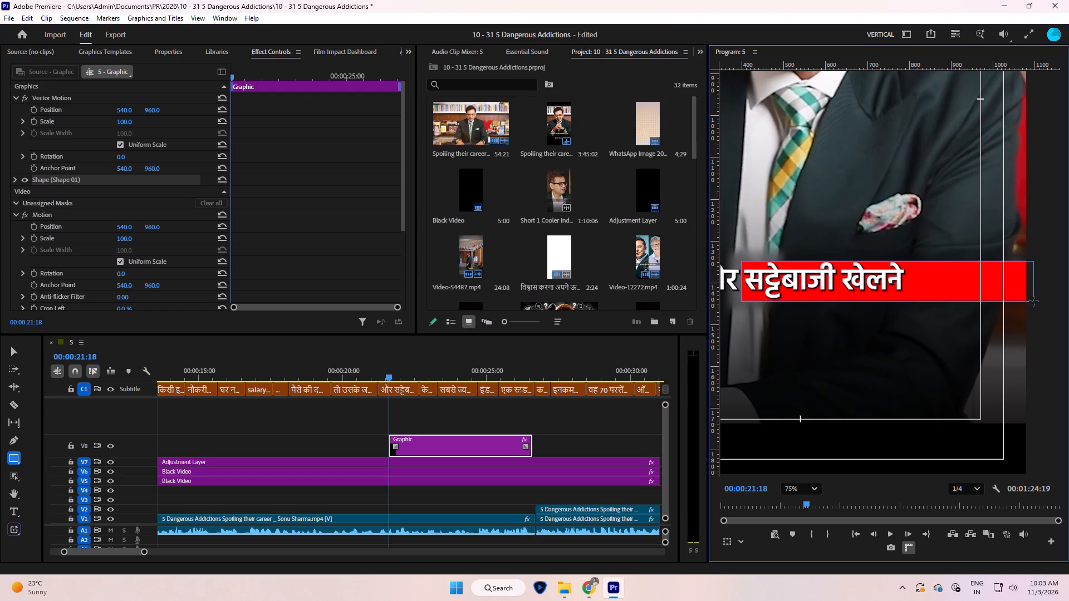
scroll(1038, 297, down, 7)
scroll(1005, 312, up, 7)
scroll(842, 225, up, 4)
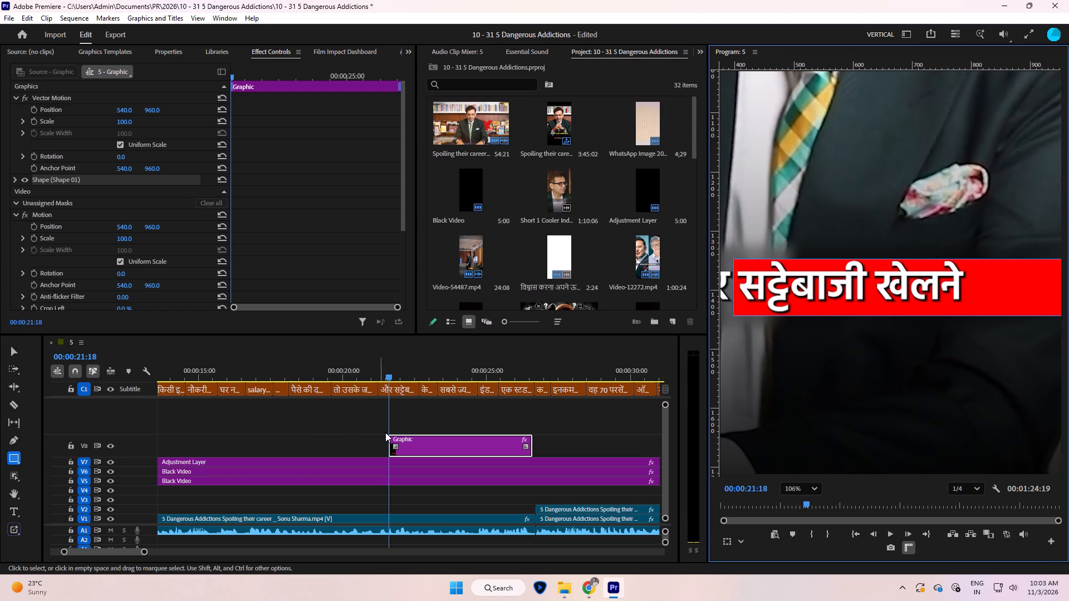
Move the new graphic clip on V8 to start at 00:00:19:18 with the जुआ खेलने caption, and play its start.
drag(423, 442, 367, 449)
key(Up)
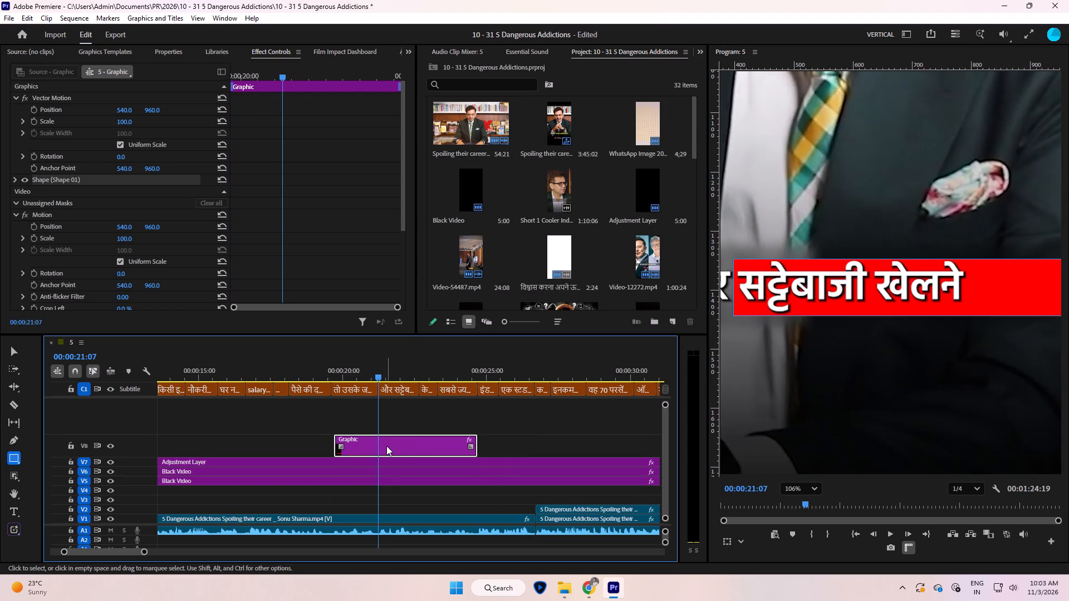
key(Up)
drag(387, 446, 381, 447)
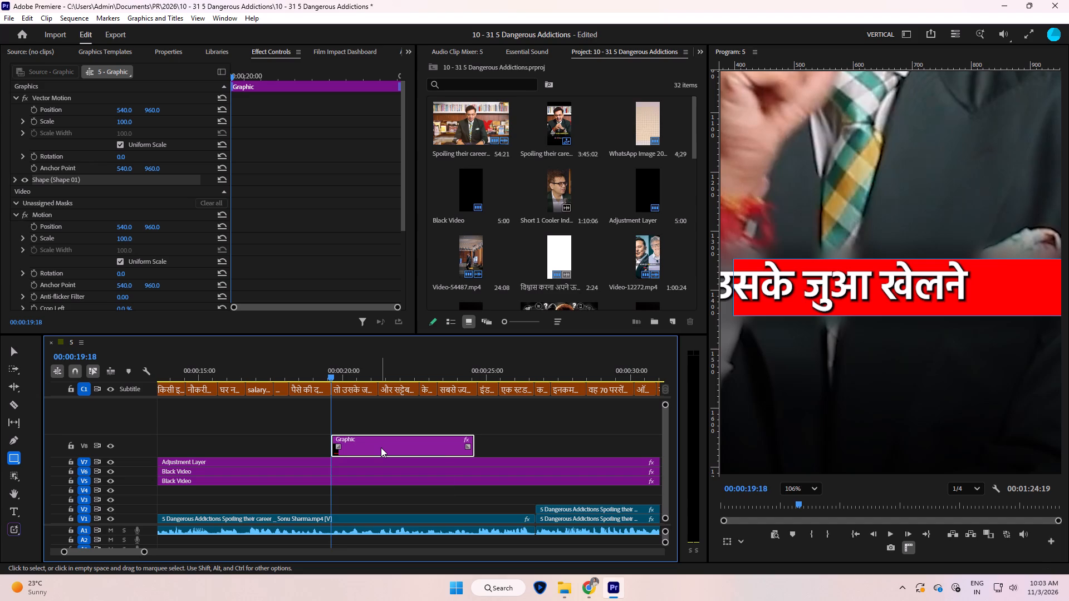
key(space)
key(space)
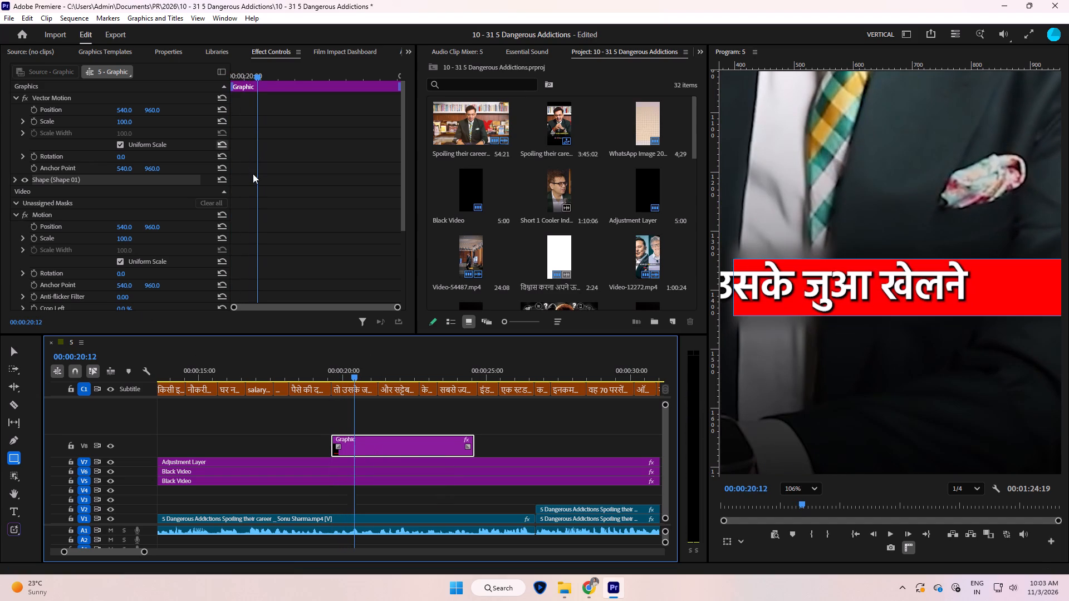
Set the new graphic's Crop Left to 100% at 00:00:19:18 so the bar starts fully hidden.
scroll(256, 176, down, 6)
key(Up)
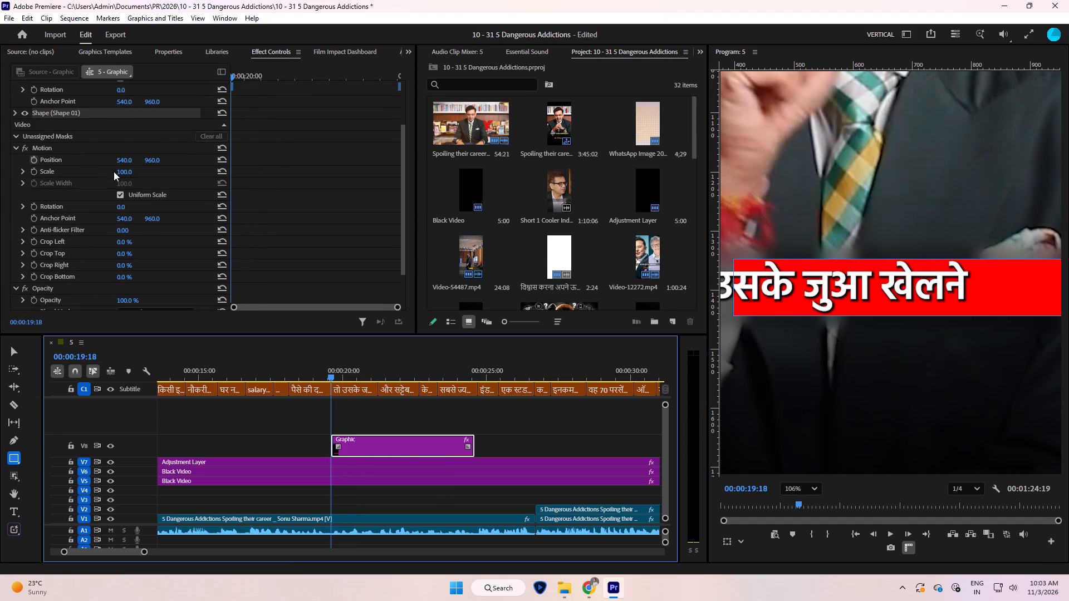
scroll(121, 179, down, 7)
drag(122, 199, 165, 196)
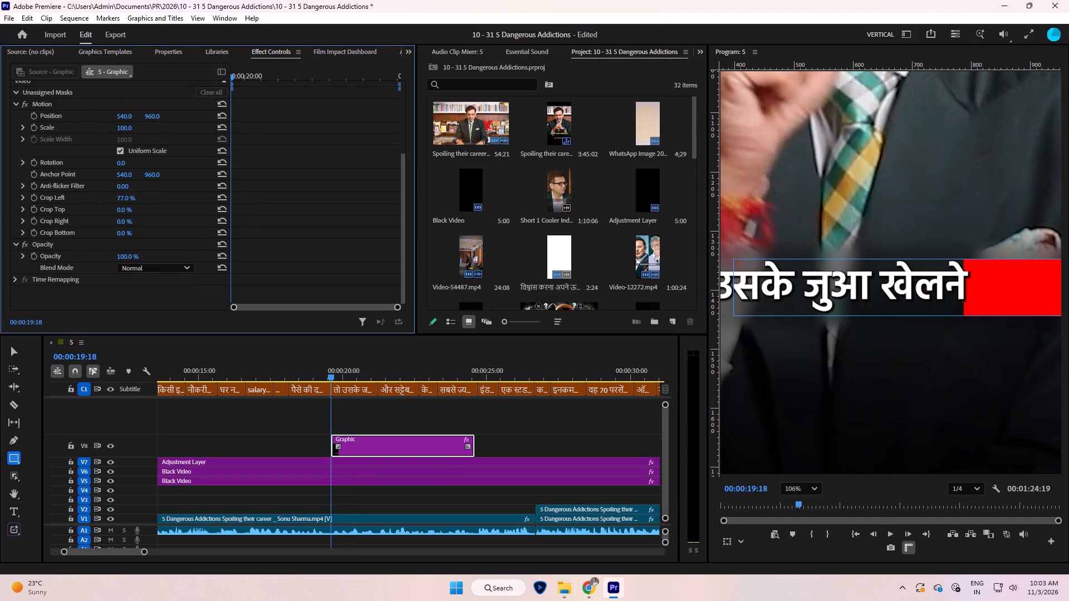
drag(165, 196, 170, 194)
scroll(690, 317, down, 3)
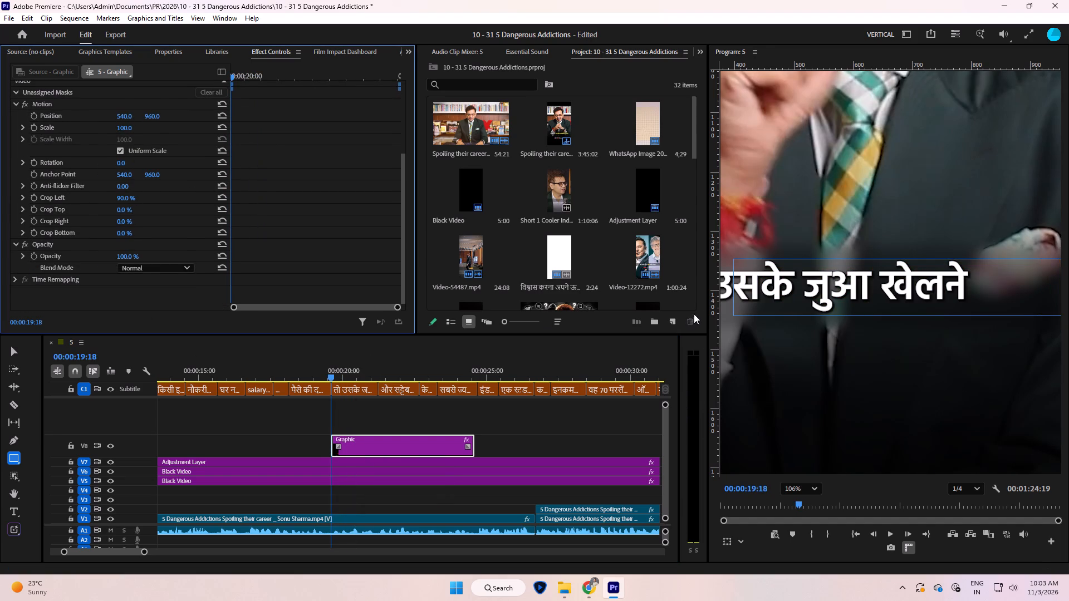
scroll(806, 290, down, 5)
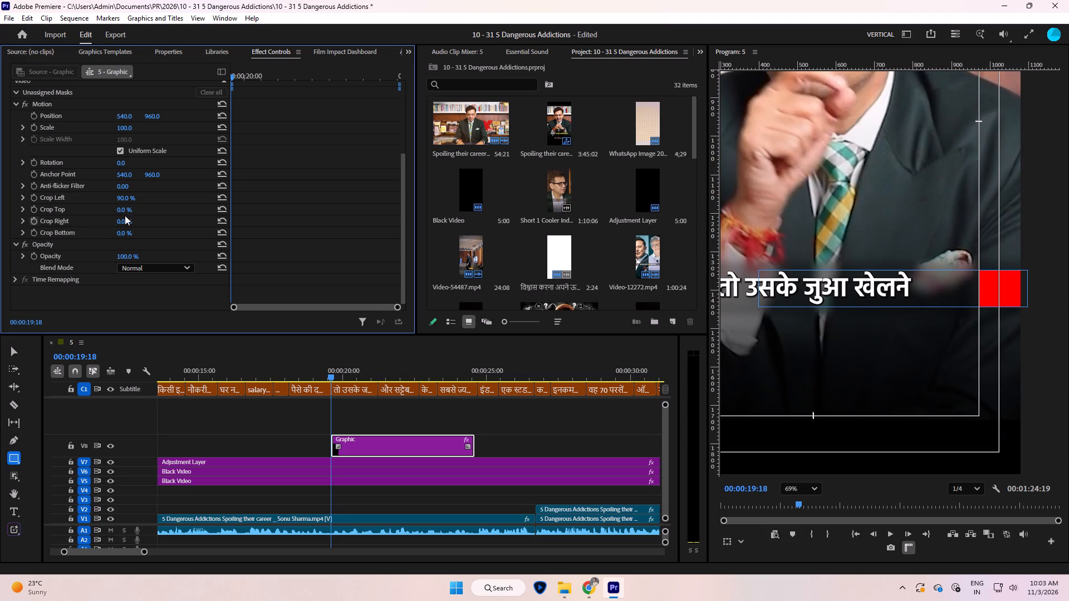
drag(122, 200, 128, 200)
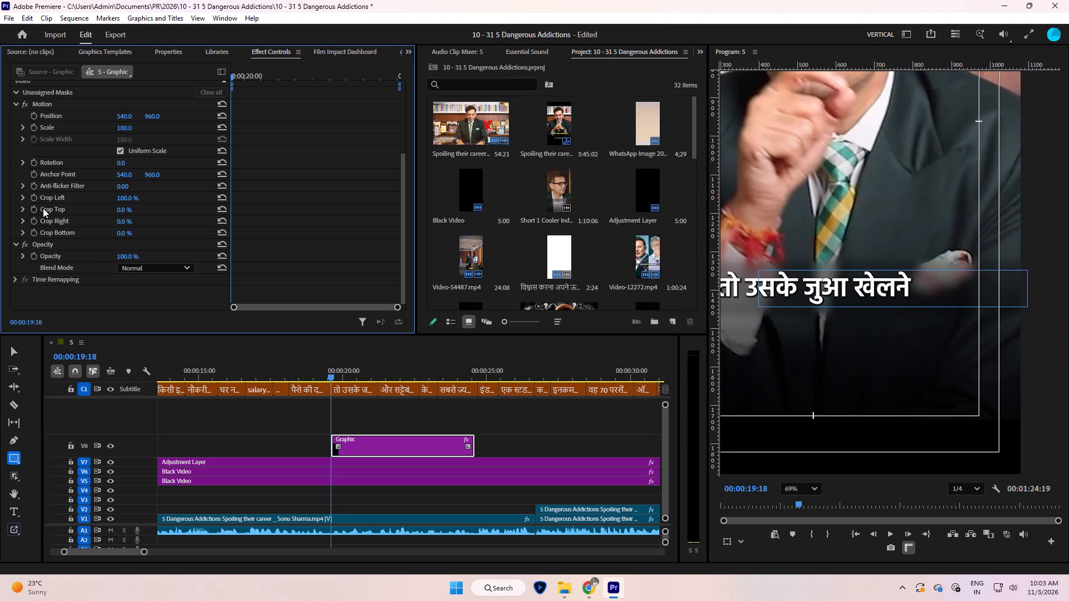
Animate the graphic's Crop Left from 100% at 00:00:19:18 to 47% at 00:00:20:14, revealing the bar over जुआ खेलने.
click(32, 197)
key(space)
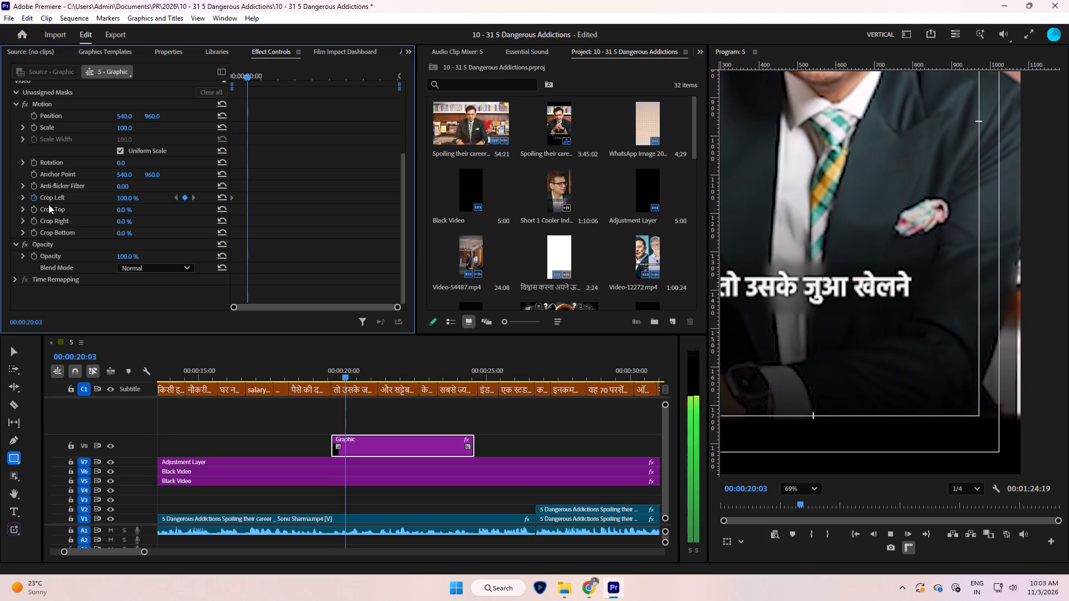
key(space)
key(space)
key(space)
drag(128, 199, 125, 200)
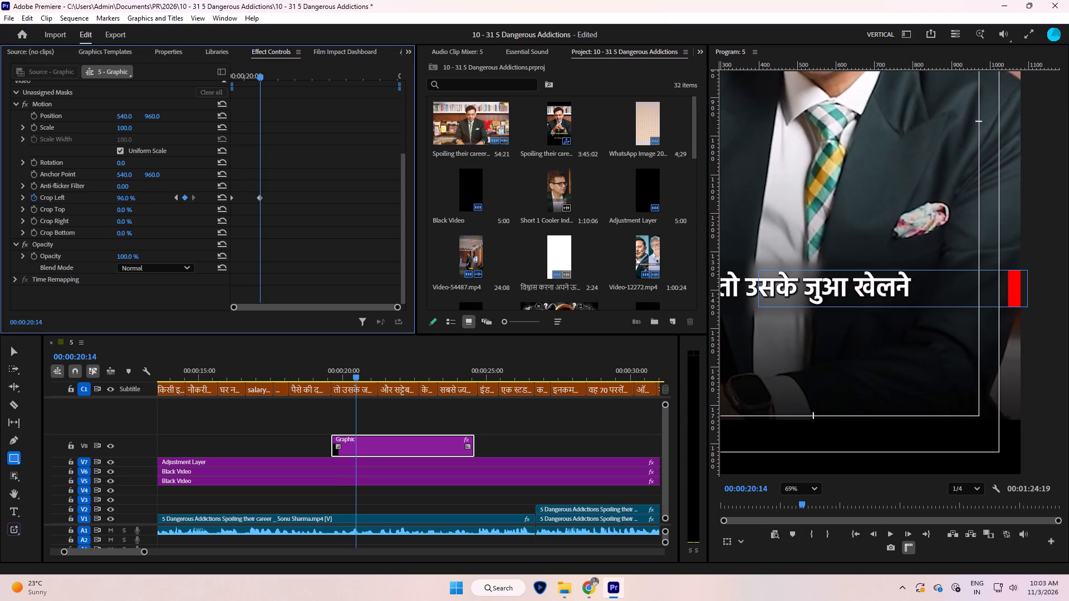
drag(125, 200, 109, 219)
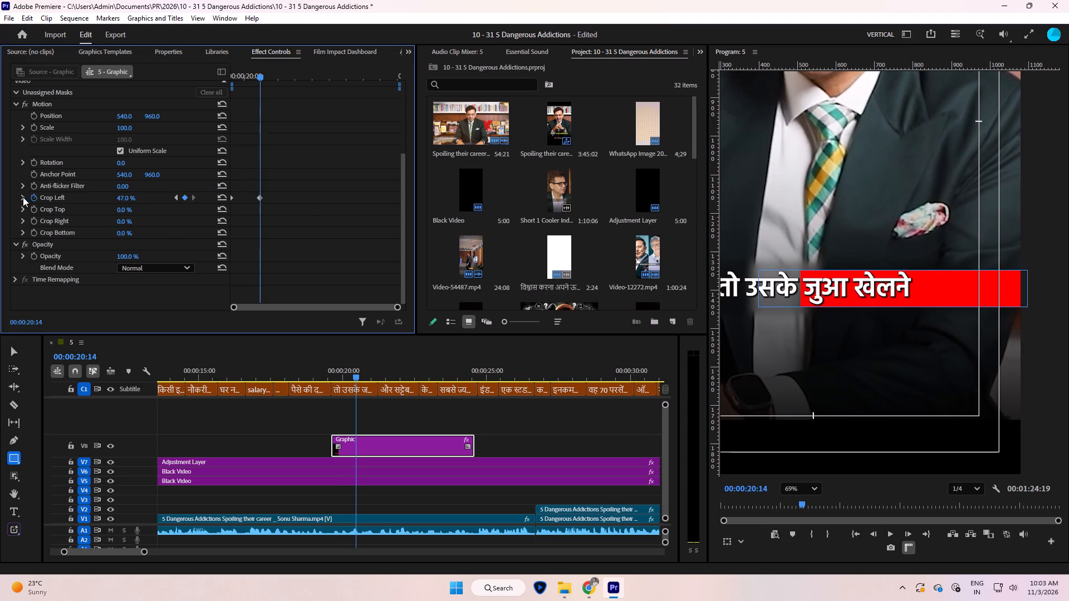
Ease the second Crop Left keyframe in its velocity graph so the bar slows smoothly into place, and play the reveal.
click(23, 197)
drag(249, 73, 174, 107)
scroll(294, 177, down, 5)
click(315, 178)
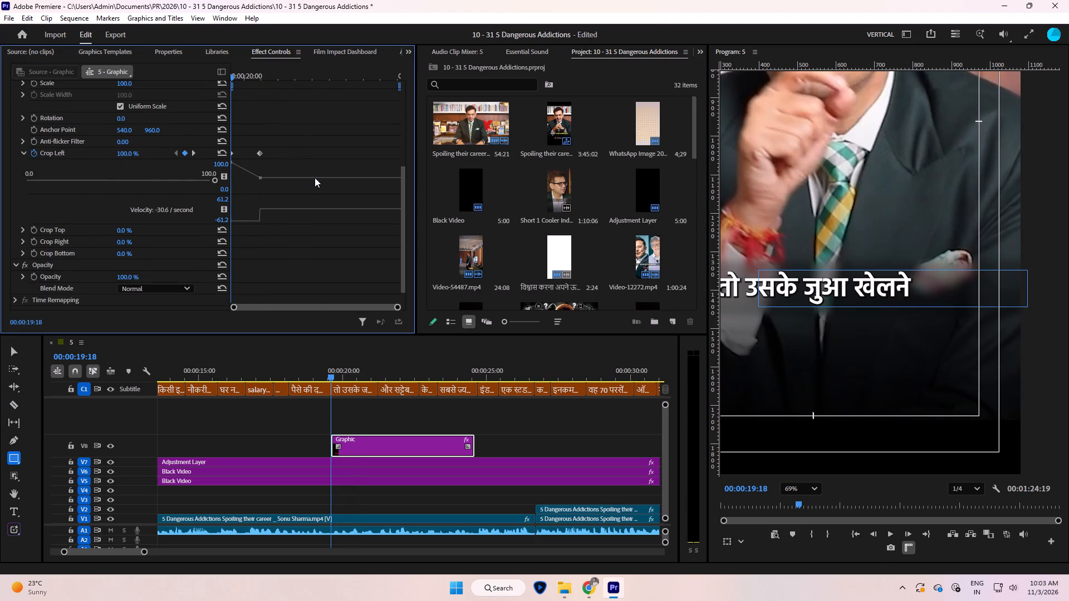
key(equal)
click(284, 138)
click(288, 139)
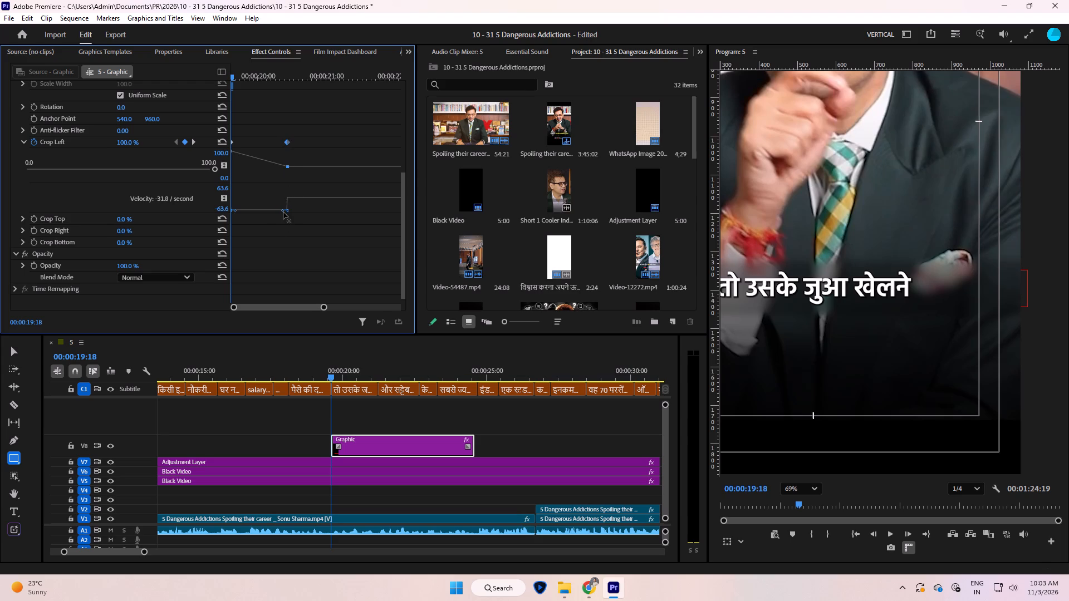
drag(282, 209, 197, 197)
key(space)
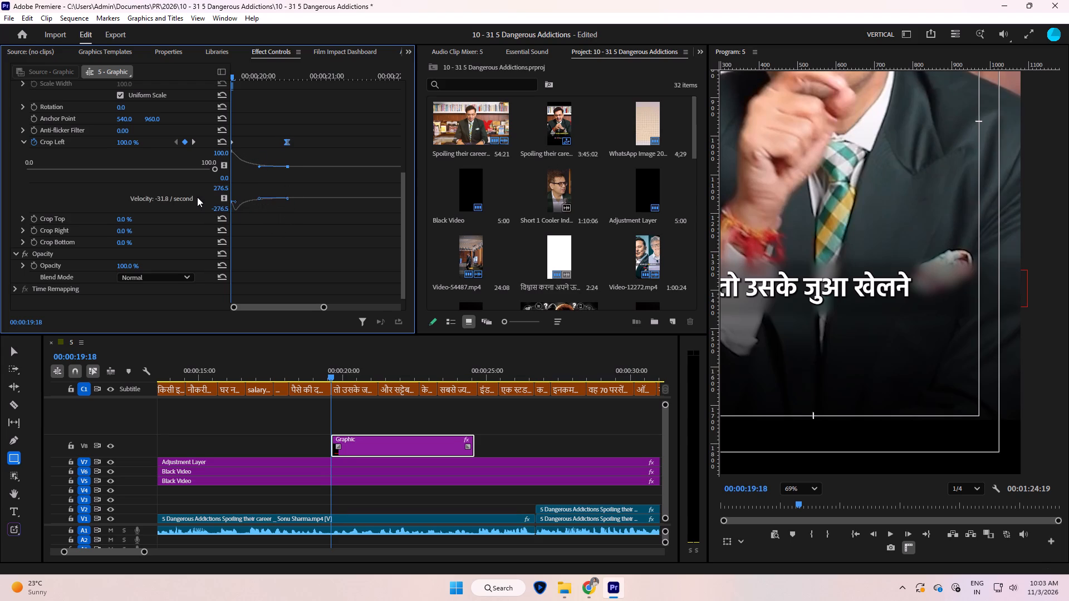
key(space)
key(space)
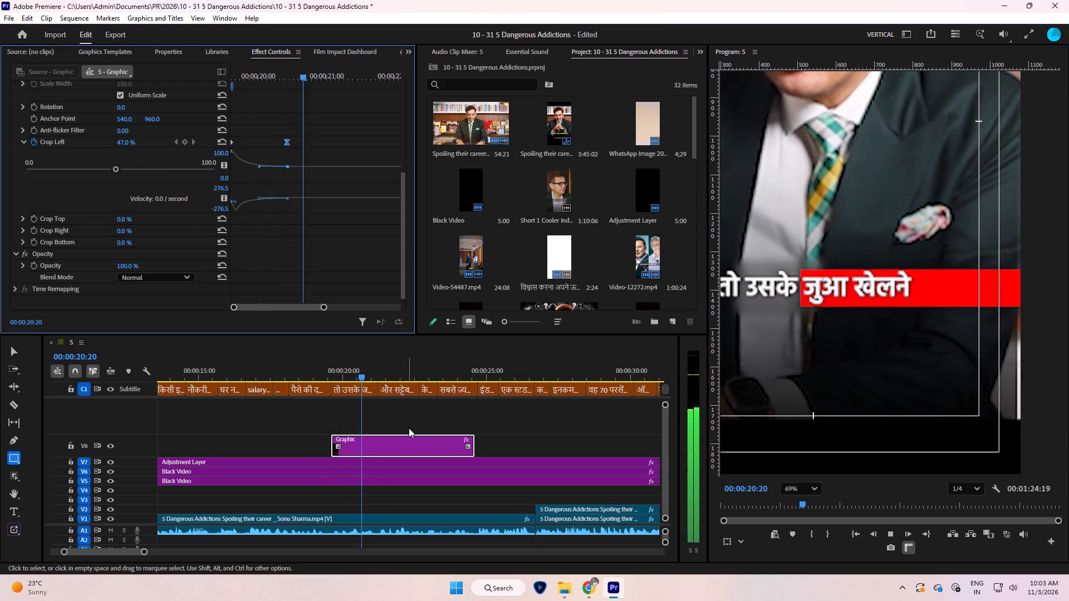
key(space)
Move the graphic clip on V8 earlier to start at 00:00:19:12, and play it against the जुआ खेलने caption.
click(323, 382)
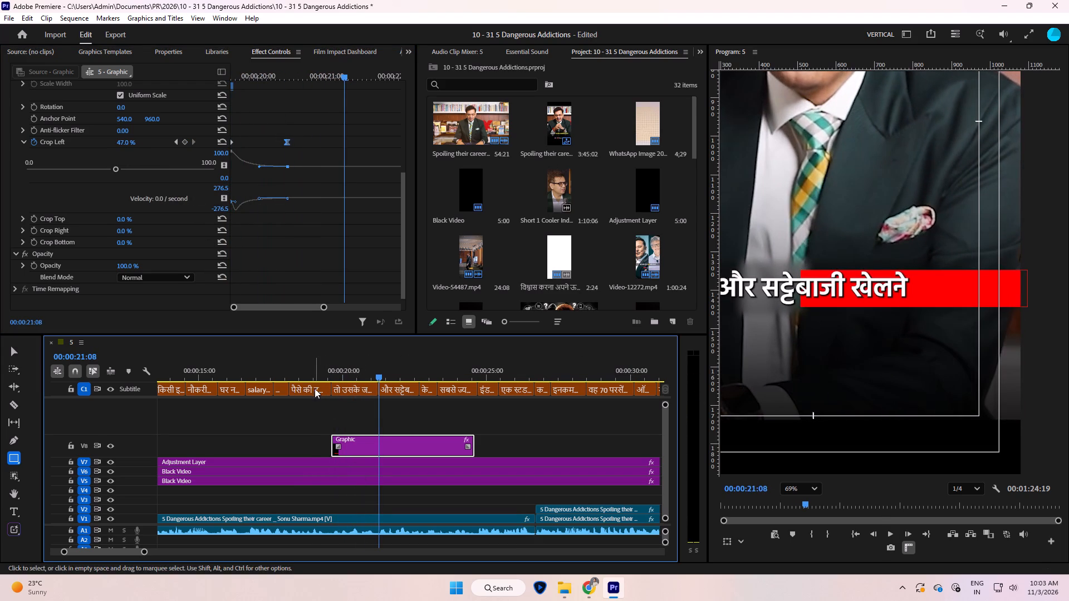
click(312, 375)
key(space)
key(space)
drag(372, 444, 364, 445)
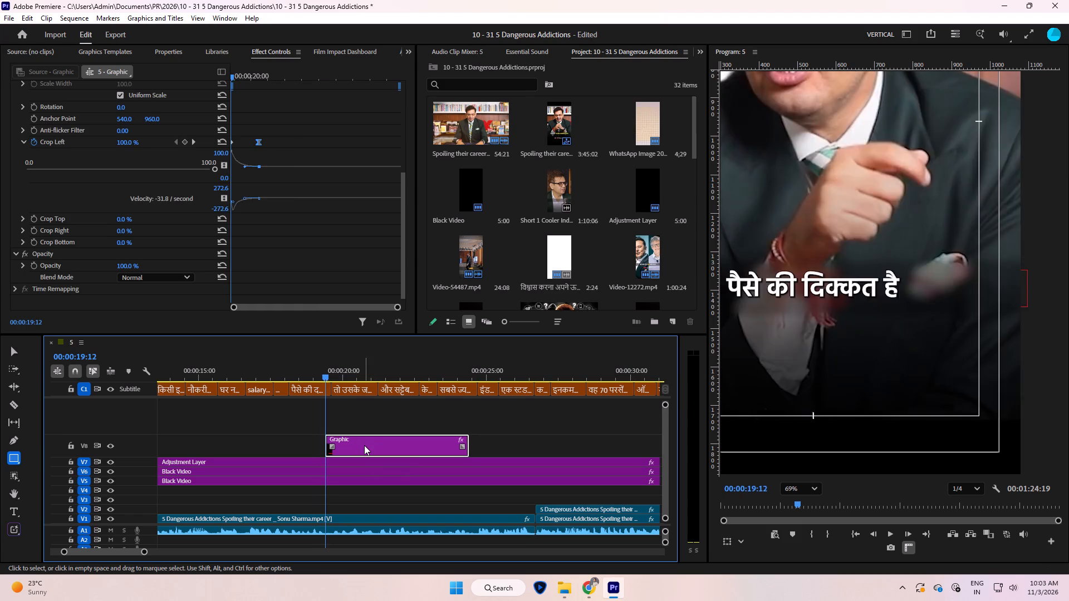
key(space)
key(space)
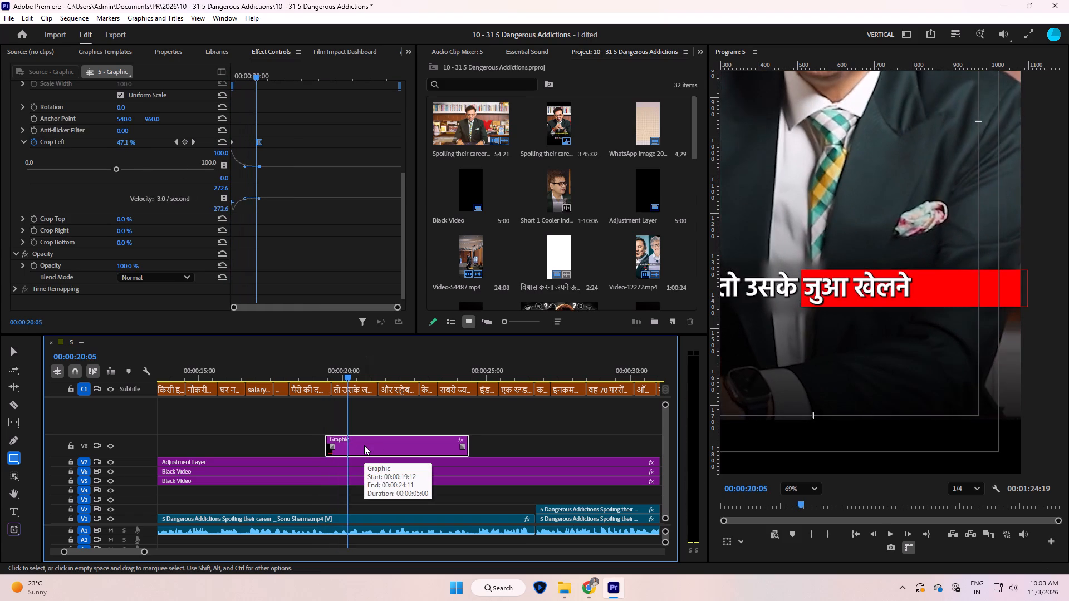
click(364, 445)
key(space)
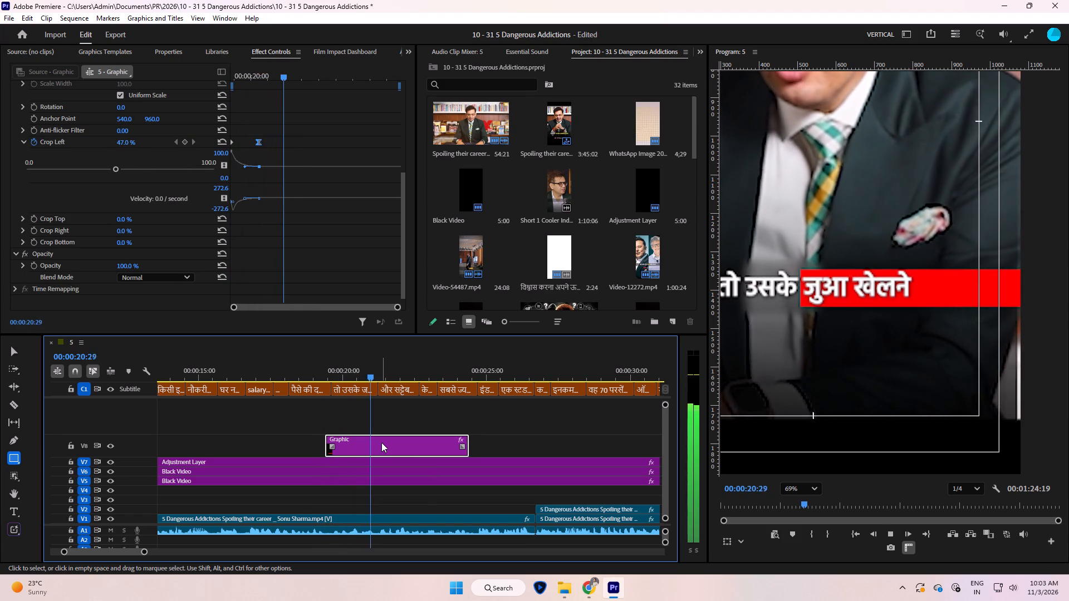
key(space)
Add a holding Crop Left keyframe of 47% at 00:00:21:00, and lower it to 34% at about 00:00:21:26 for सट्टेबाजी खेलने.
key(Left)
key(Left)
key(Left)
key(Left)
key(Left)
key(Left)
key(Left)
key(Left)
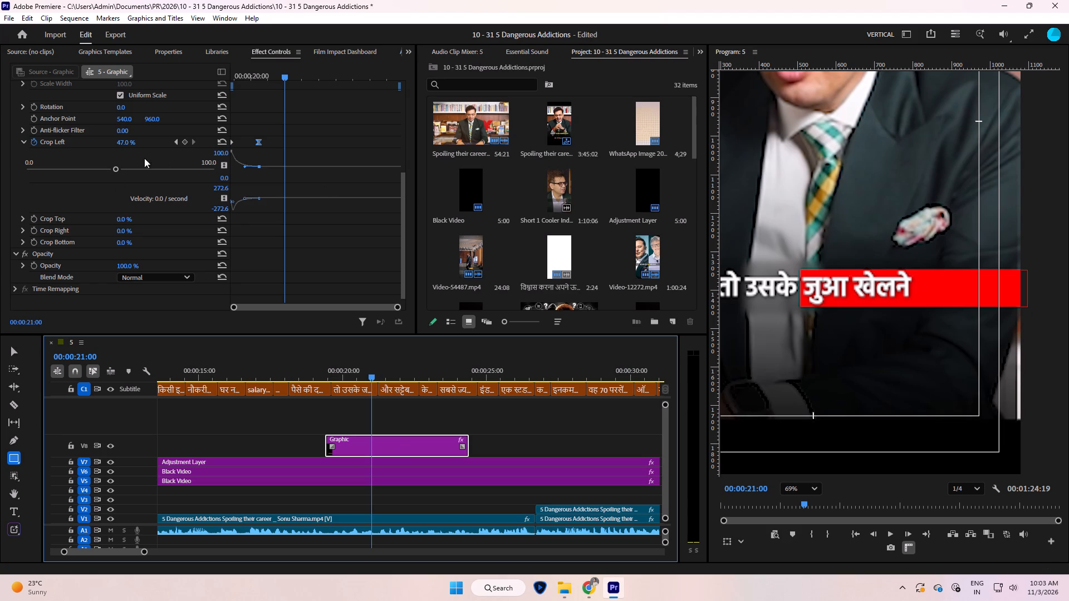
click(186, 143)
key(space)
key(space)
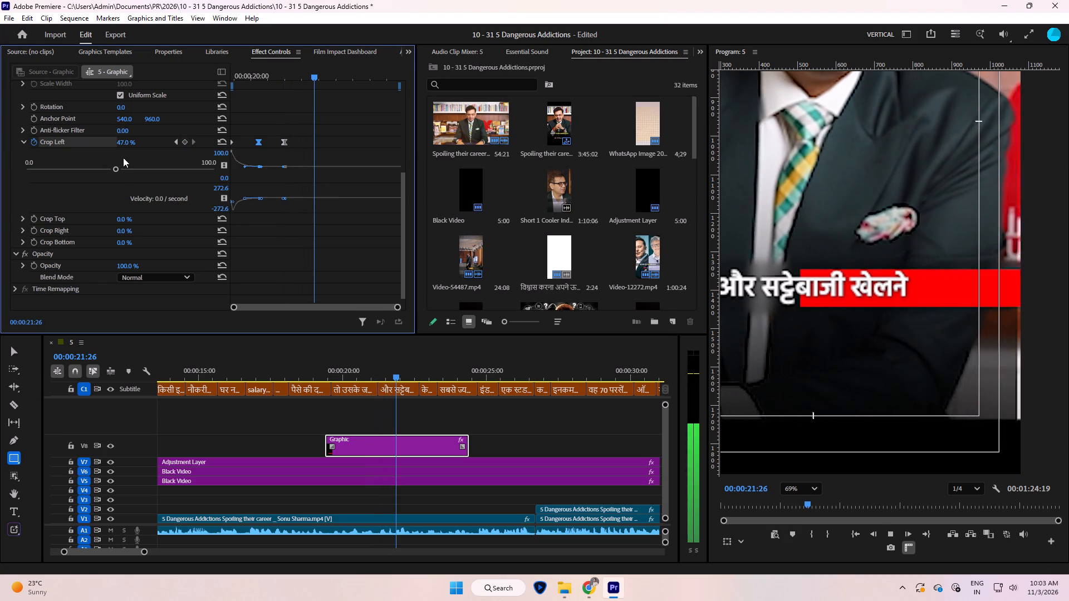
drag(123, 145, 116, 146)
Ease the last Crop Left keyframe in the velocity graph, and play the bar's extension from 00:00:20:20.
click(300, 68)
key(equal)
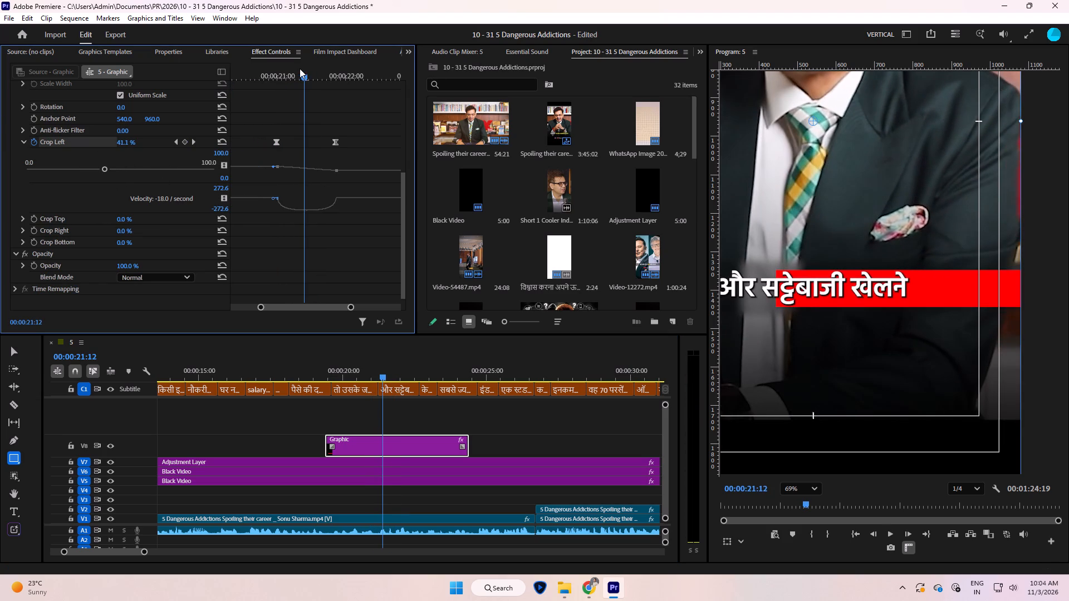
key(equal)
click(366, 142)
click(371, 142)
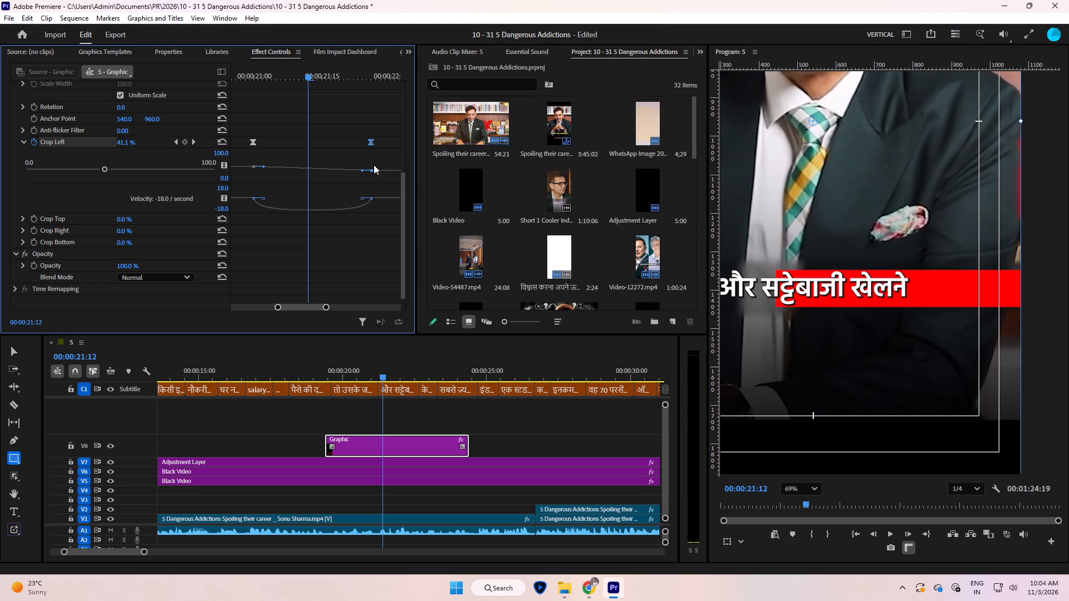
drag(360, 198, 279, 197)
click(355, 256)
key(minus)
key(minus)
click(271, 66)
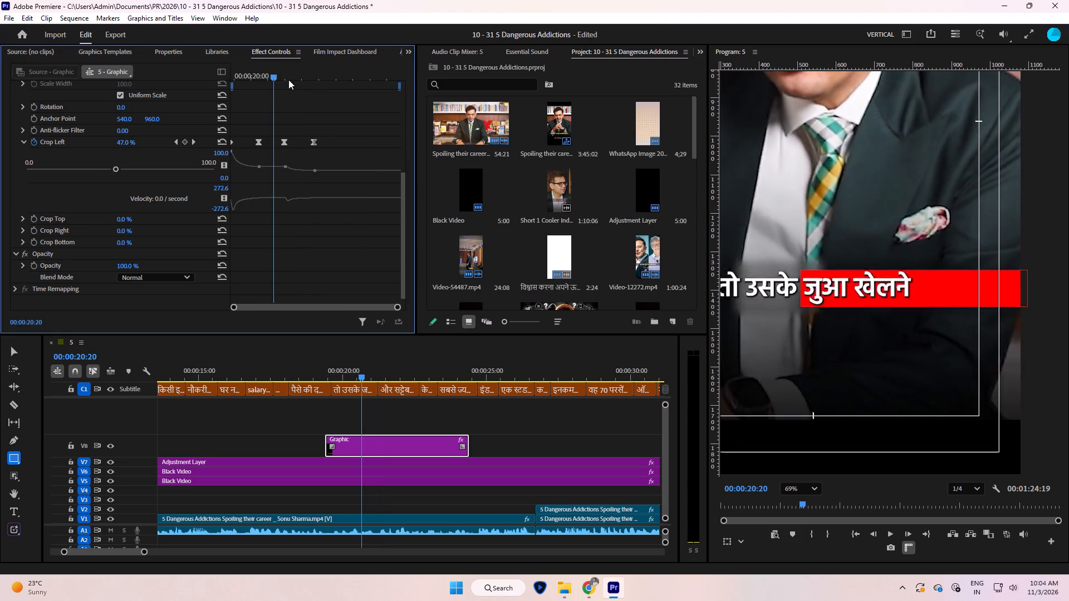
key(space)
key(space)
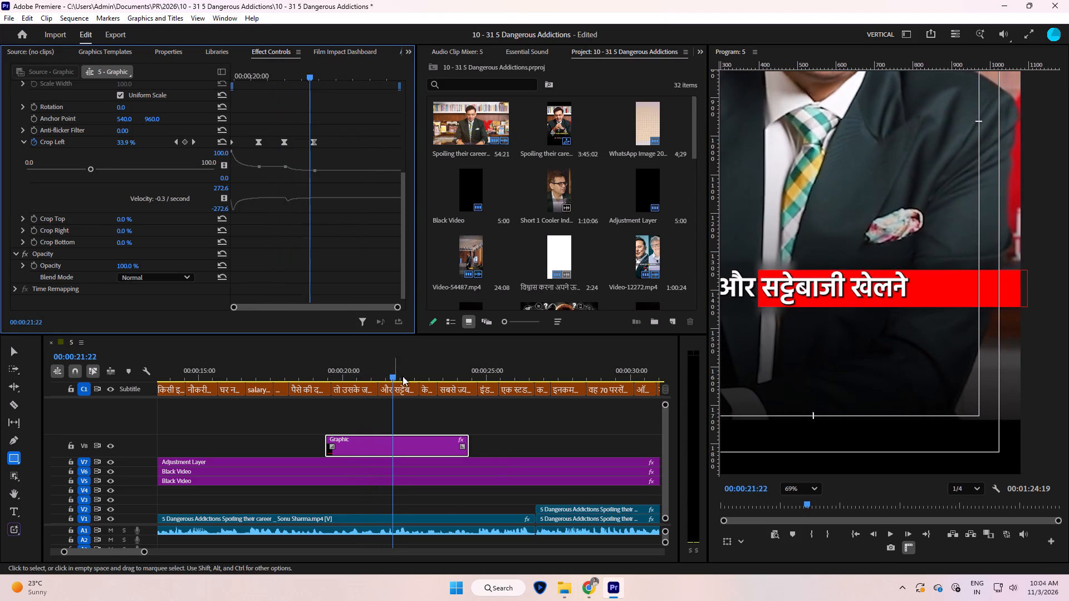
key(space)
key(space)
Enable the rectangle shape's shadow and sample its colour from the red fill.
click(426, 447)
key(e)
scroll(285, 199, down, 8)
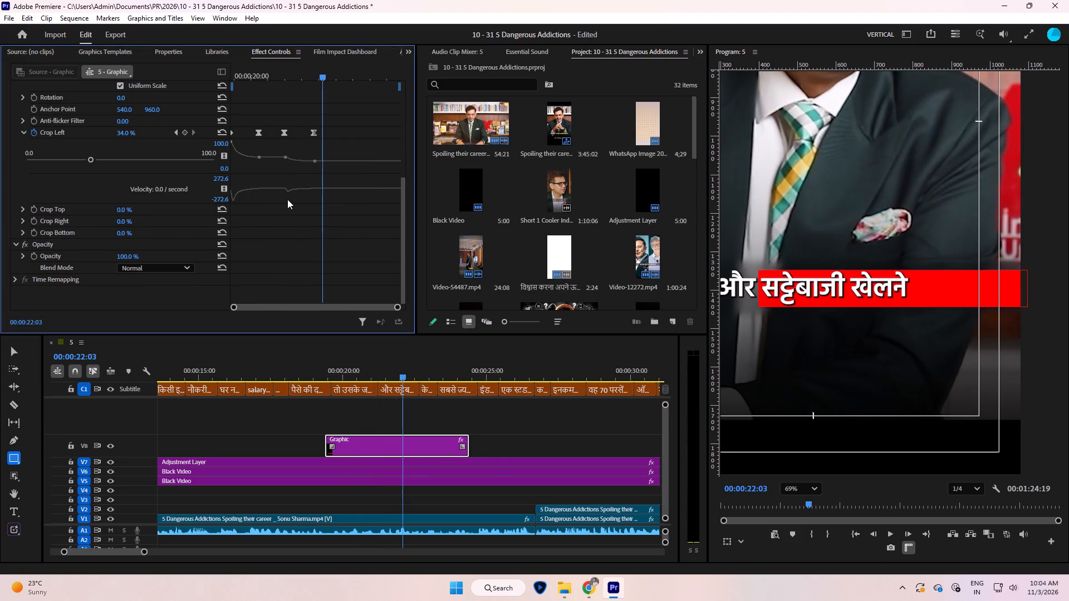
scroll(287, 199, up, 20)
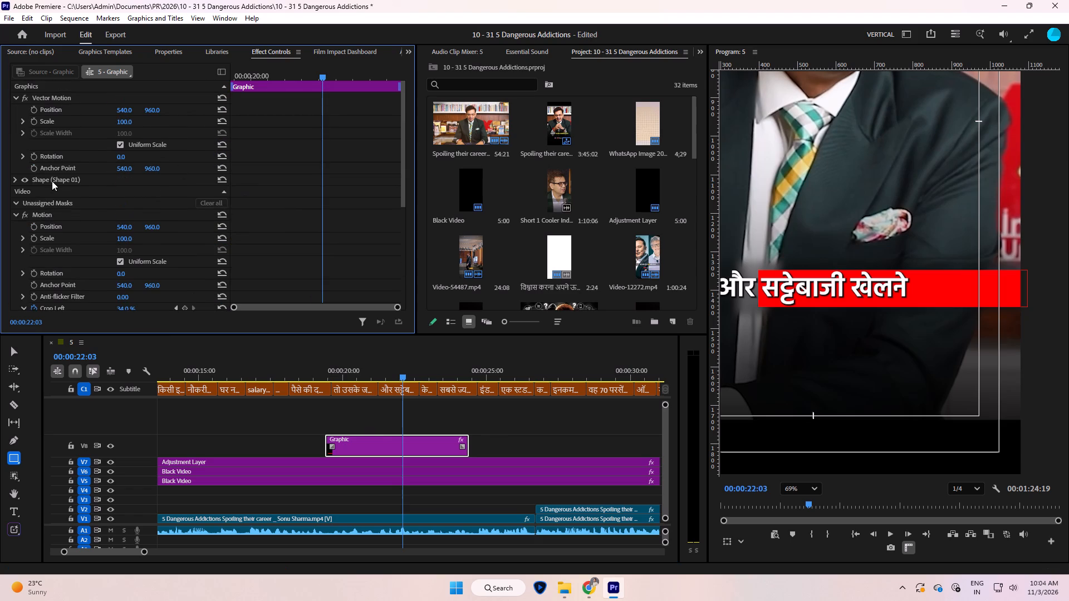
click(51, 181)
click(17, 183)
scroll(20, 182, down, 10)
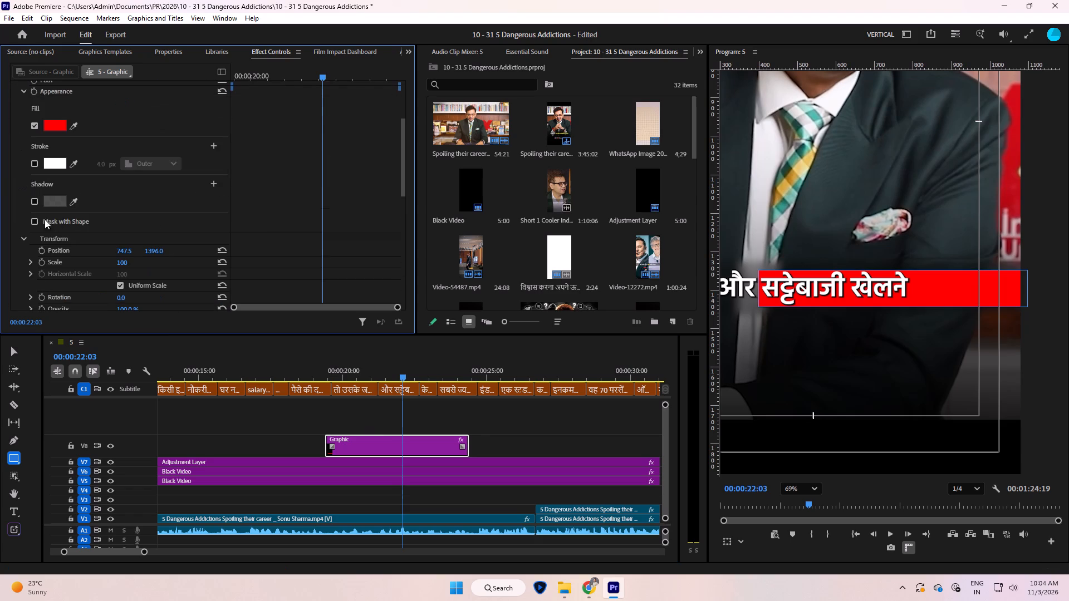
click(33, 202)
click(77, 200)
click(67, 122)
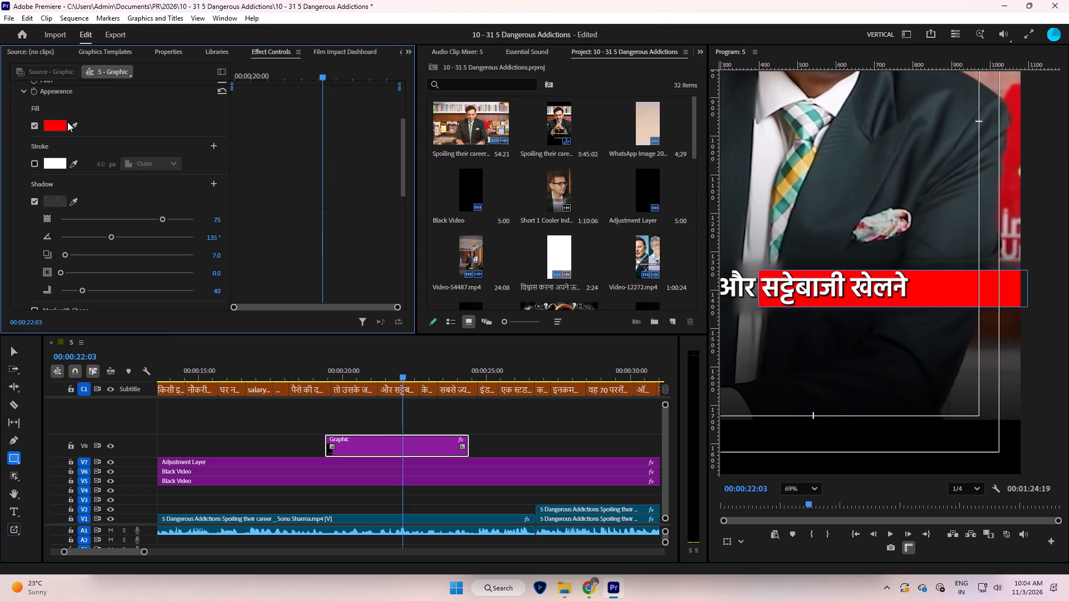
scroll(136, 179, down, 3)
scroll(130, 195, up, 4)
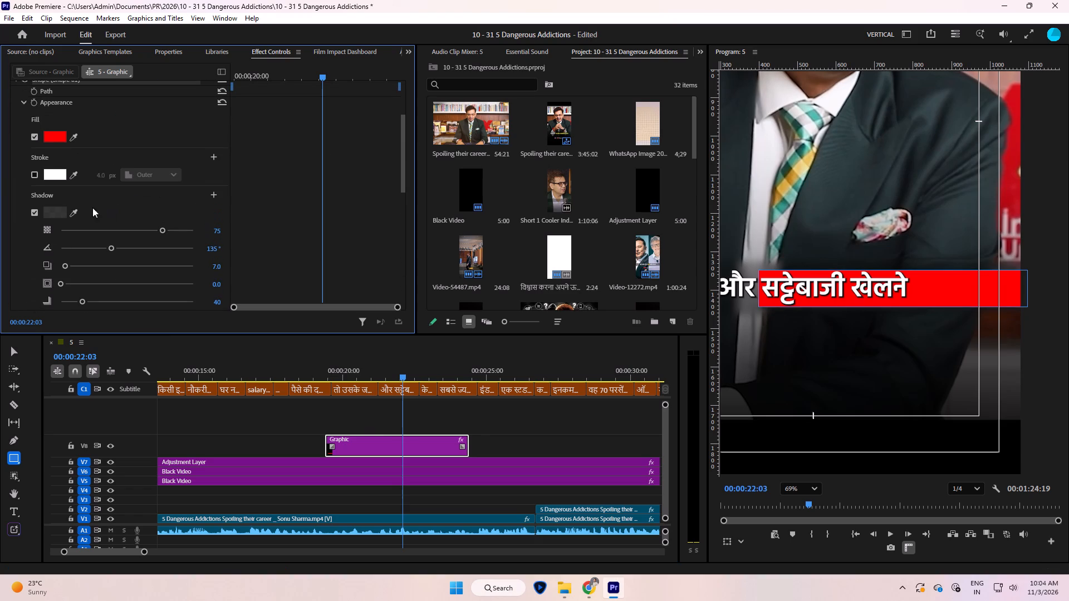
click(73, 213)
click(61, 141)
Set the shape shadow's angle to 0° and distance to 0, and raise its blur to the maximum for a red glow.
scroll(857, 280, down, 5)
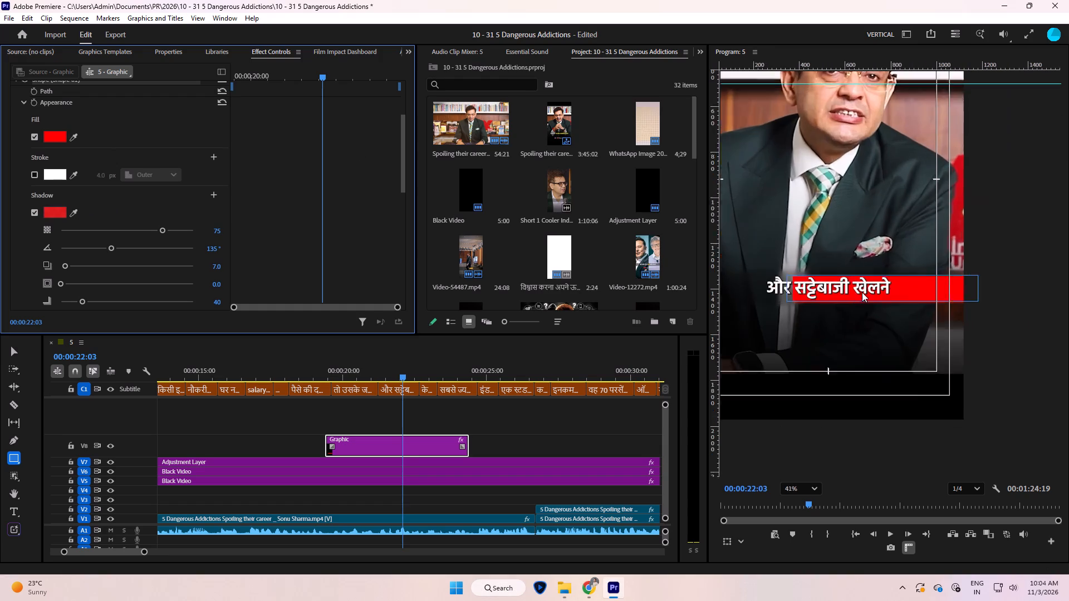
scroll(862, 292, down, 2)
scroll(217, 239, down, 3)
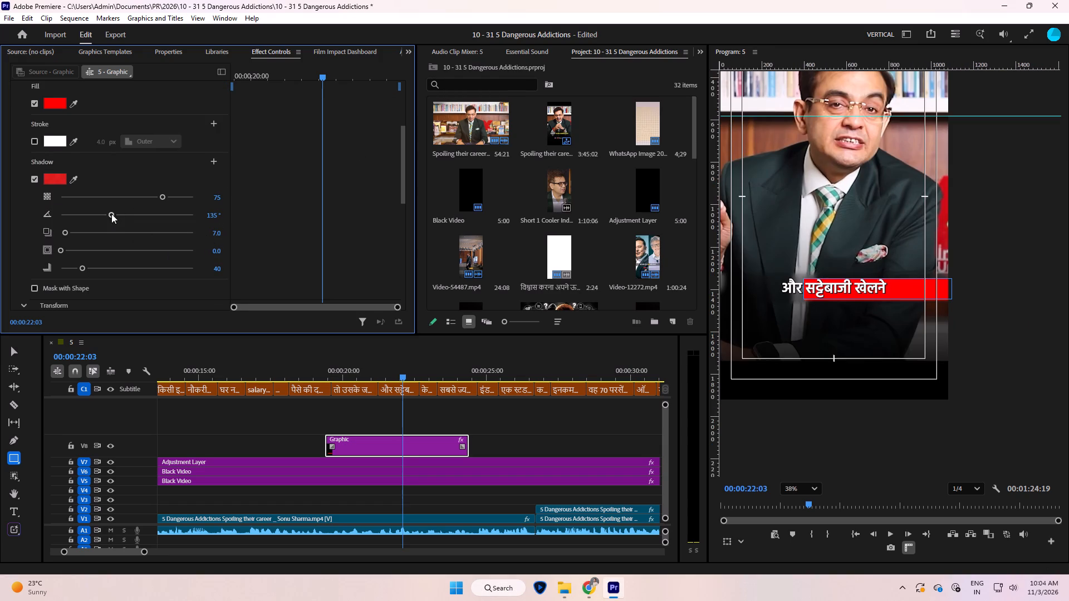
drag(104, 210, 23, 238)
drag(62, 233, 37, 240)
drag(105, 267, 218, 269)
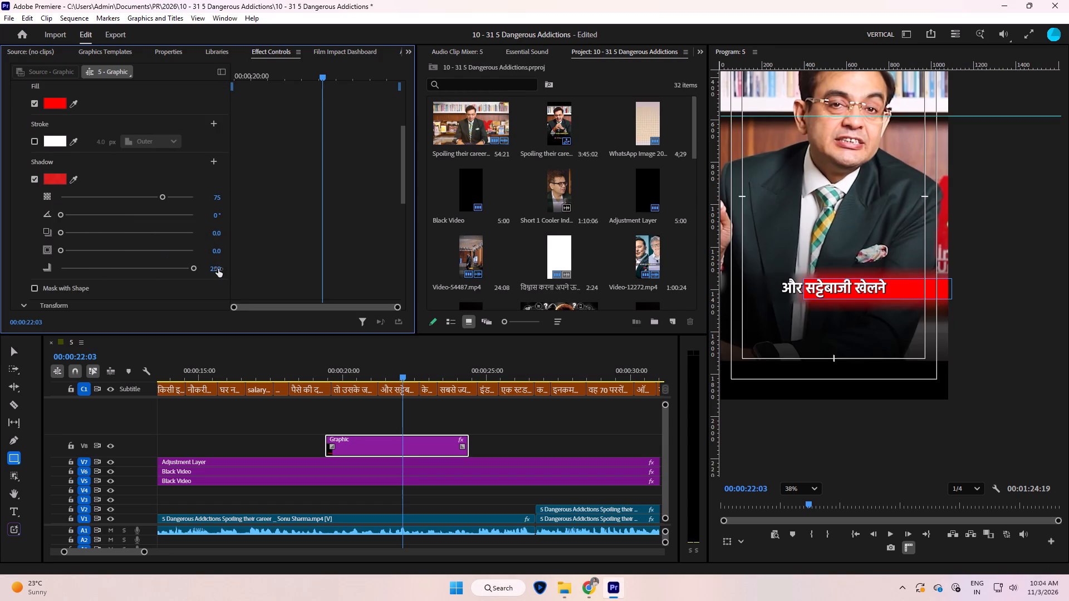
Change the graphic clip's opacity blend mode to Screen, and save the project.
scroll(274, 201, down, 20)
scroll(274, 201, down, 3)
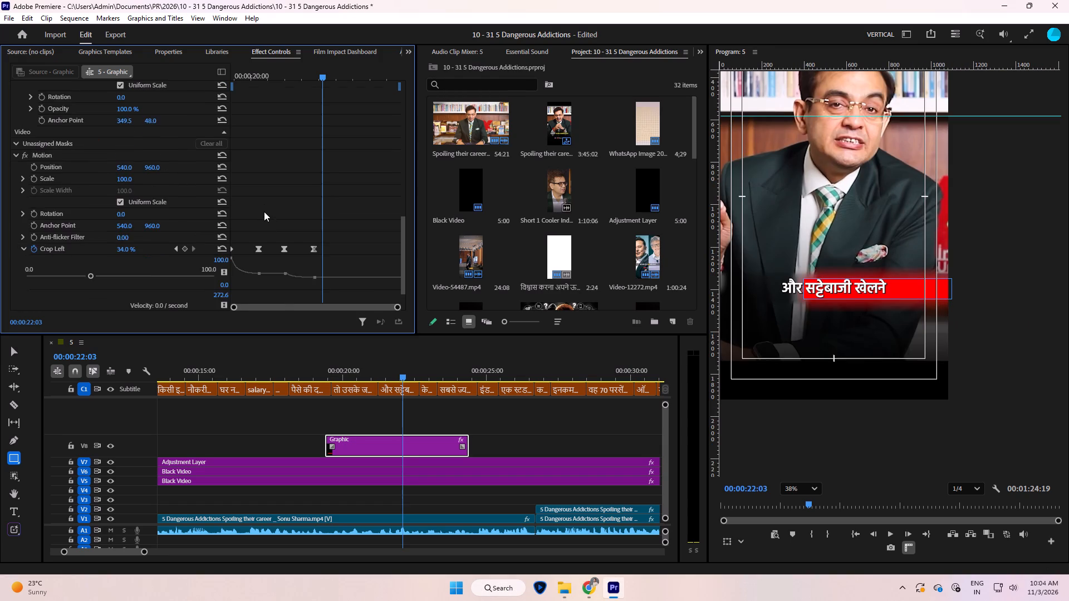
scroll(264, 211, down, 13)
click(202, 334)
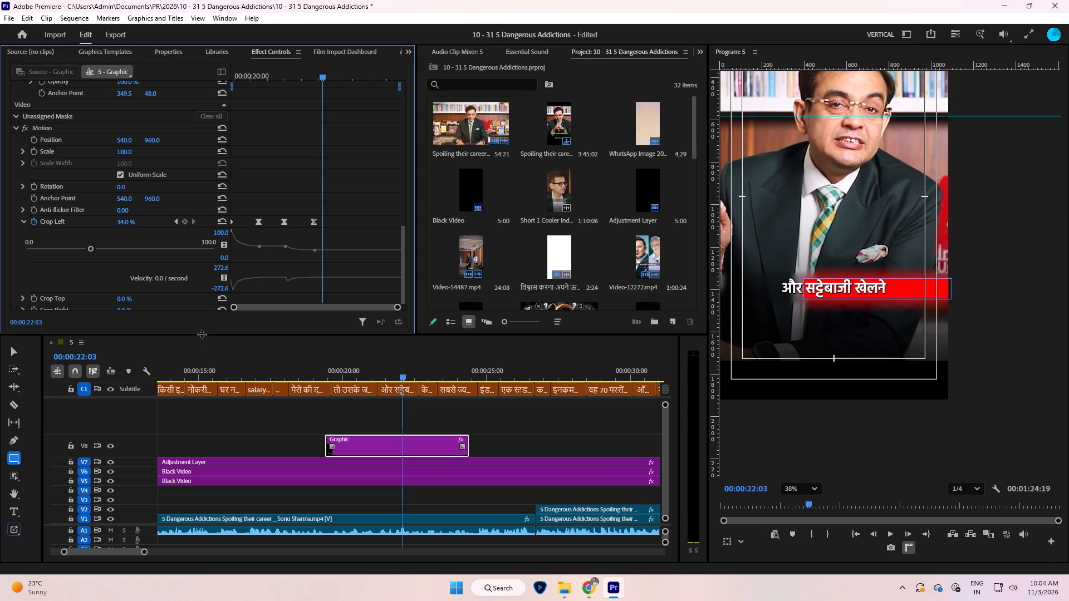
scroll(287, 201, down, 13)
click(167, 274)
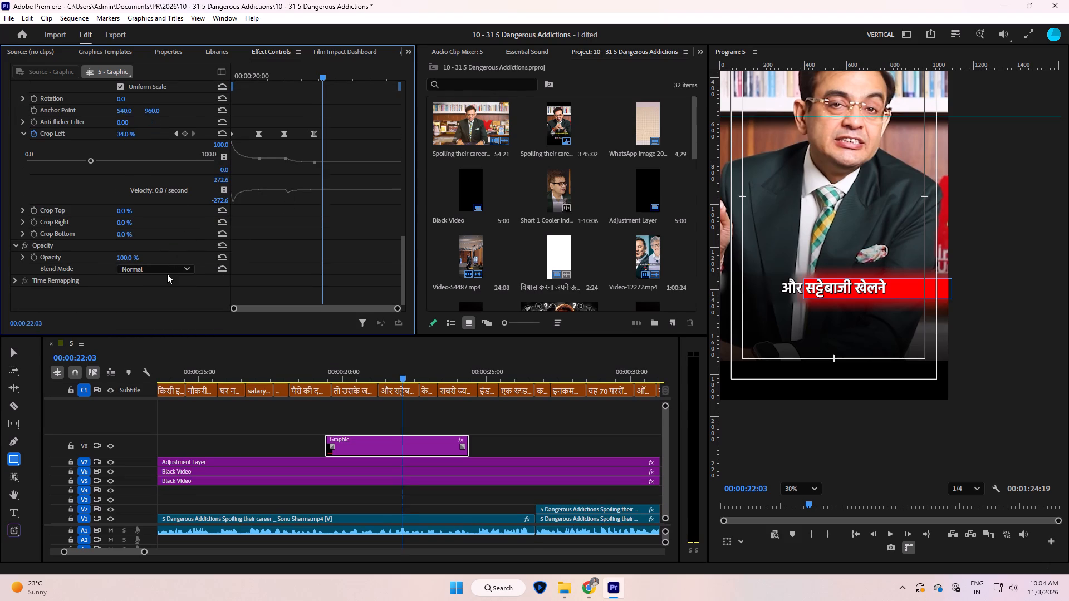
click(167, 262)
click(166, 265)
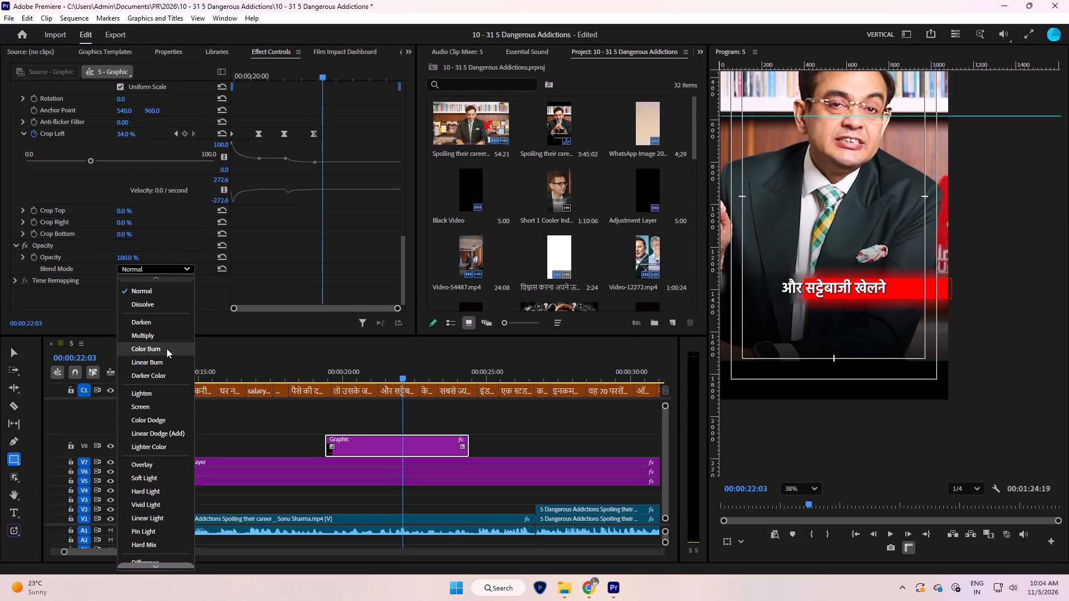
click(173, 339)
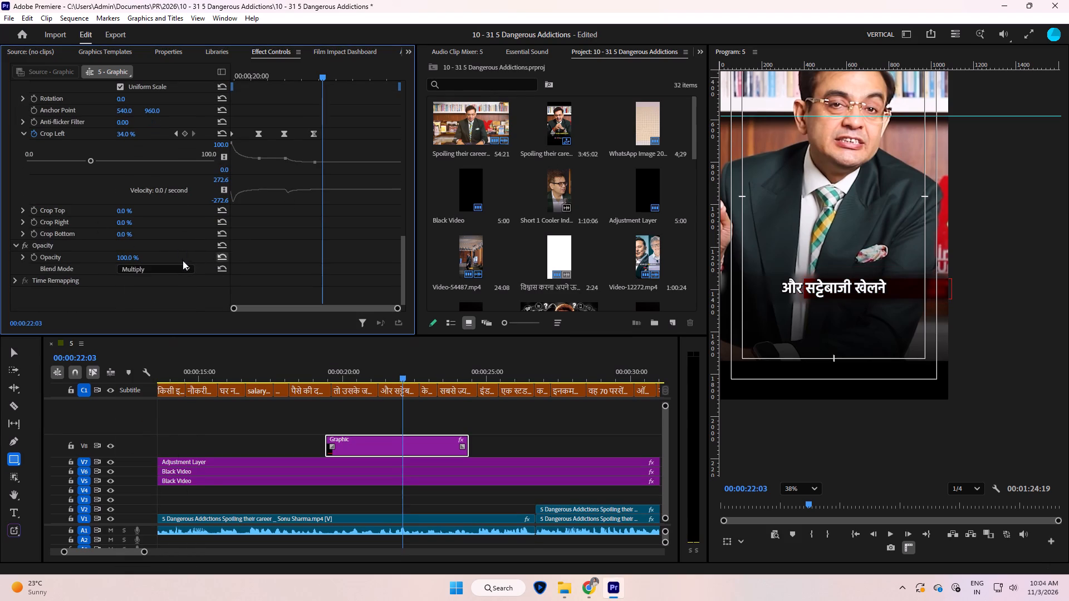
scroll(181, 266, down, 4)
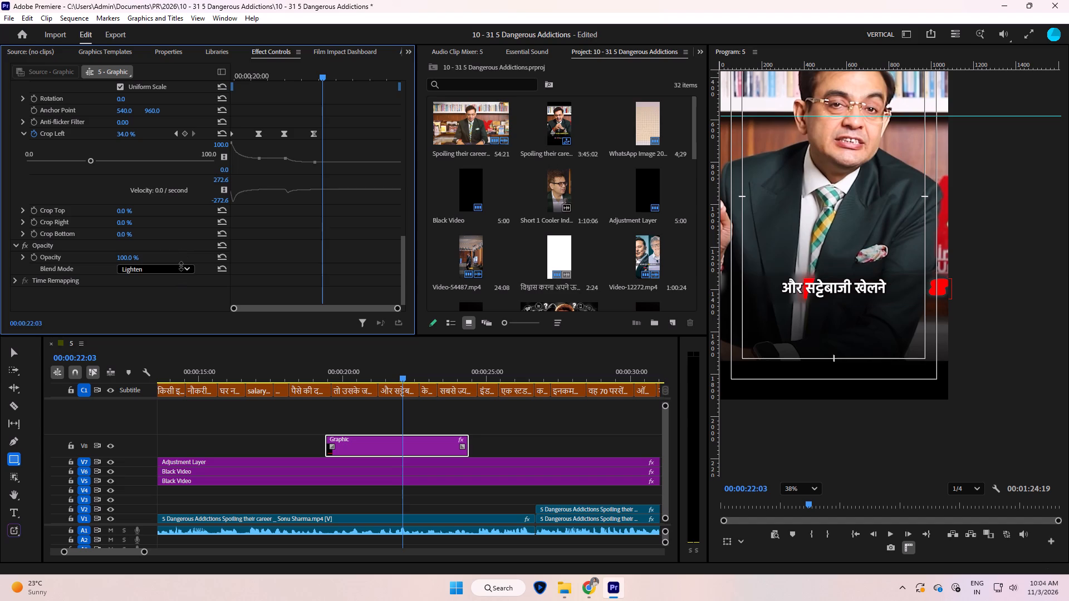
scroll(181, 266, down, 1)
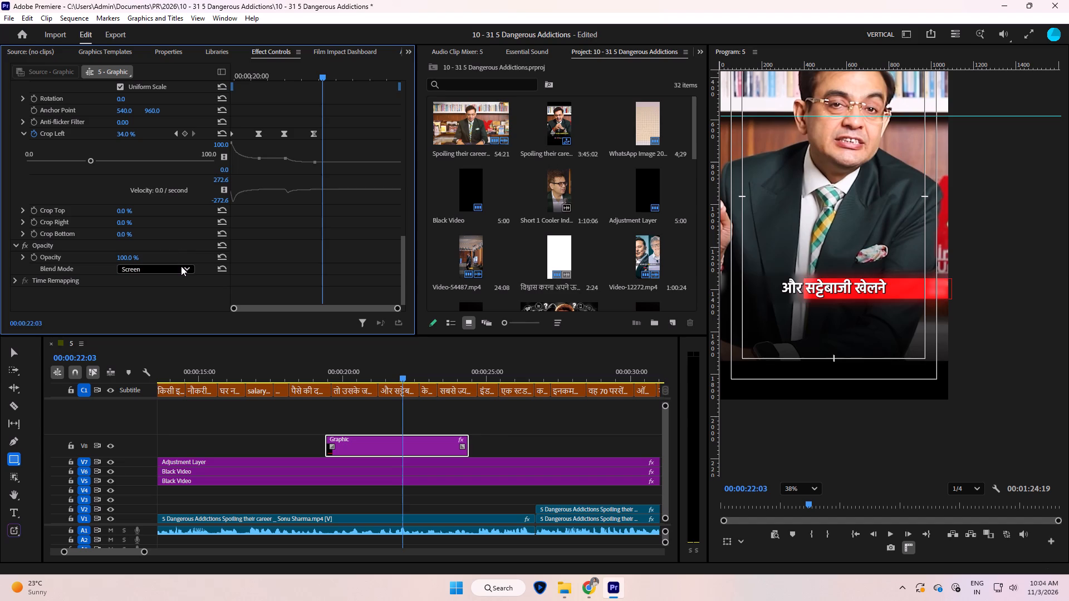
key(ctrl+s)
Deselect the graphic and play back the highlight from the clip's start across the gambling and betting captions.
key(ctrl+grave)
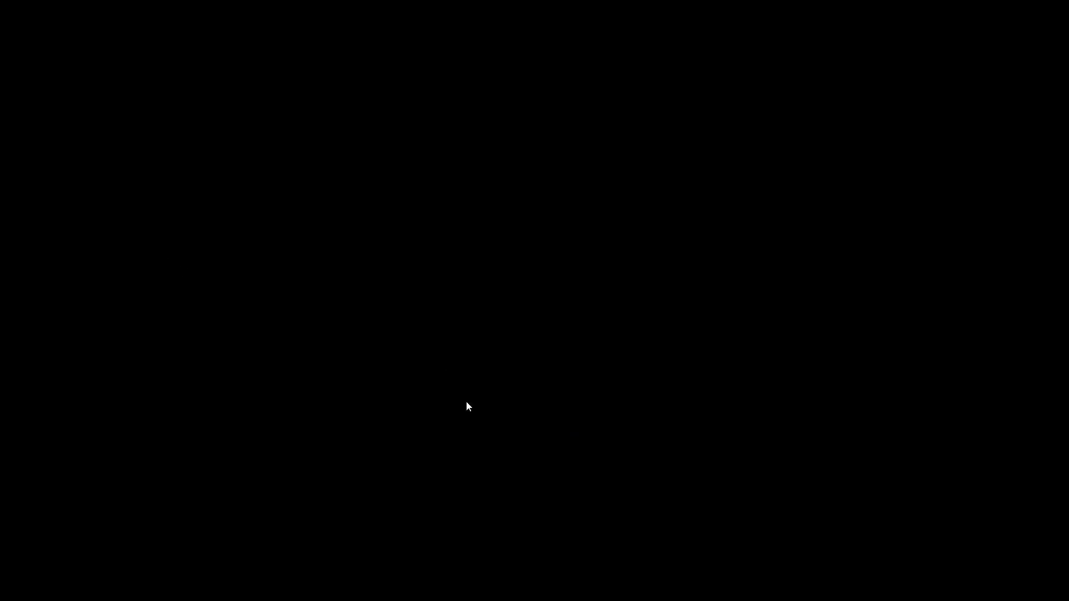
key(ctrl+grave)
click(507, 430)
key(Up)
key(Up)
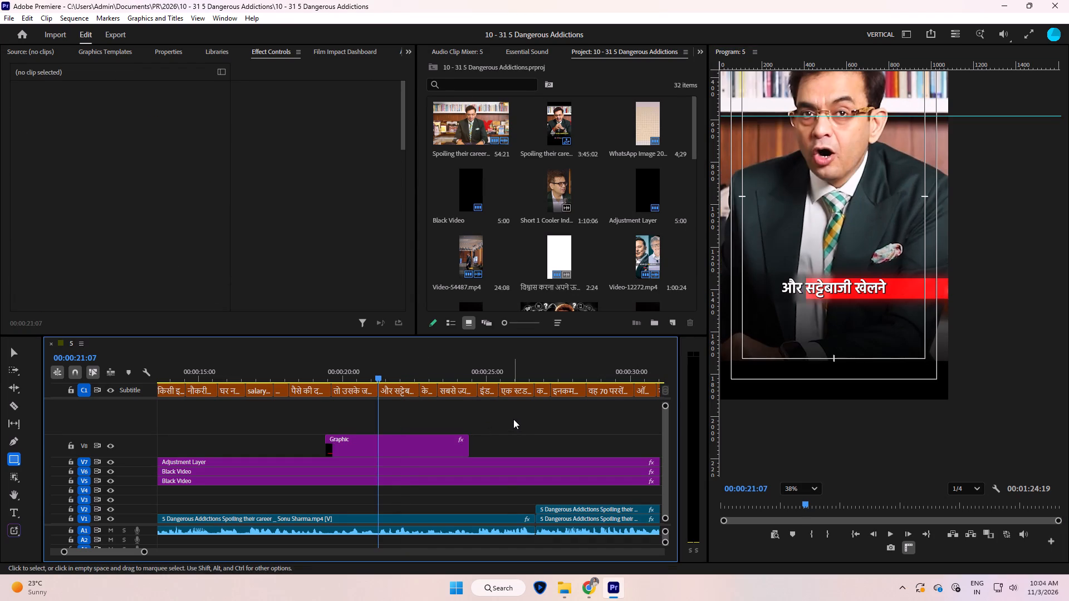
key(space)
click(513, 419)
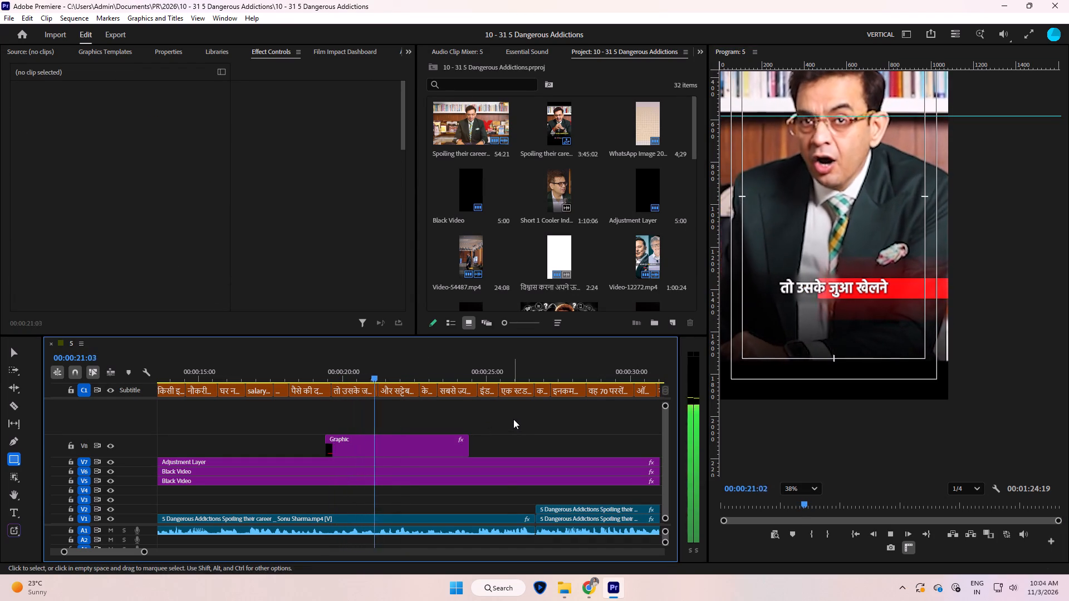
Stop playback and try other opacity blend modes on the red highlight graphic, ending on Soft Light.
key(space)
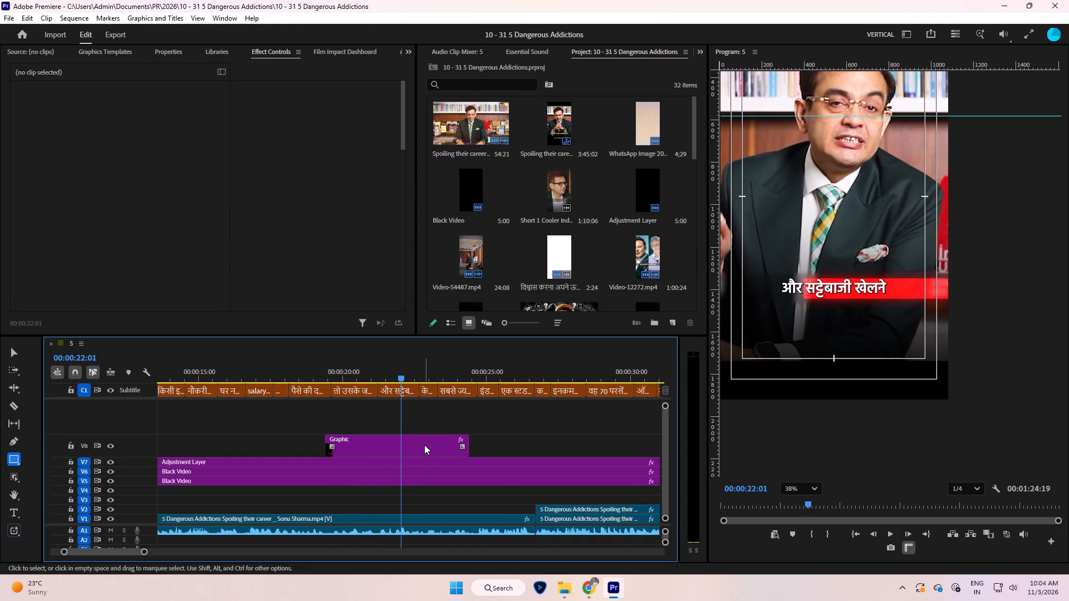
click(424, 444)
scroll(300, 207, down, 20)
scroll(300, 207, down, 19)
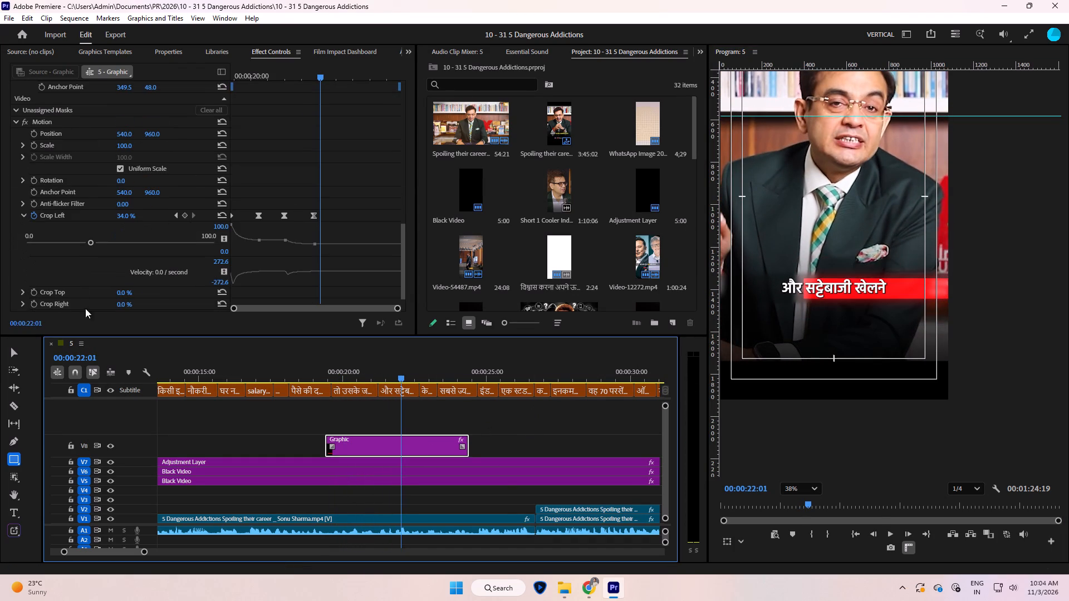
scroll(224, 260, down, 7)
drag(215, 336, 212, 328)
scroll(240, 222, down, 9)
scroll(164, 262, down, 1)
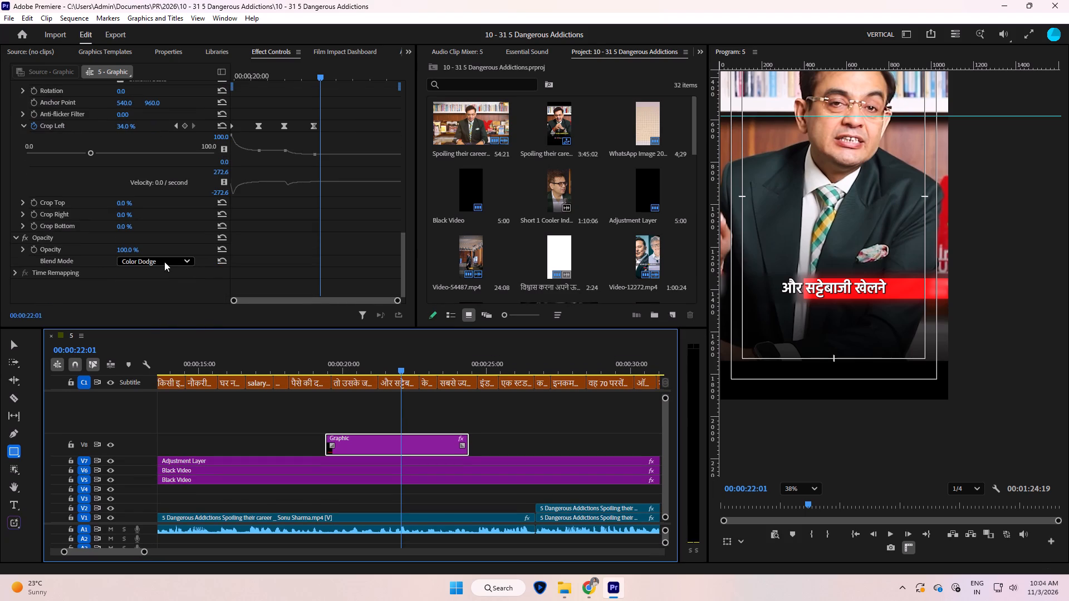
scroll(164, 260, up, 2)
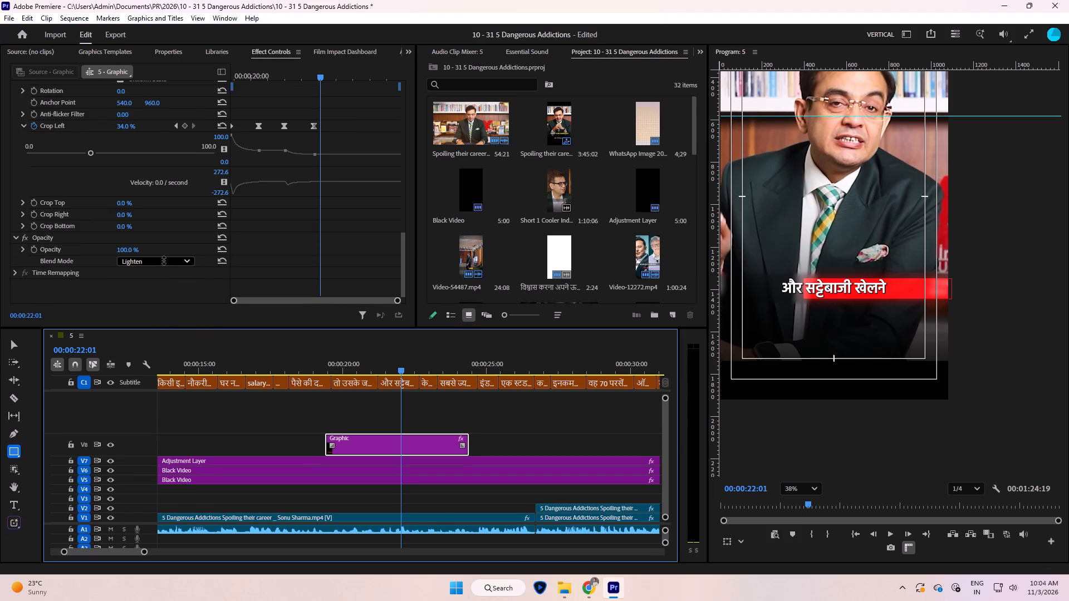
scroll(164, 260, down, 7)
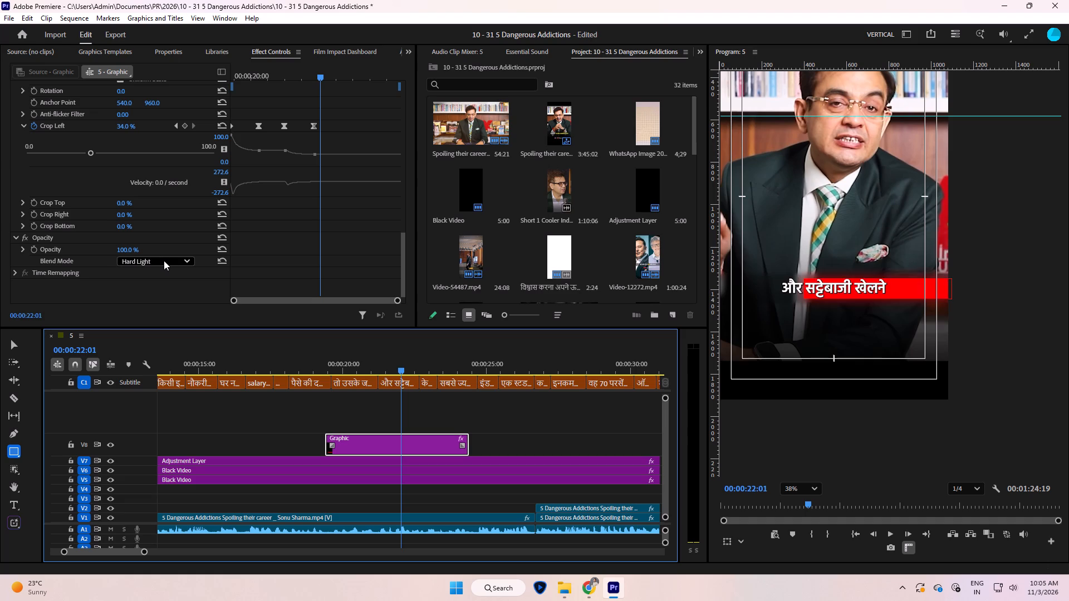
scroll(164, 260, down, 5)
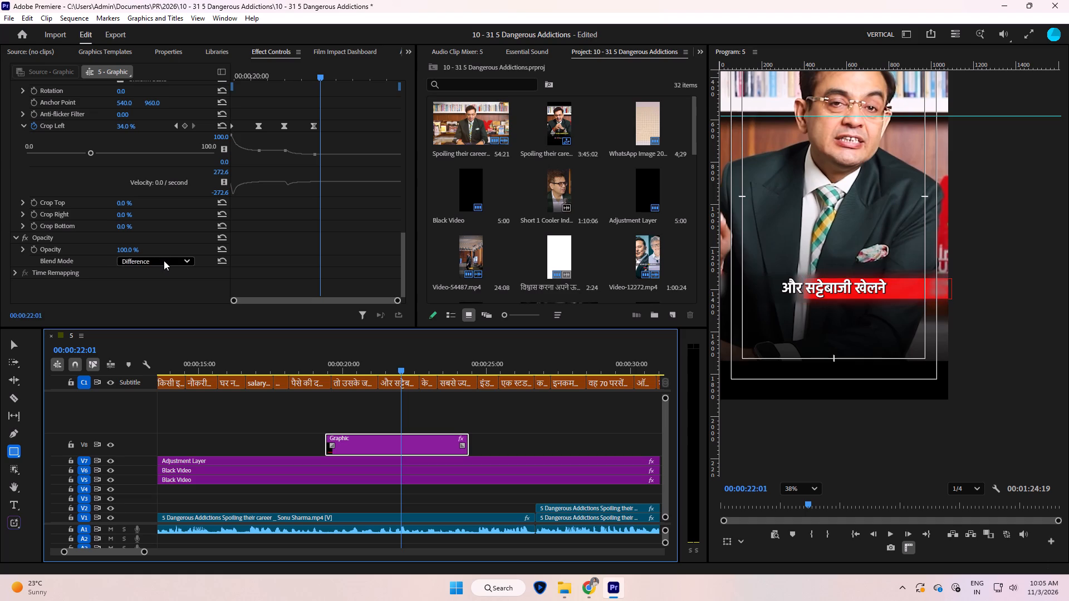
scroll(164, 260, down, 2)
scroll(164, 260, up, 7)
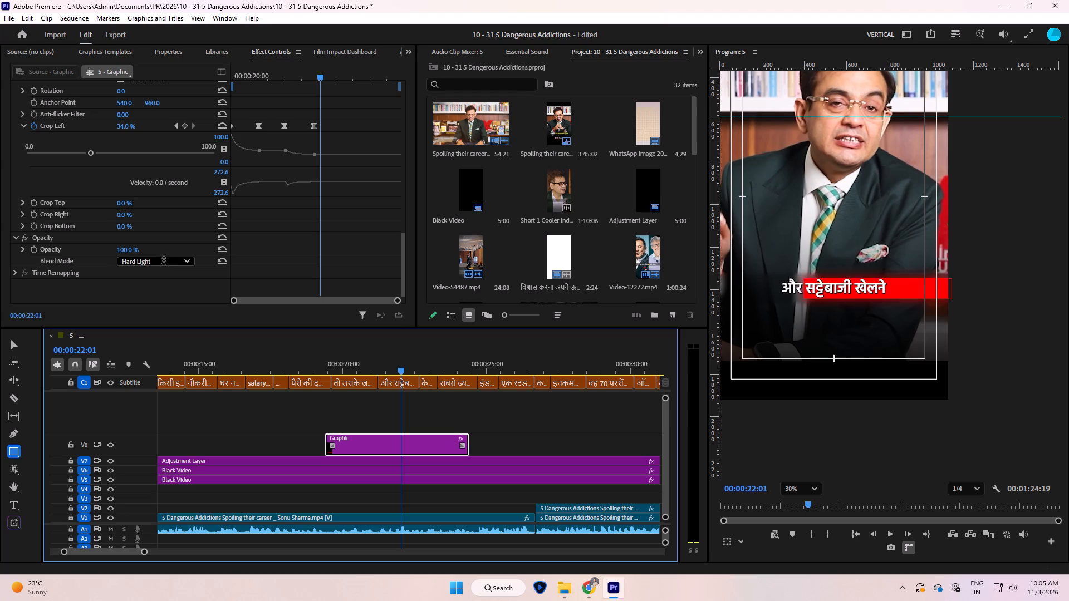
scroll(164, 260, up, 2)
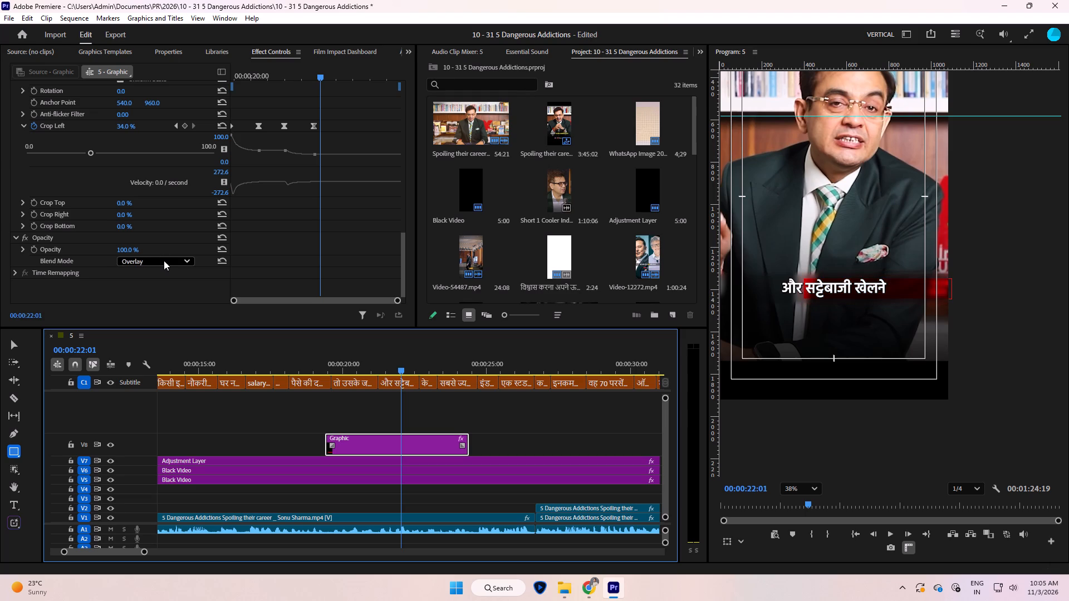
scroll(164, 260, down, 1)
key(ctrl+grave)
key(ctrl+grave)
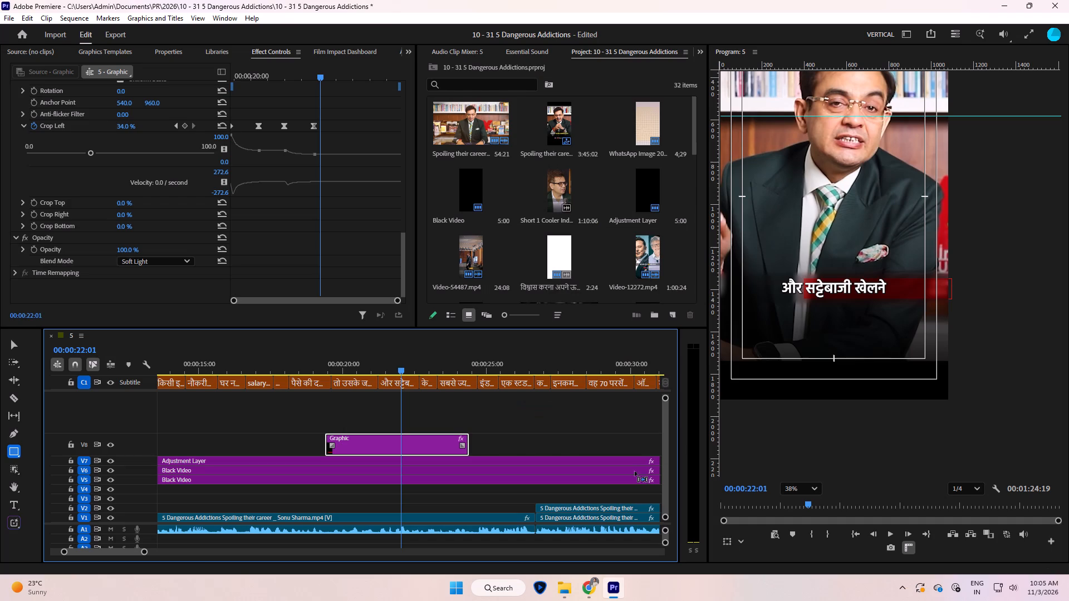
Deselect the graphic and play back the Soft Light highlight from near the start of the gambling caption.
click(555, 425)
key(Up)
key(Up)
key(Up)
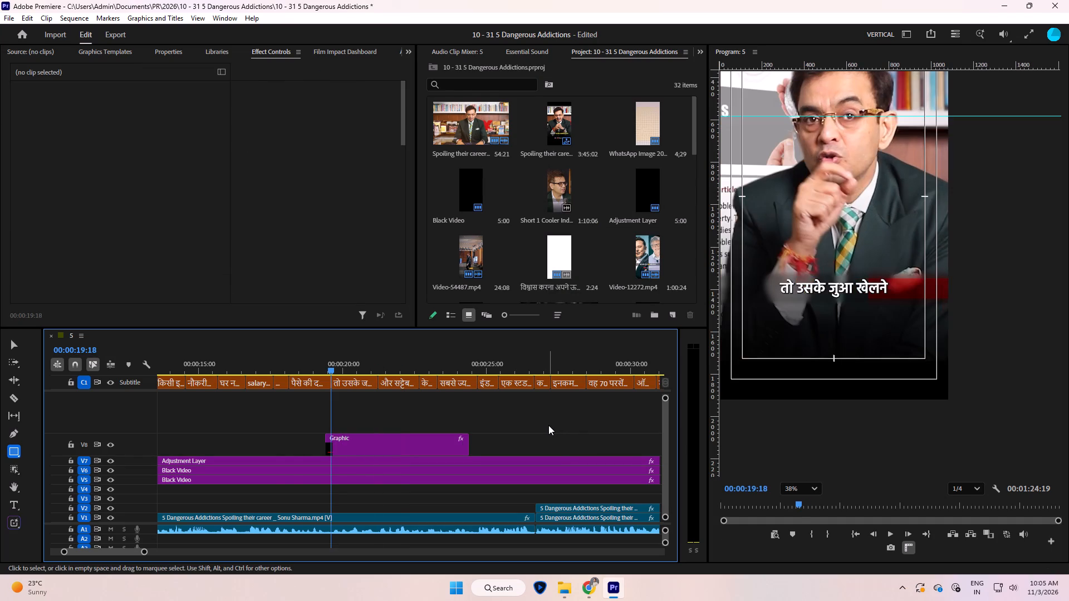
key(space)
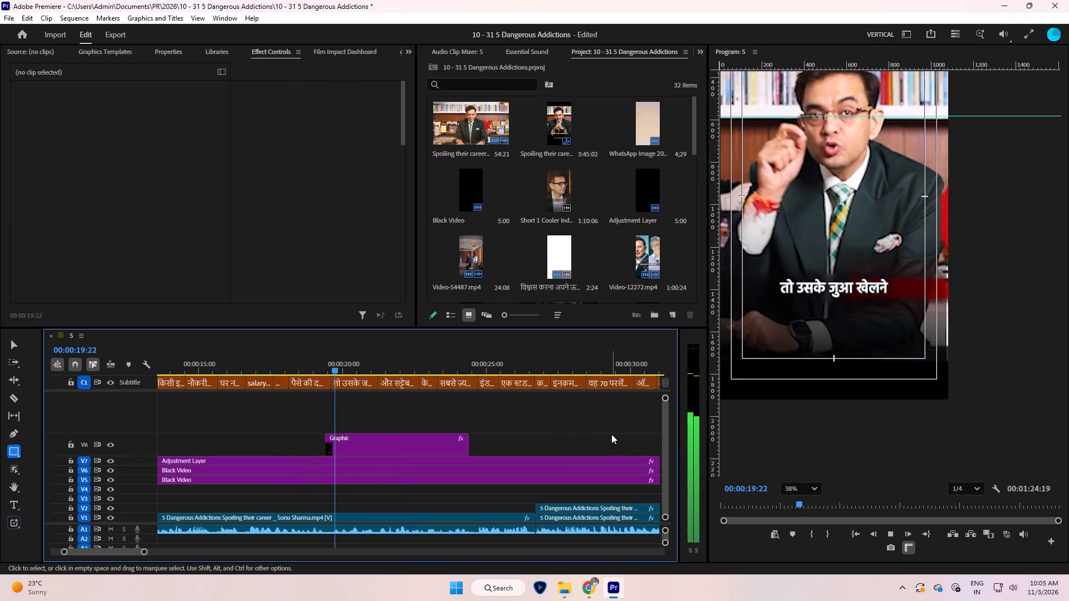
key(space)
key(space)
key(space)
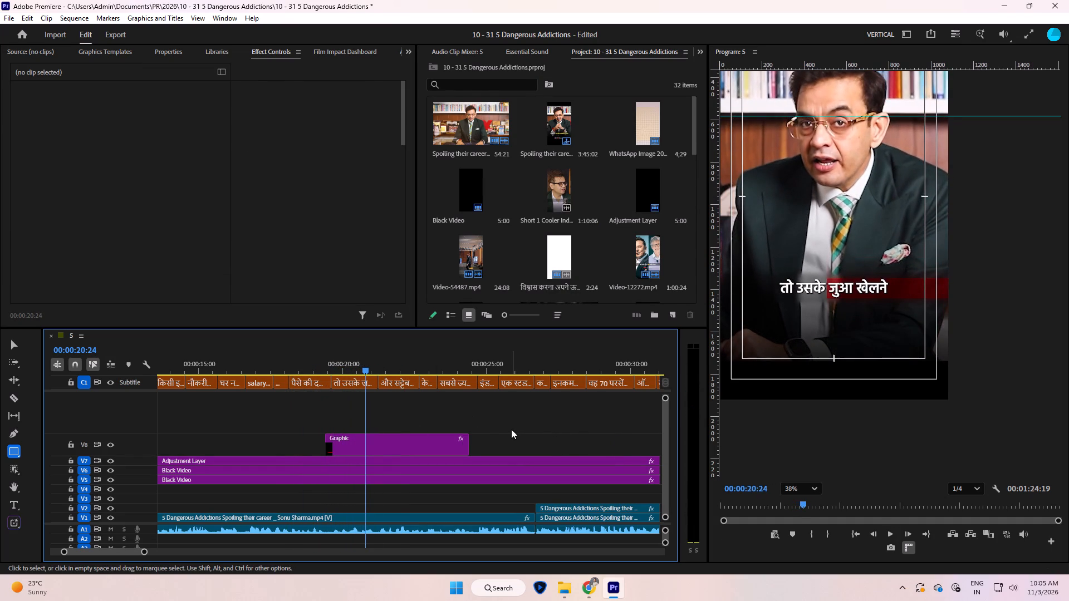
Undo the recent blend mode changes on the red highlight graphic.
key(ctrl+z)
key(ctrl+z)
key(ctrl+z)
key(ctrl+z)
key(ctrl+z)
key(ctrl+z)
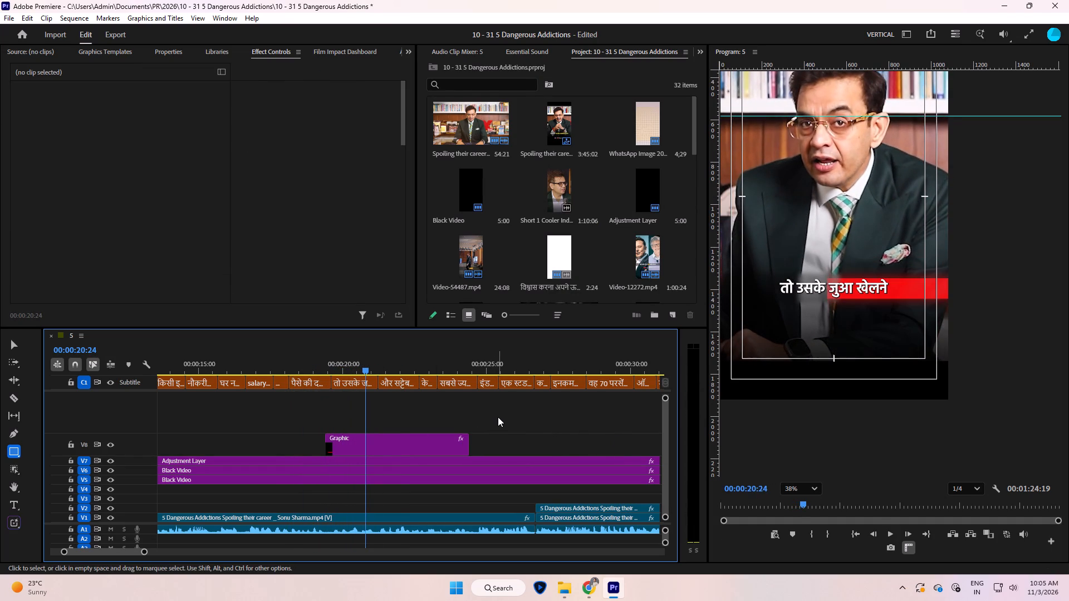
Play back the red highlight over the gambling and betting captions, and trim the graphic clip's end back to the betting caption's end.
key(space)
key(space)
key(space)
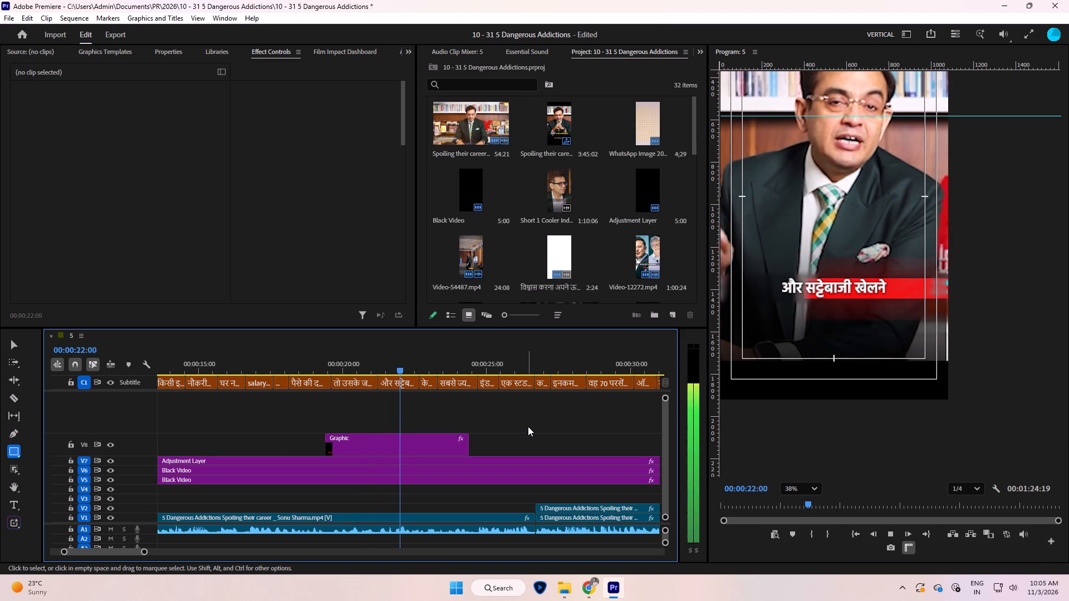
key(space)
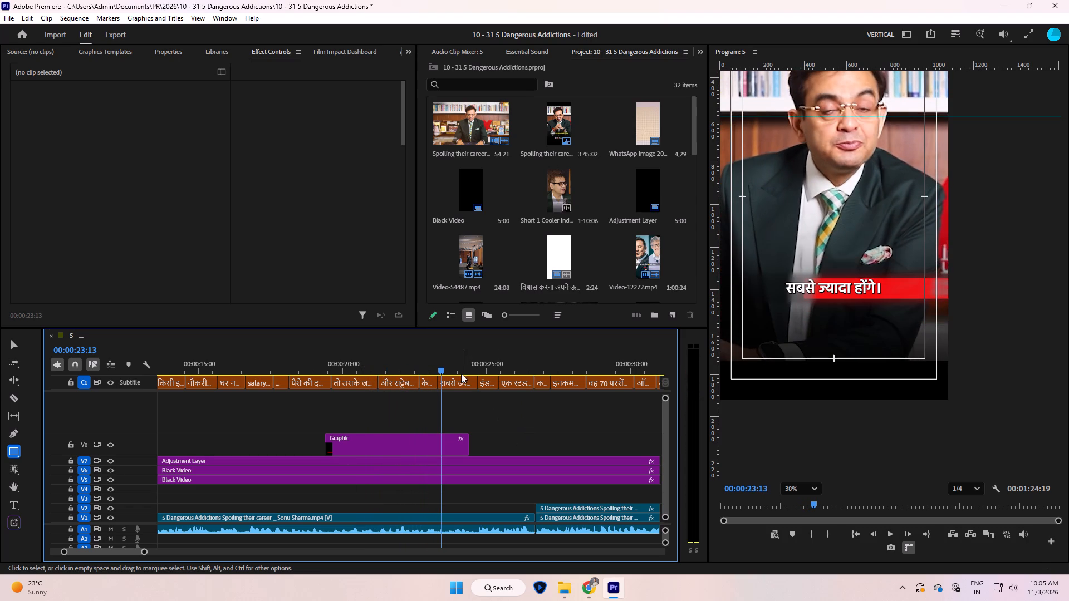
drag(400, 364, 394, 367)
key(space)
key(space)
key(space)
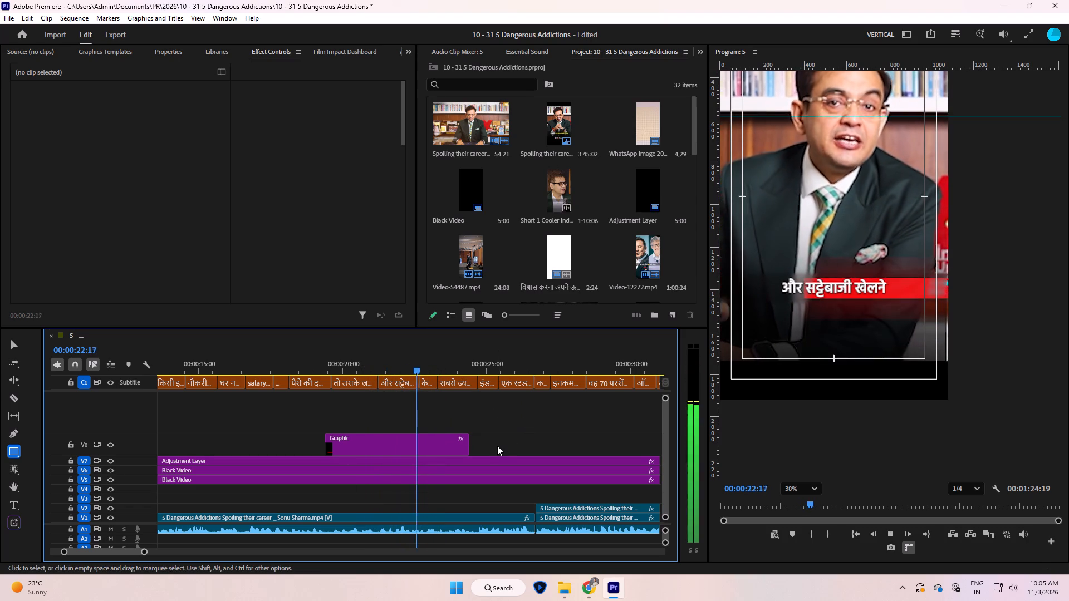
key(space)
key(Up)
drag(472, 441, 425, 468)
In the caption "के चांस", replace the word "चांस" with the English word "chance".
key(space)
key(space)
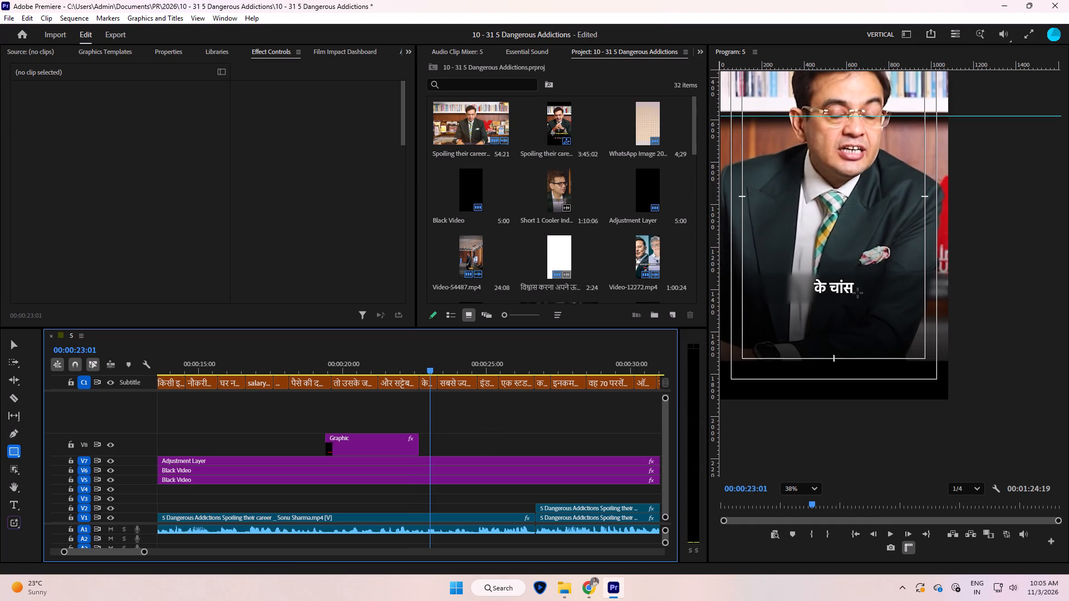
key(e)
key(t)
click(836, 282)
drag(830, 286, 840, 285)
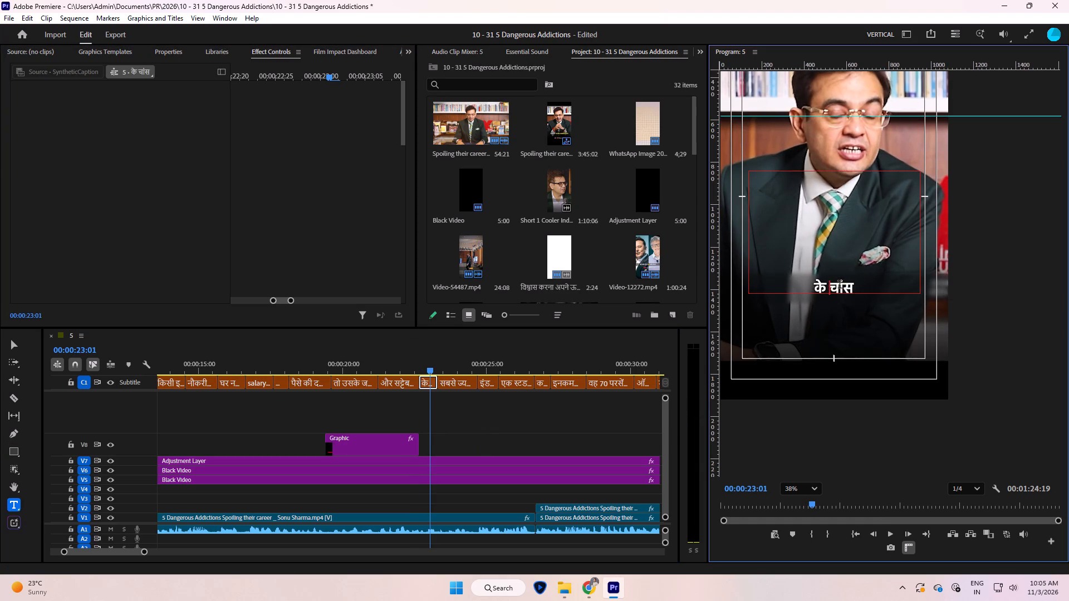
drag(840, 285, 899, 295)
text(chance)
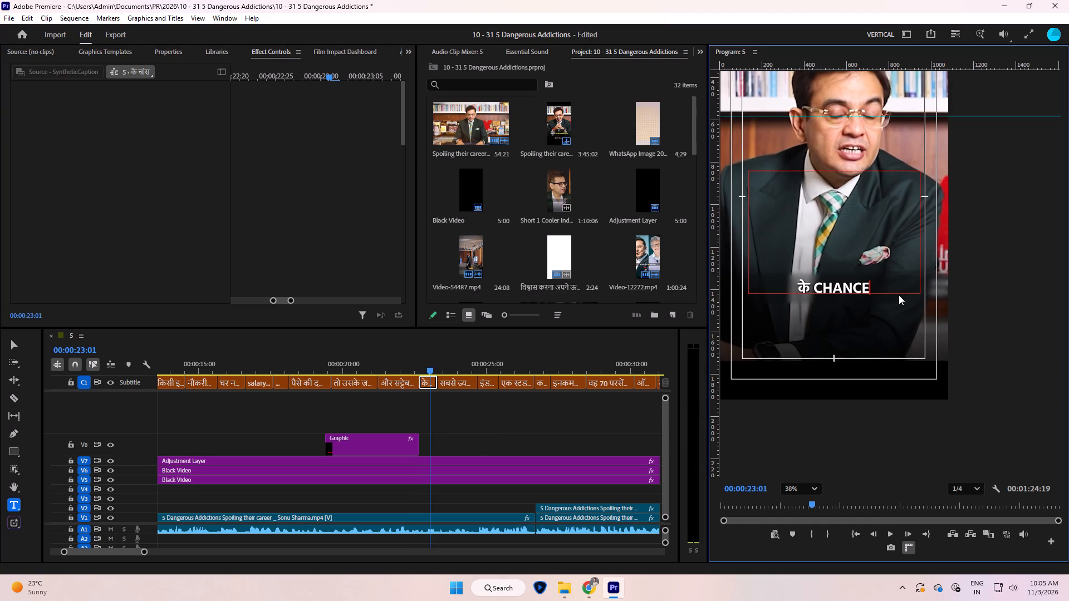
click(490, 421)
Play back the captions after the edited "chance" caption up to the Indonesia caption.
key(space)
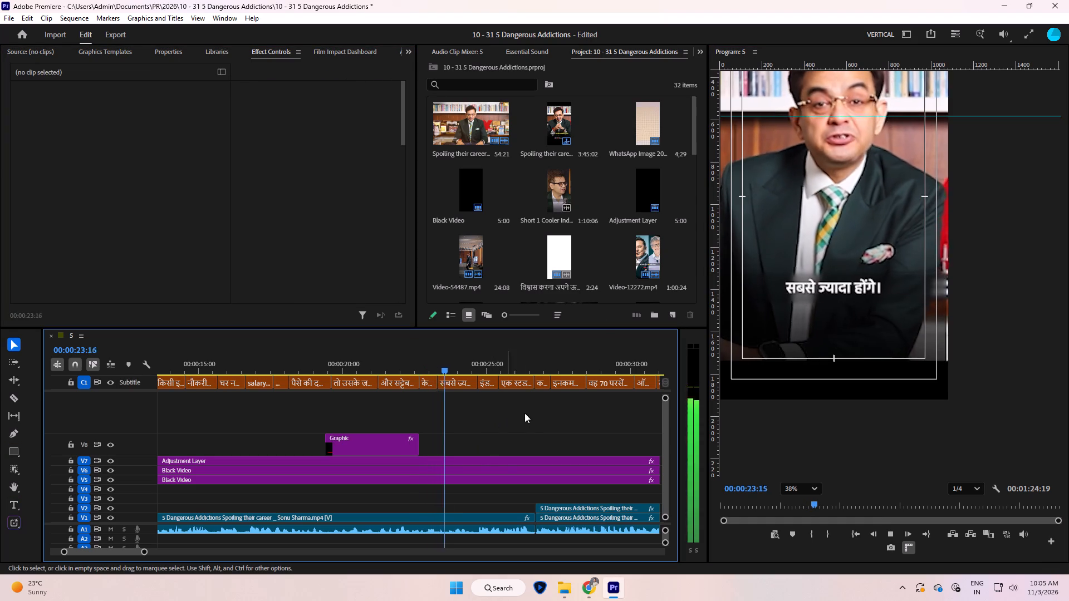
key(space)
key(space)
key(space)
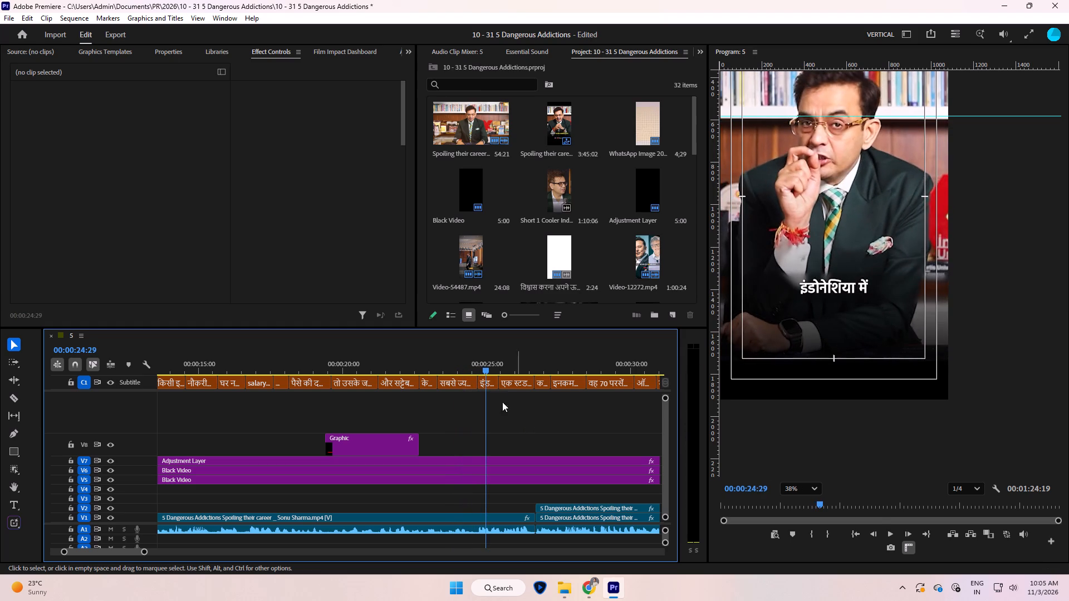
click(470, 366)
key(space)
key(space)
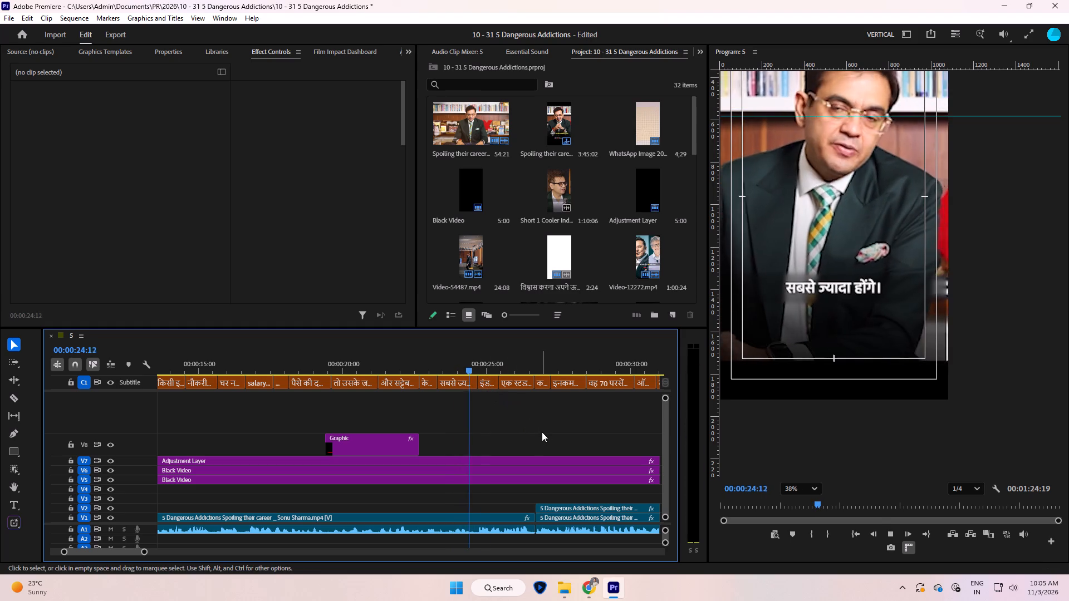
key(space)
key(space)
key(space)
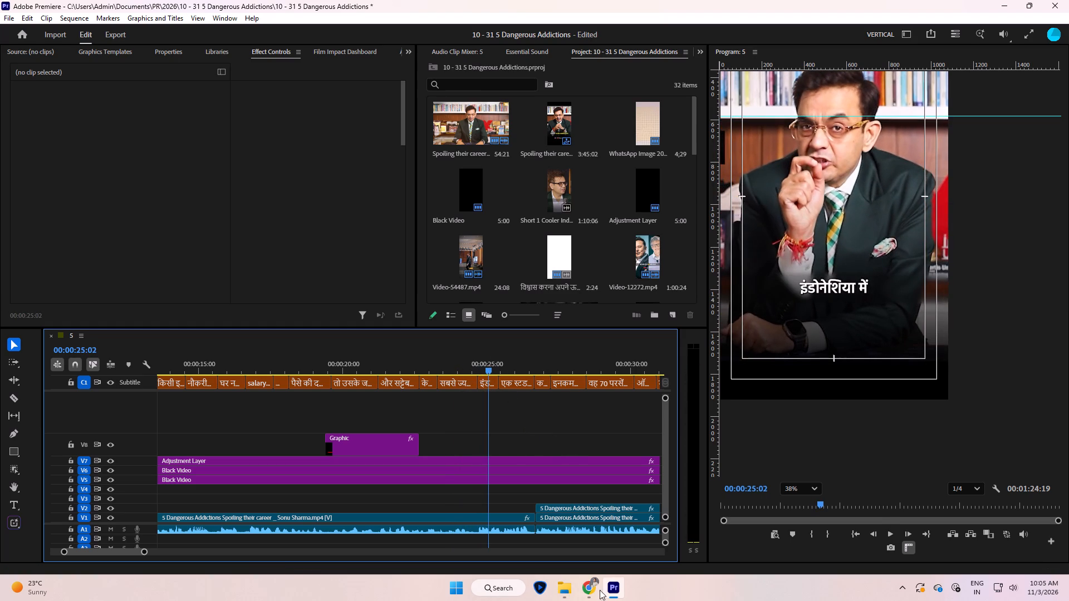
Switch to Chrome, search Google for Indonesia, and copy the country name from the results page heading.
click(589, 598)
click(312, 179)
click(357, 261)
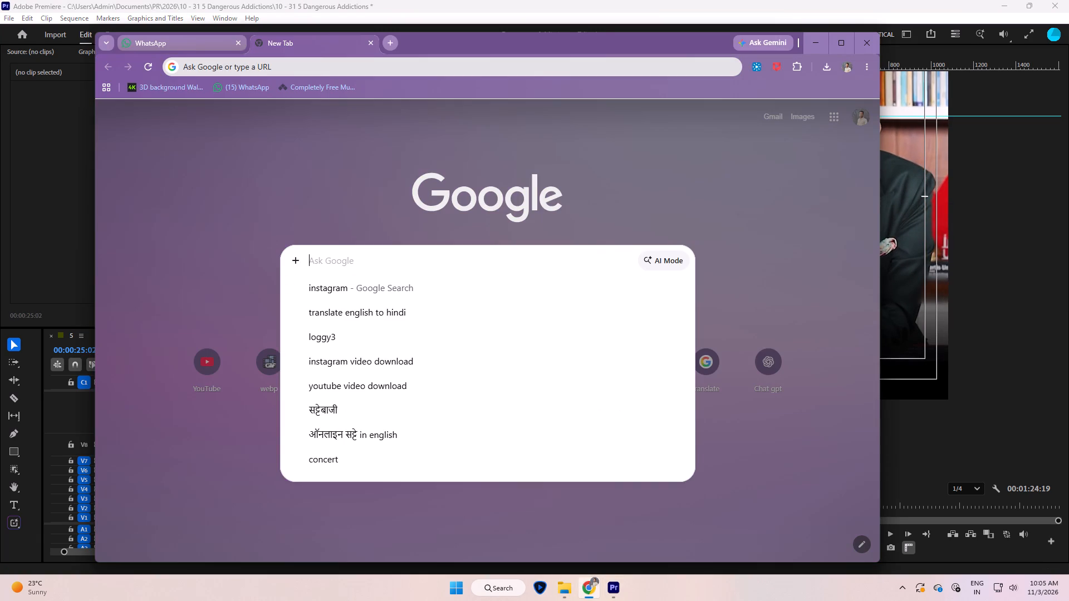
text(indo)
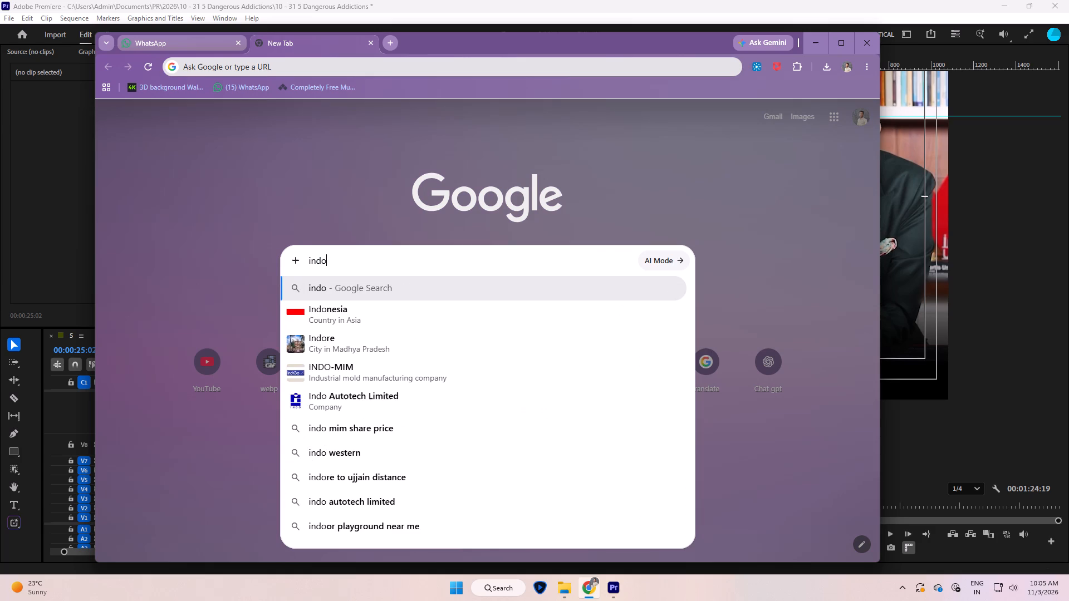
text(ne)
key(Down)
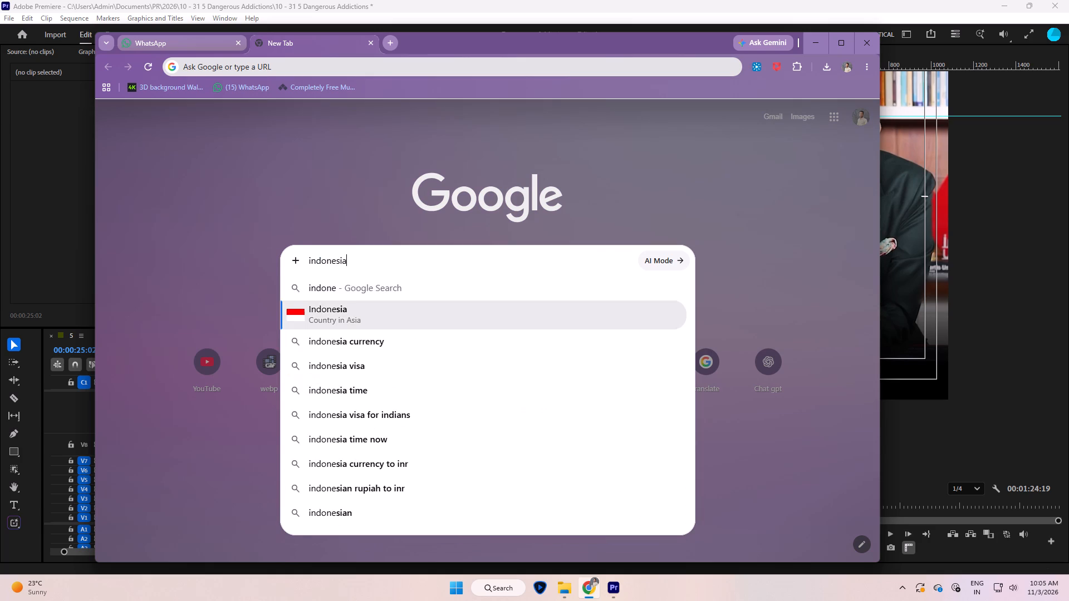
key(Return)
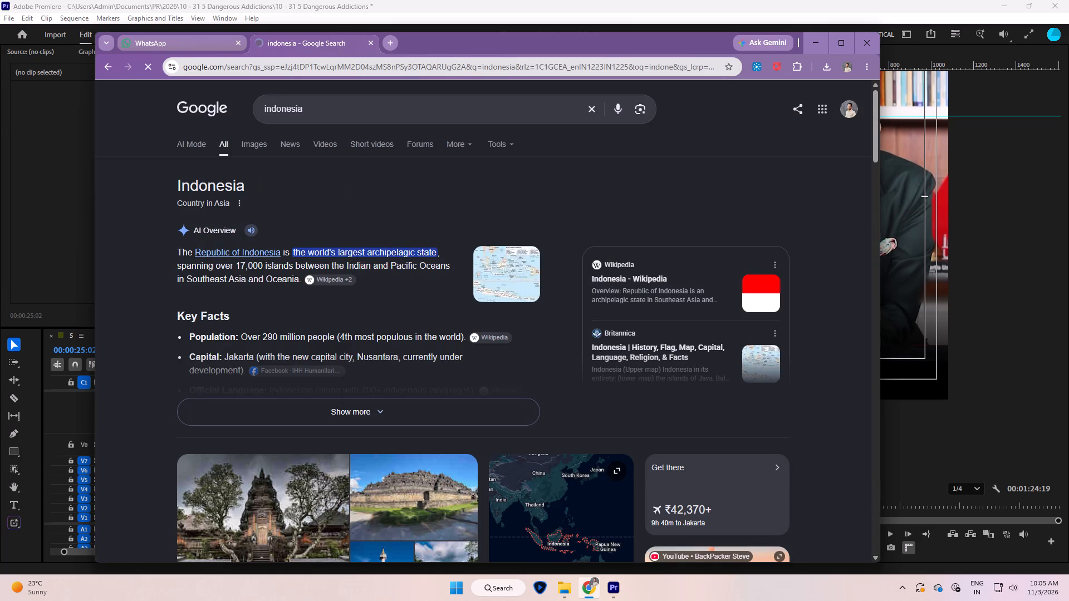
drag(179, 184, 243, 181)
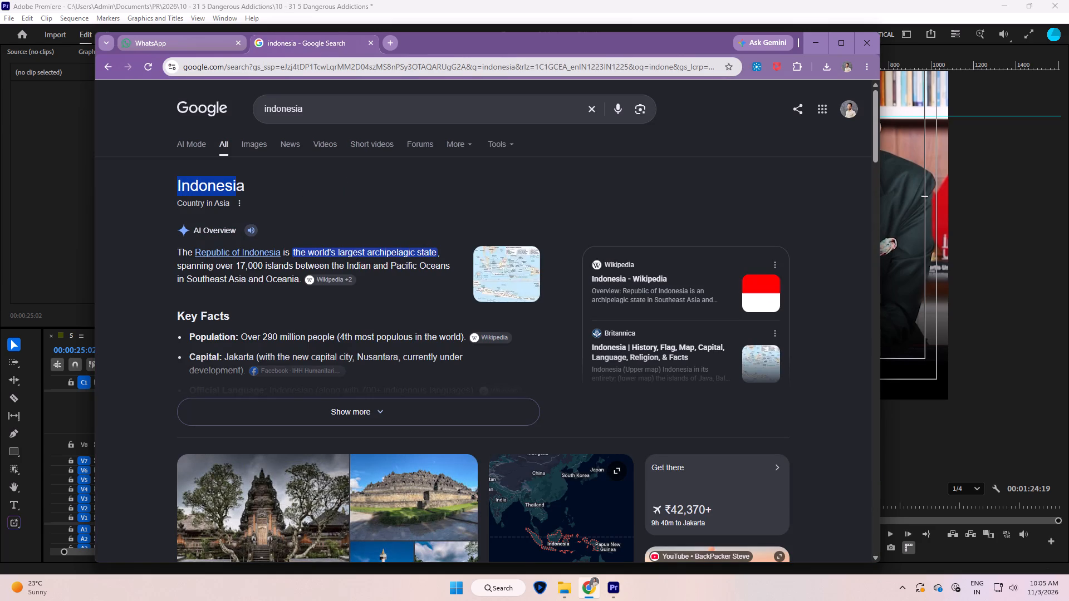
drag(243, 181, 249, 181)
key(ctrl+c)
click(816, 47)
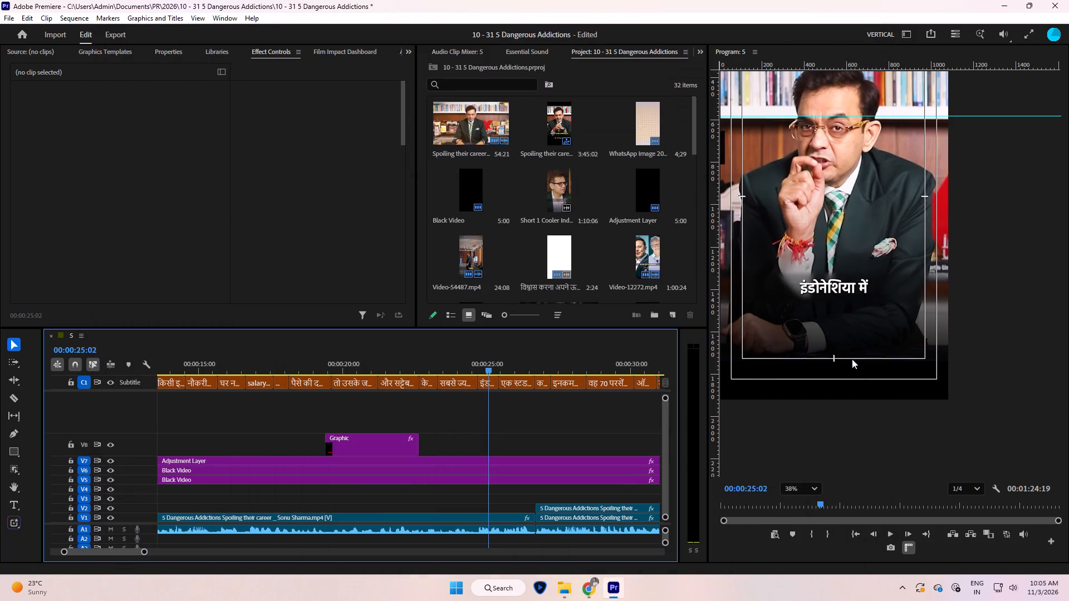
Back in Premiere, replace "इंडोनेशिया" in the caption "इंडोनेशिया में" with the copied English word "Indonesia".
triple_click(826, 283)
click(845, 284)
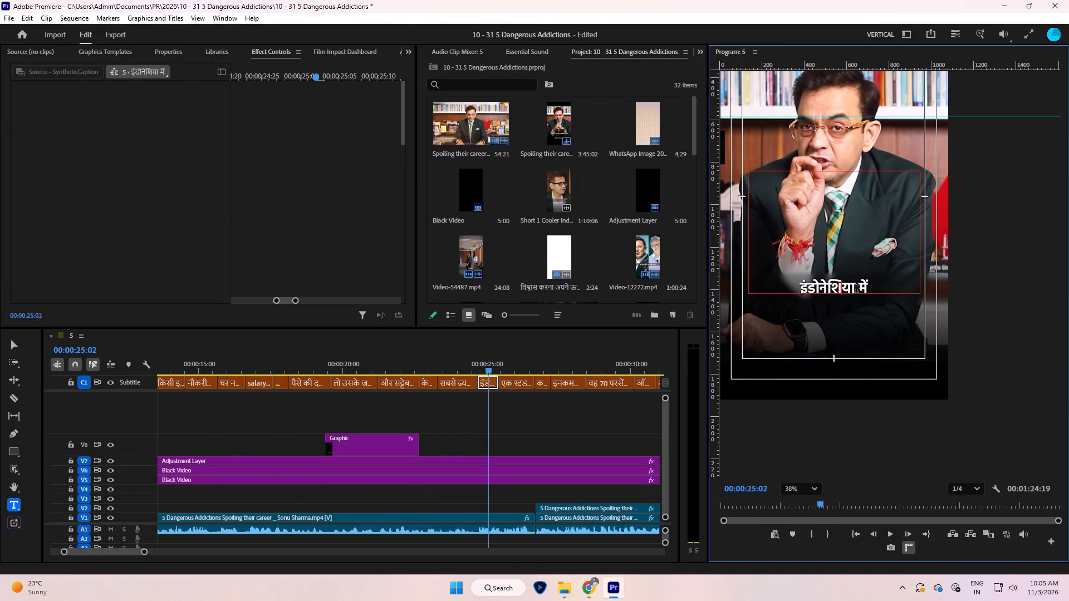
drag(856, 289, 745, 287)
key(ctrl+v)
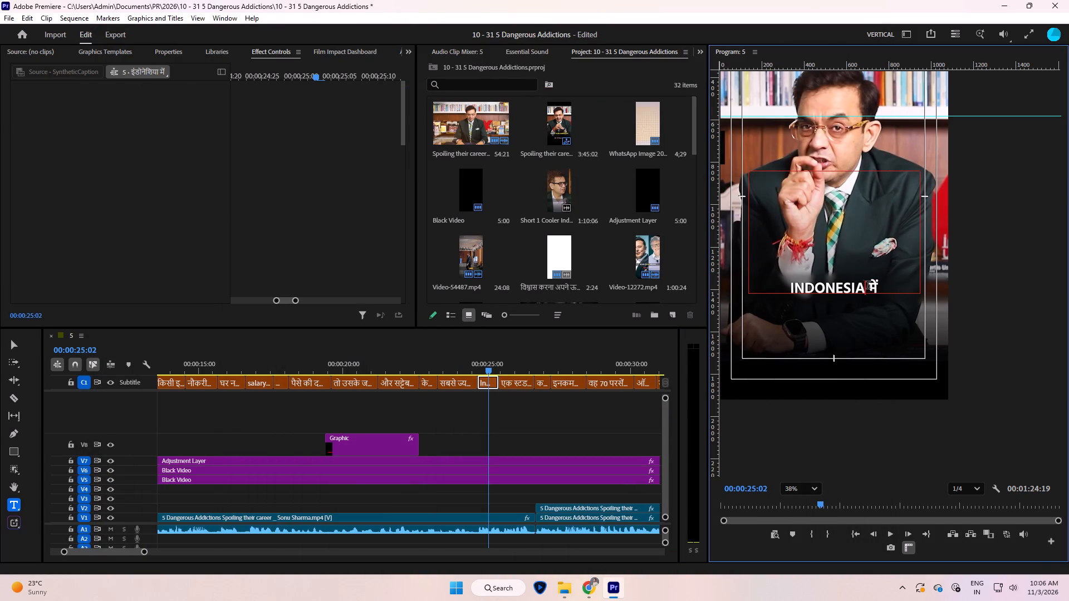
In the caption "Indonesia में", change the fill colour of the word "Indonesia" to yellow FFF000.
drag(862, 286, 723, 289)
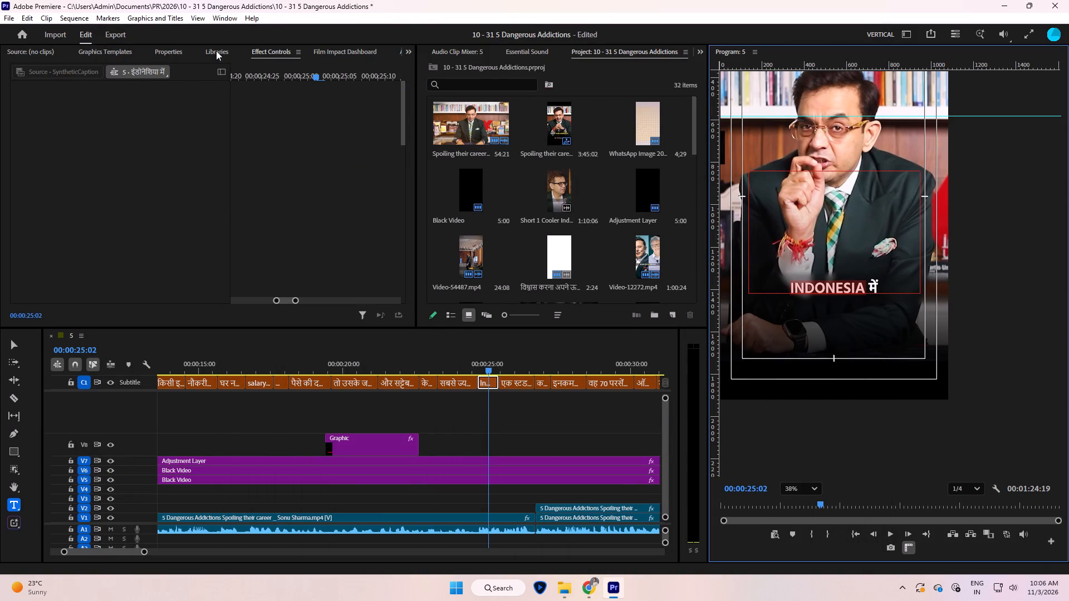
scroll(190, 52, up, 2)
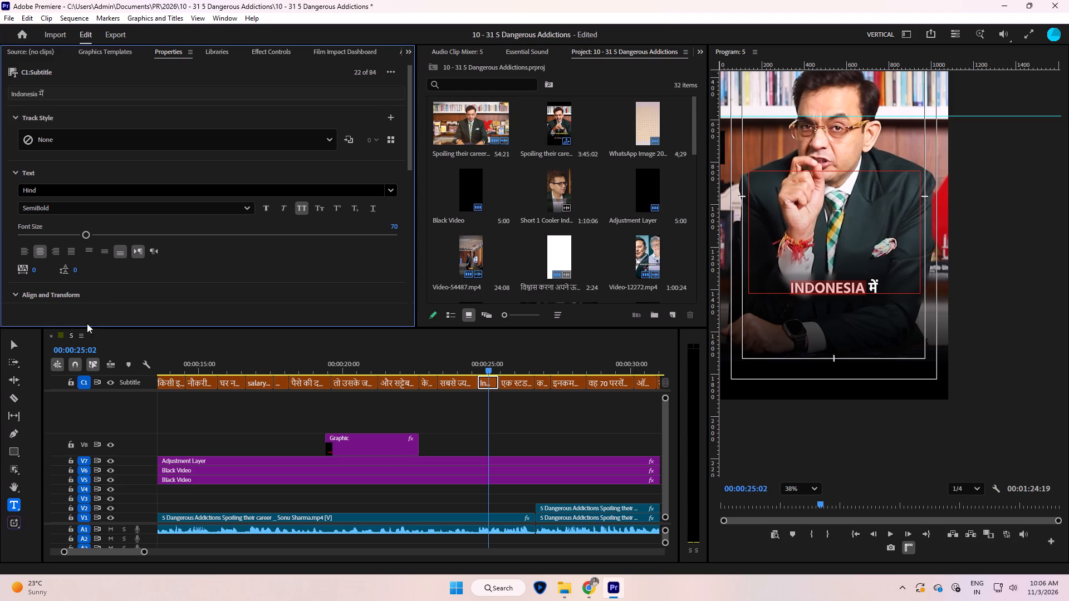
click(14, 172)
click(43, 294)
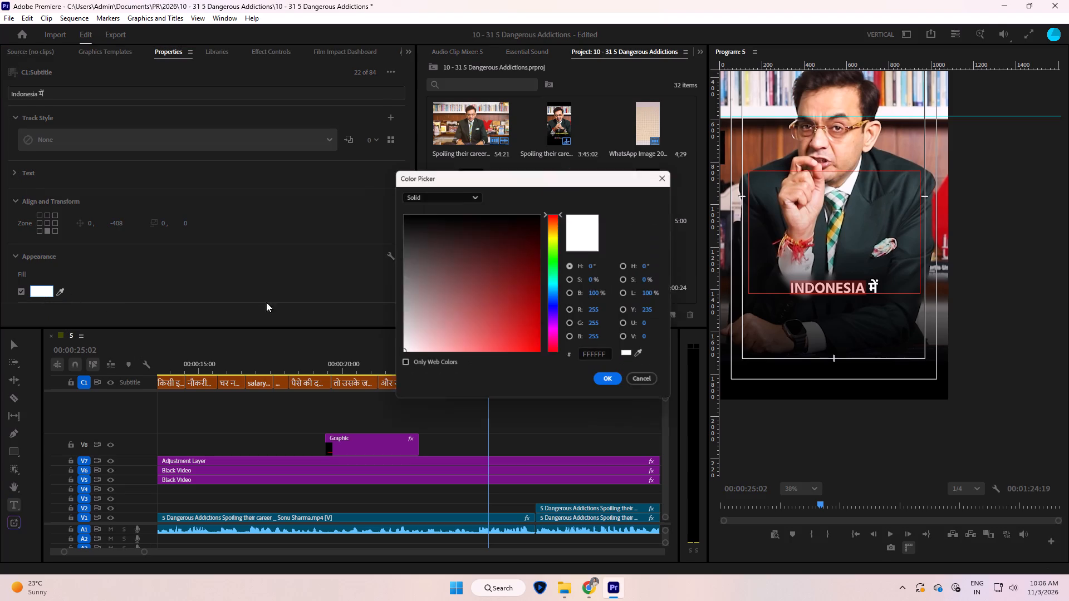
drag(462, 253, 611, 372)
click(556, 235)
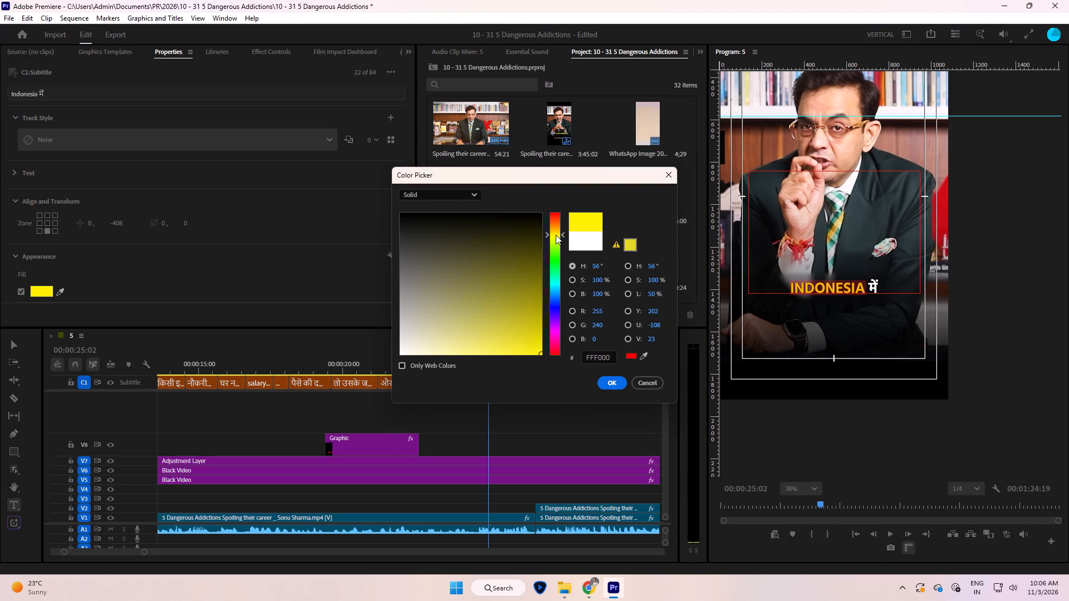
key(Return)
Play on to the caption "एक स्टडी में पता चला" and replace the word "स्टडी" with "study".
click(534, 413)
key(space)
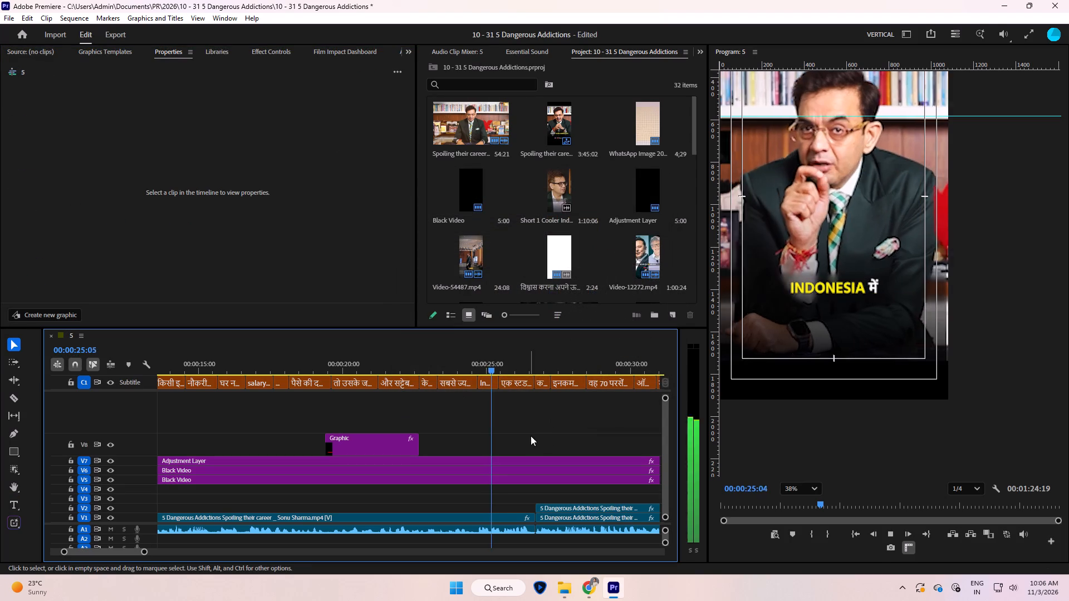
key(space)
key(space)
key(space)
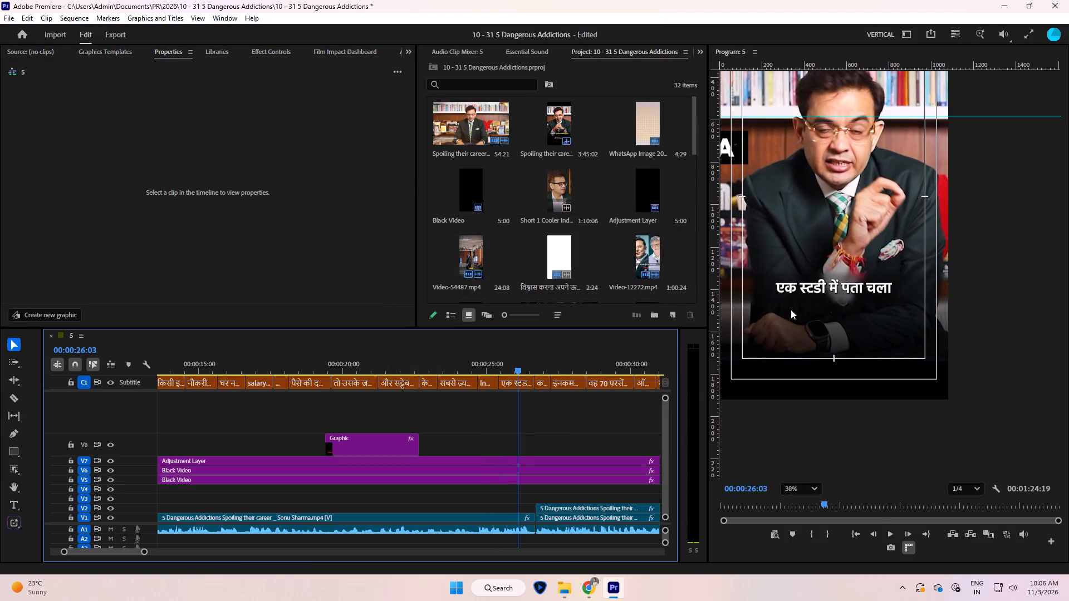
triple_click(810, 284)
click(805, 283)
drag(802, 287, 821, 290)
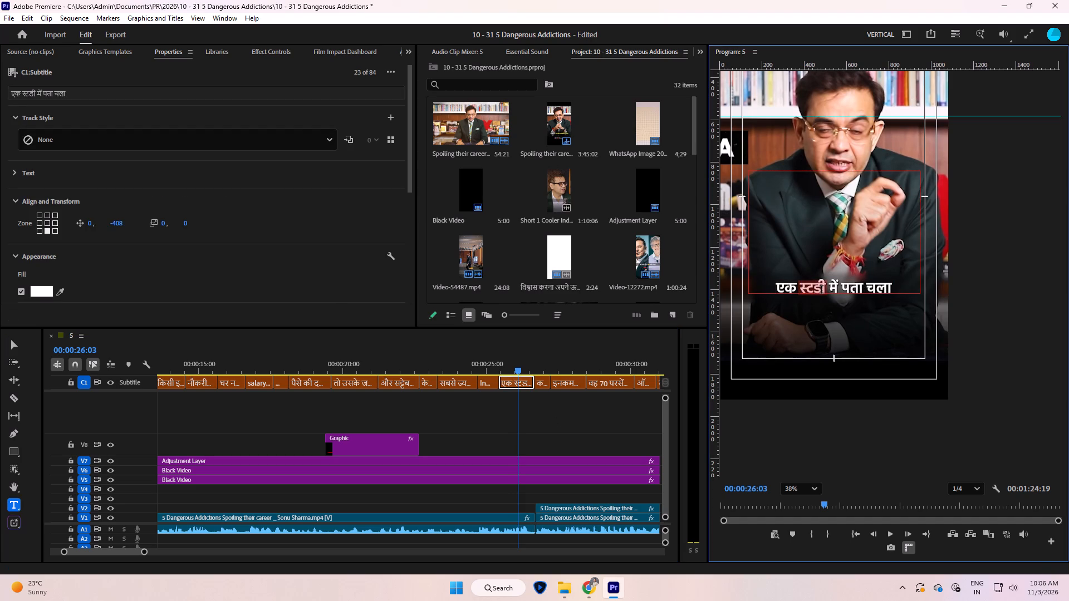
drag(821, 290, 822, 290)
text(stuy)
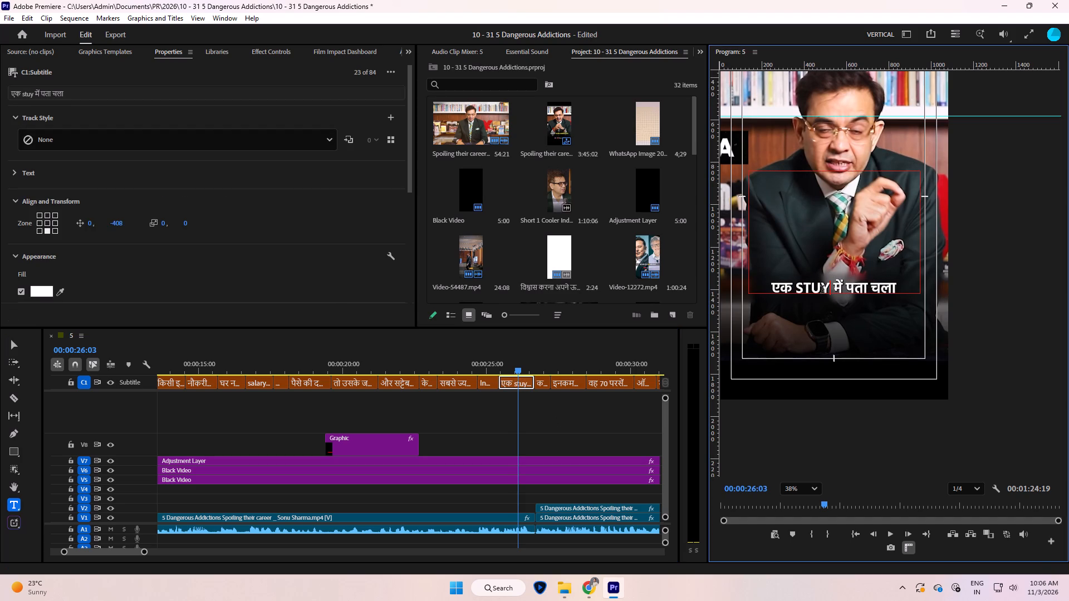
key(BackSpace)
text(dy)
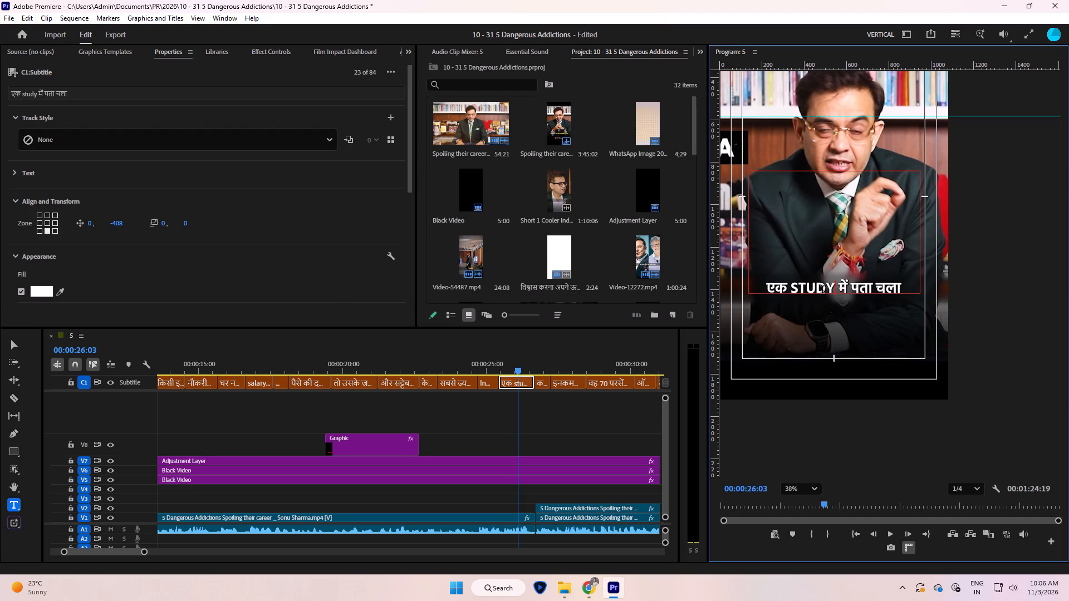
Change the fill colour of the word "study" in that caption to green 06FF00.
drag(790, 285, 791, 285)
drag(791, 285, 831, 290)
click(50, 289)
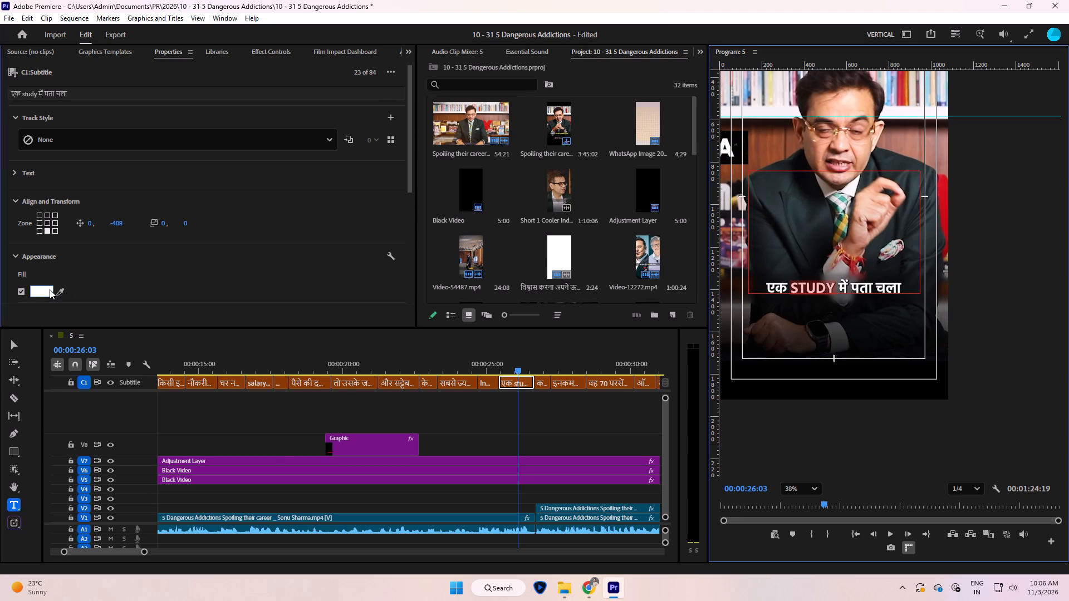
drag(479, 260, 620, 463)
click(555, 259)
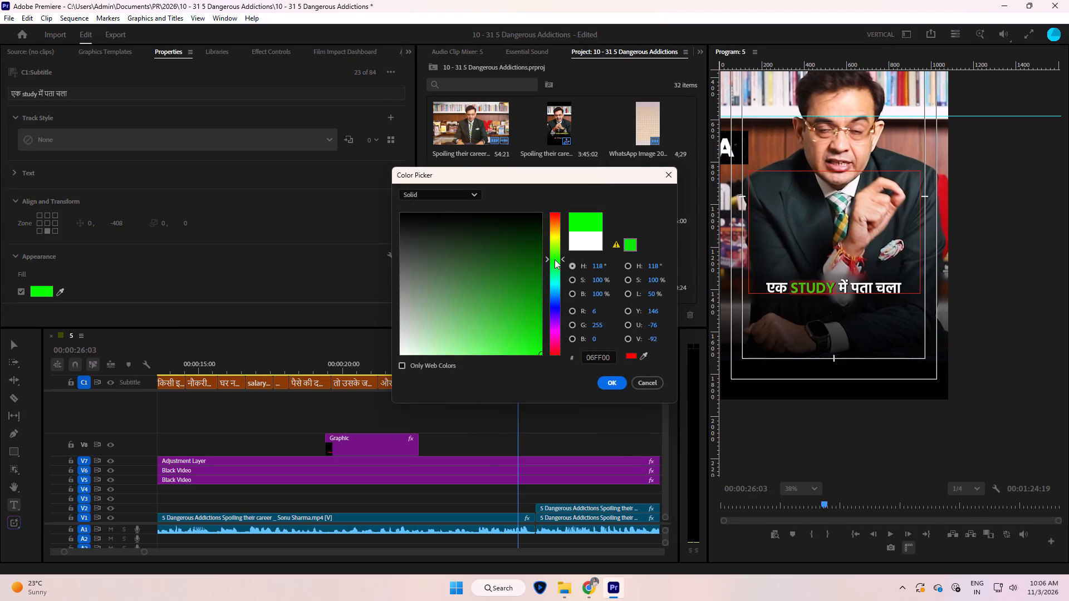
key(Return)
Play on to the caption "इनकम सबसे कम है" and replace the word "इनकम" with "income".
click(501, 436)
text(-)
key(space)
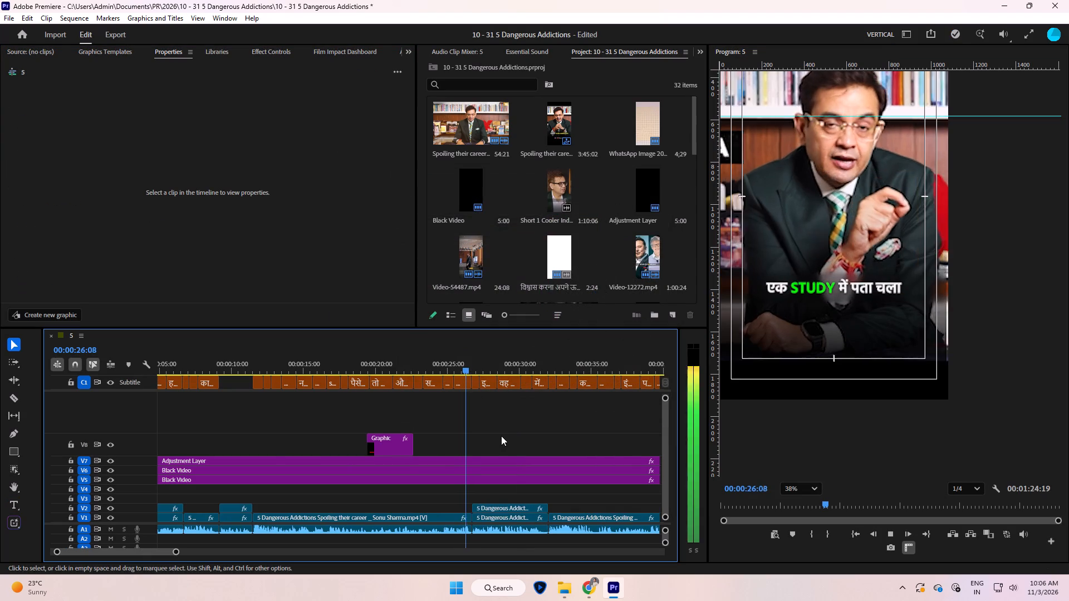
key(space)
key(space)
key(space)
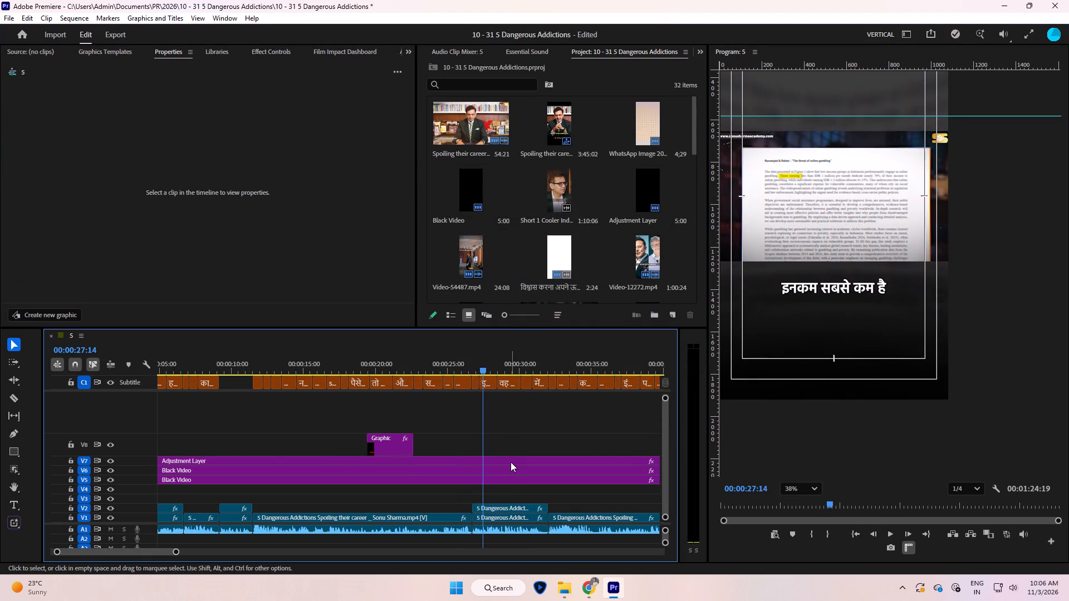
key(space)
key(space)
double_click(812, 288)
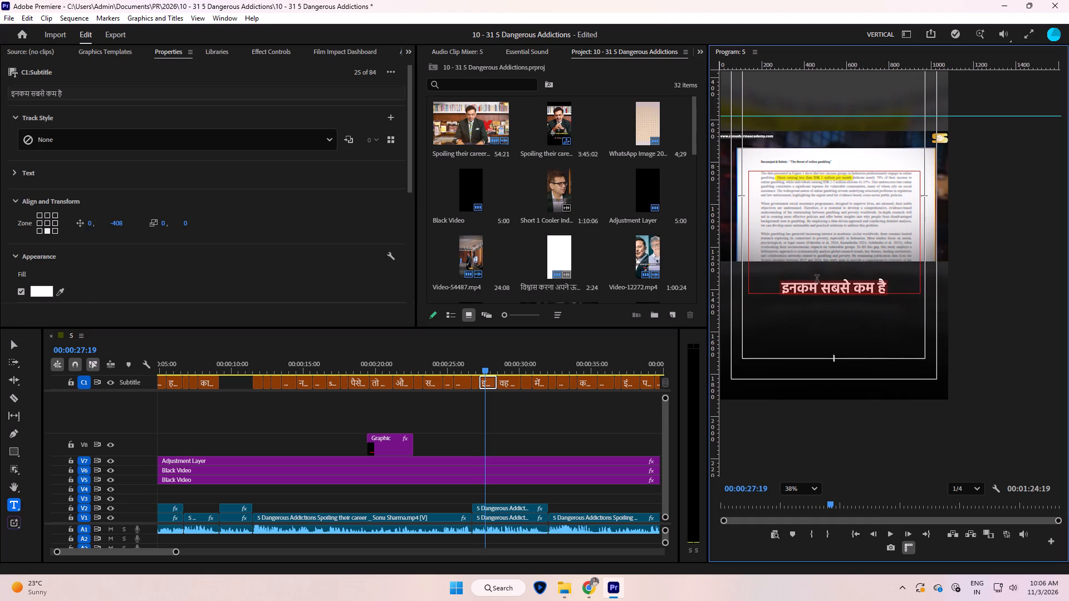
click(817, 280)
click(817, 282)
drag(816, 288, 703, 273)
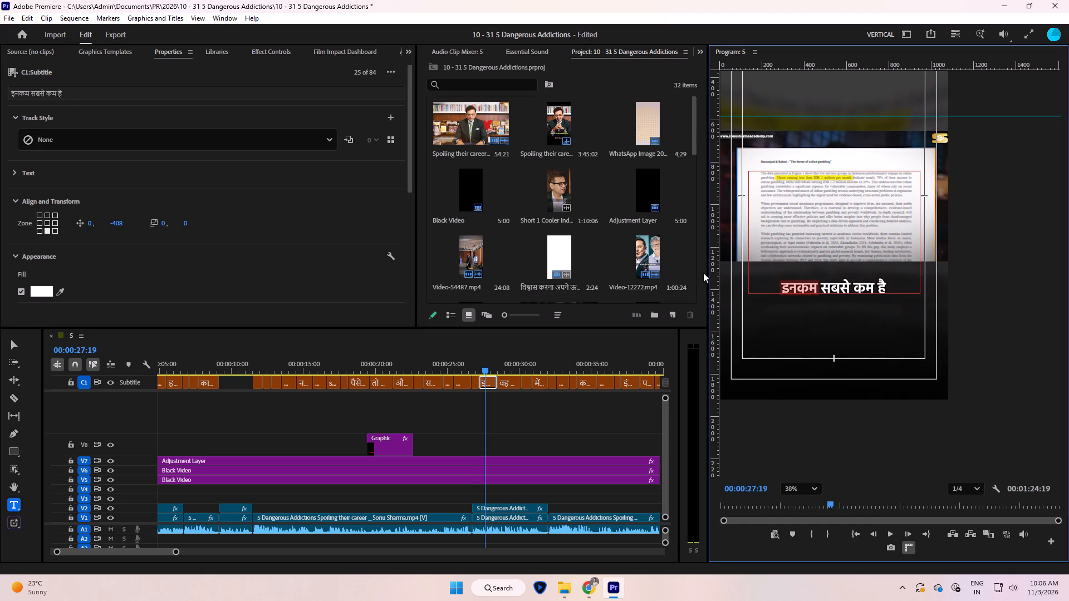
text(income)
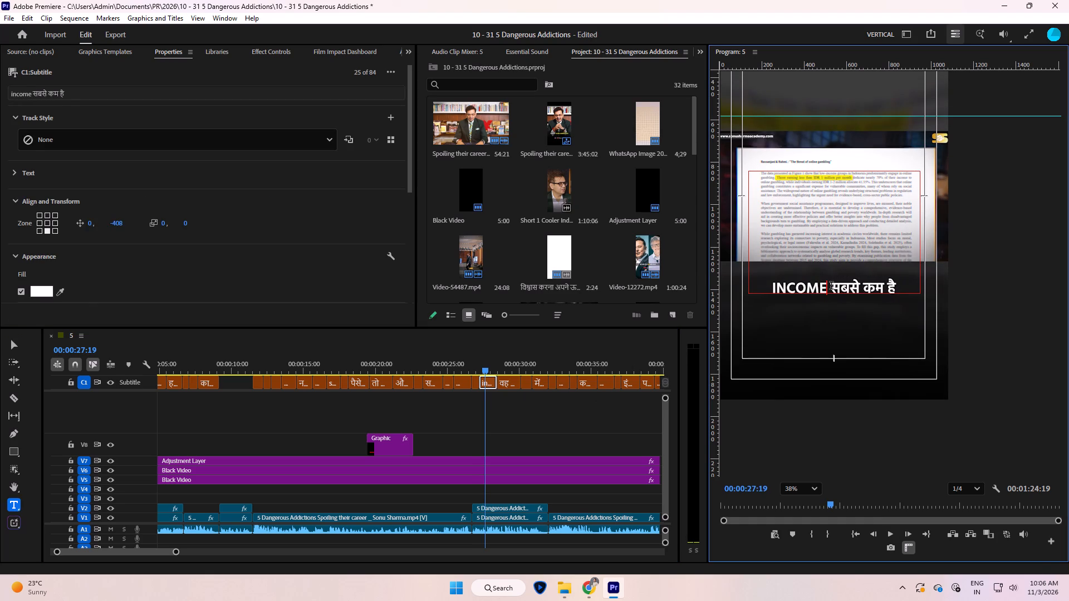
Change the fill colour of the word "income" in that caption to bright green.
drag(831, 287, 713, 287)
click(39, 290)
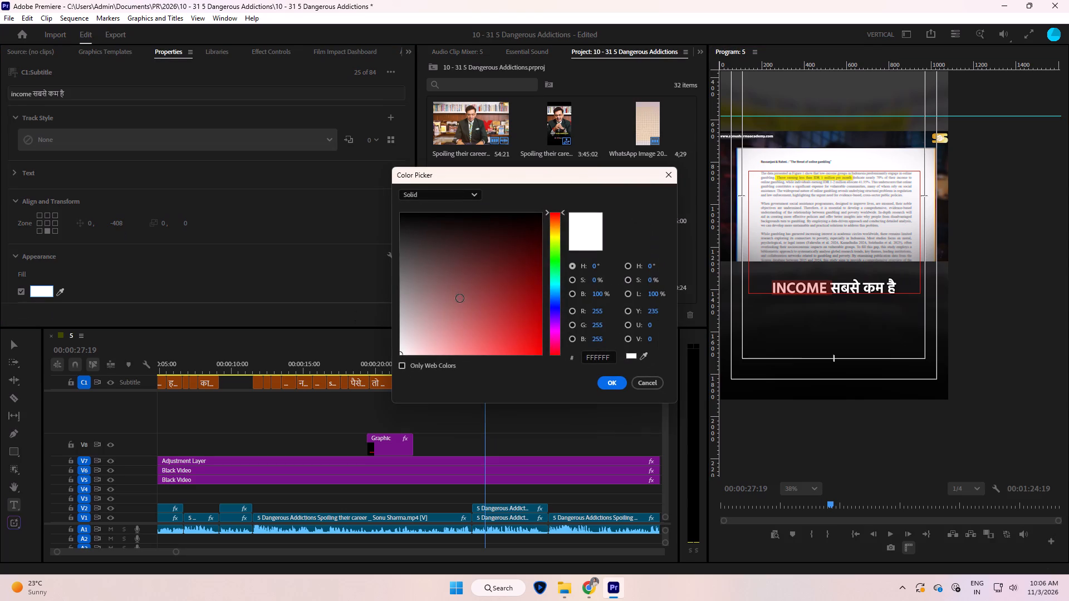
drag(458, 293, 572, 375)
click(555, 253)
key(Return)
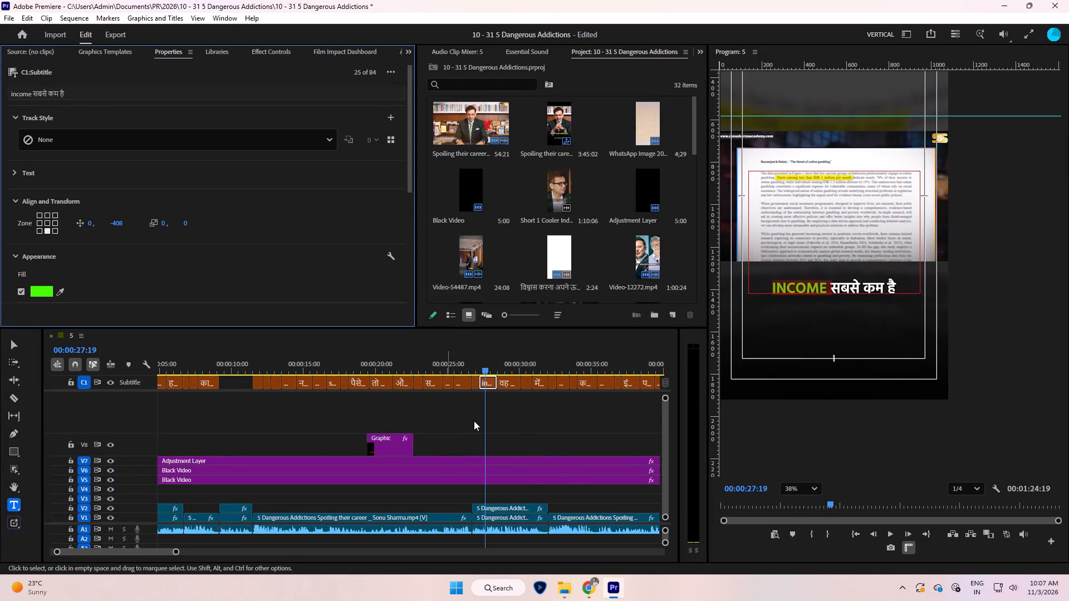
Move the playhead back to the "एक study में पता चला" caption and save the project.
drag(465, 367, 465, 372)
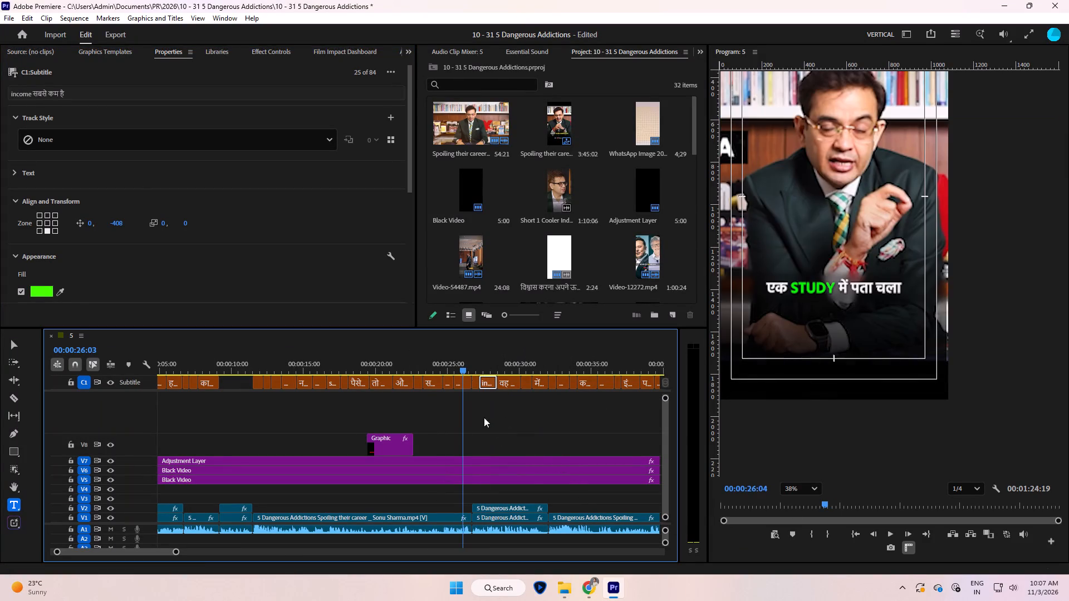
ctrl+click(493, 425)
key(ctrl+s)
Play on to the caption "वह 70 परसेंट तक पैसा" and replace "70 परसेंट" with "70%".
click(562, 447)
key(space)
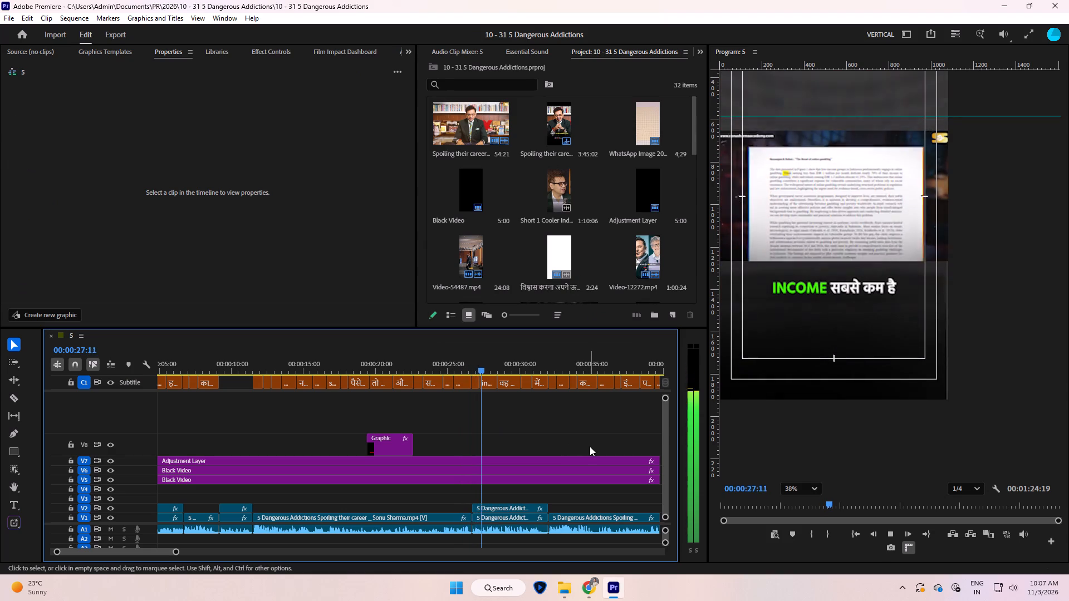
key(space)
key(space)
key(space)
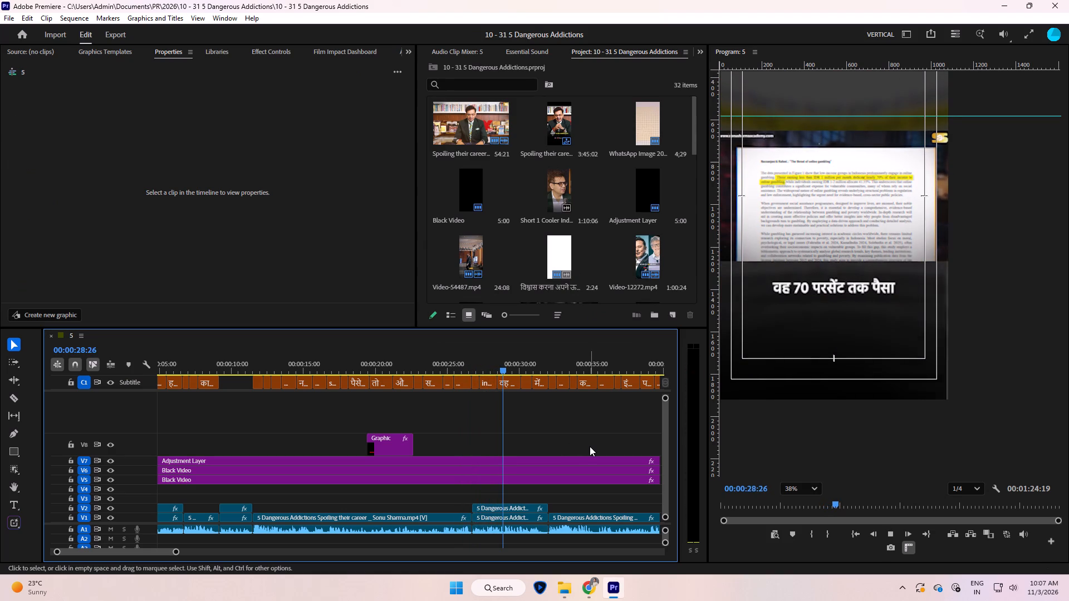
triple_click(813, 288)
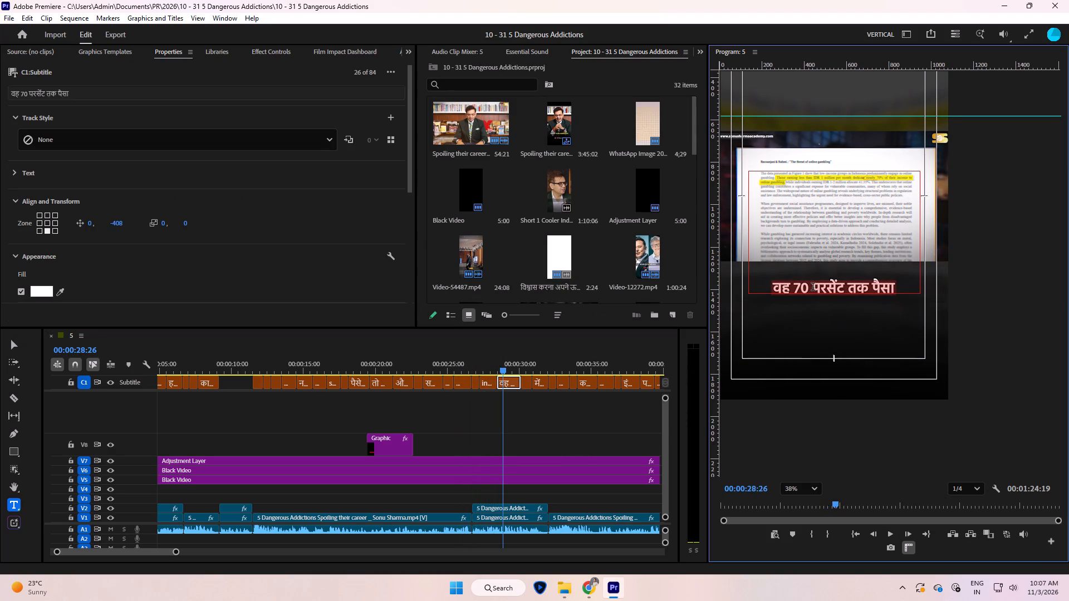
click(800, 272)
drag(794, 284, 844, 293)
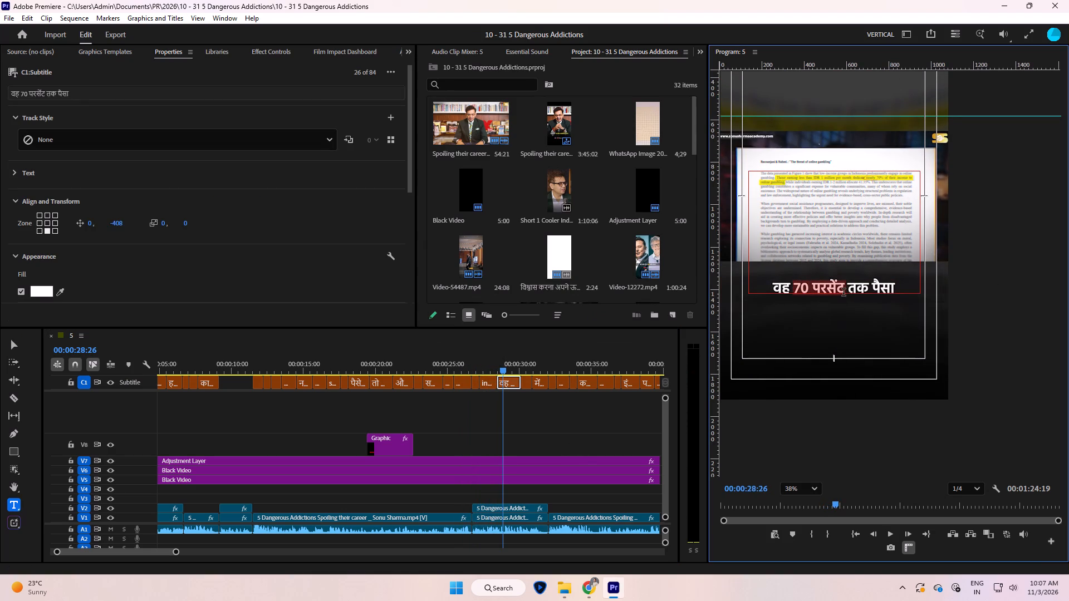
drag(844, 293, 843, 293)
text(70)
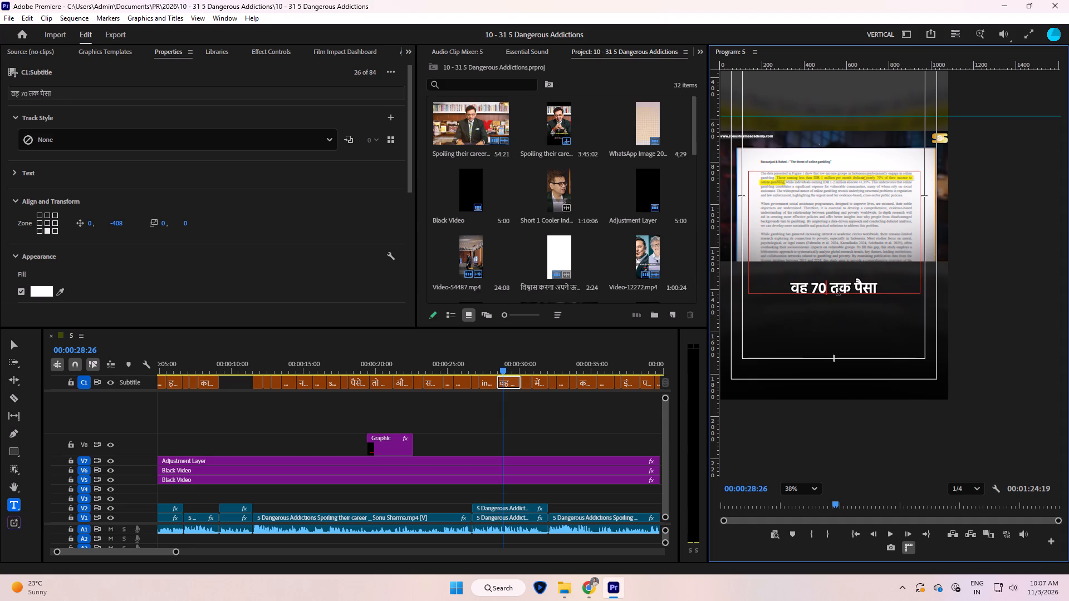
key(shift+percent)
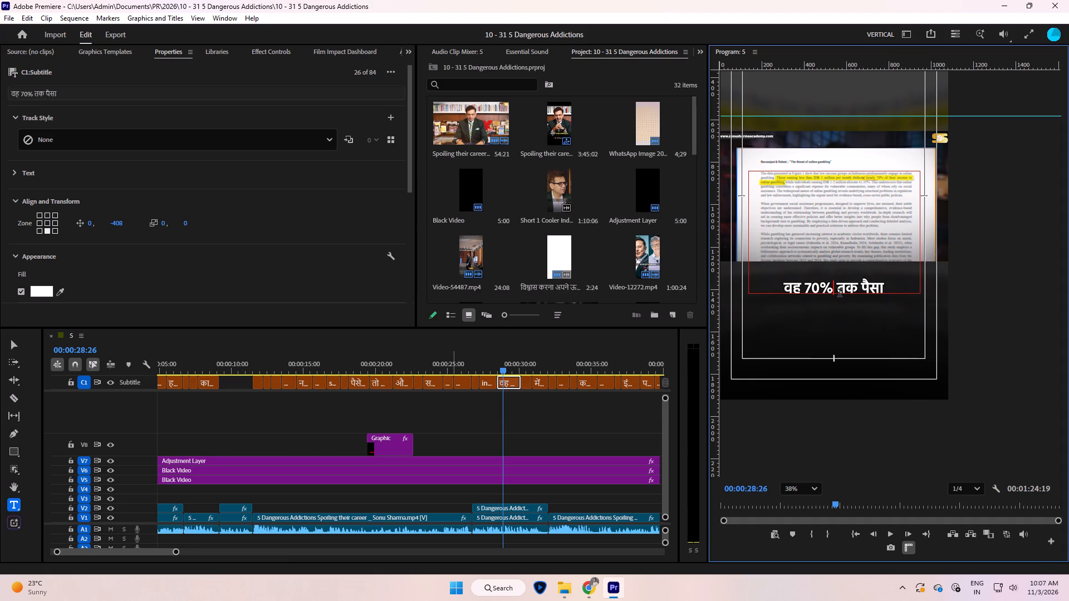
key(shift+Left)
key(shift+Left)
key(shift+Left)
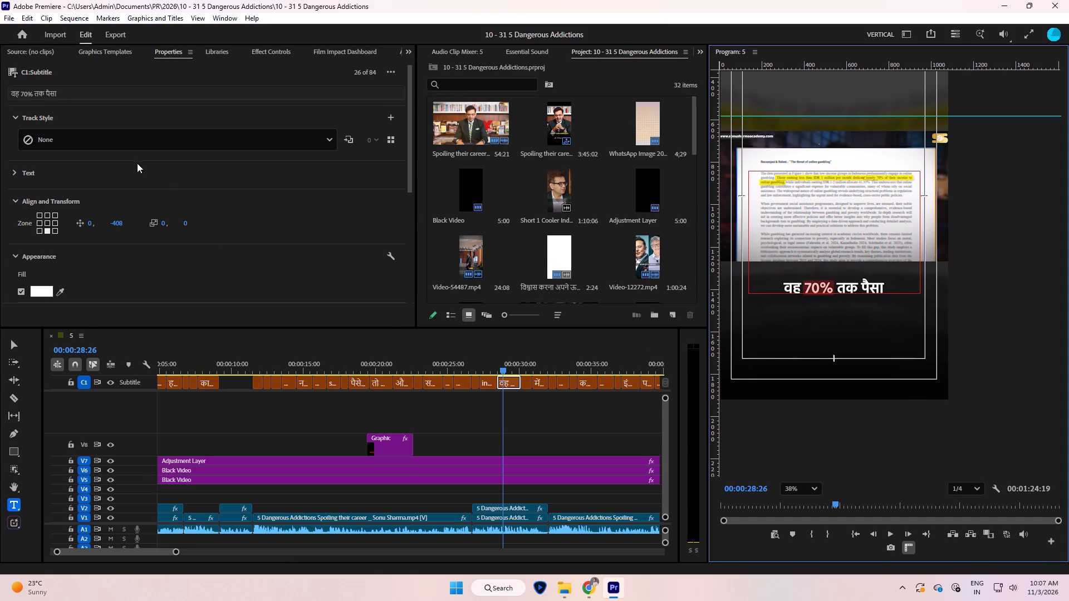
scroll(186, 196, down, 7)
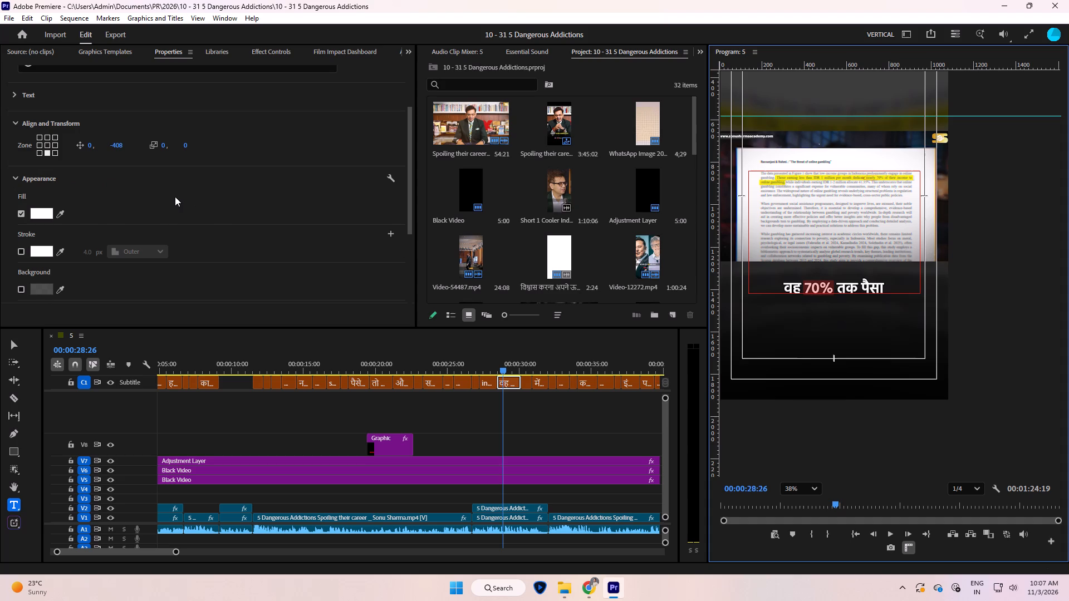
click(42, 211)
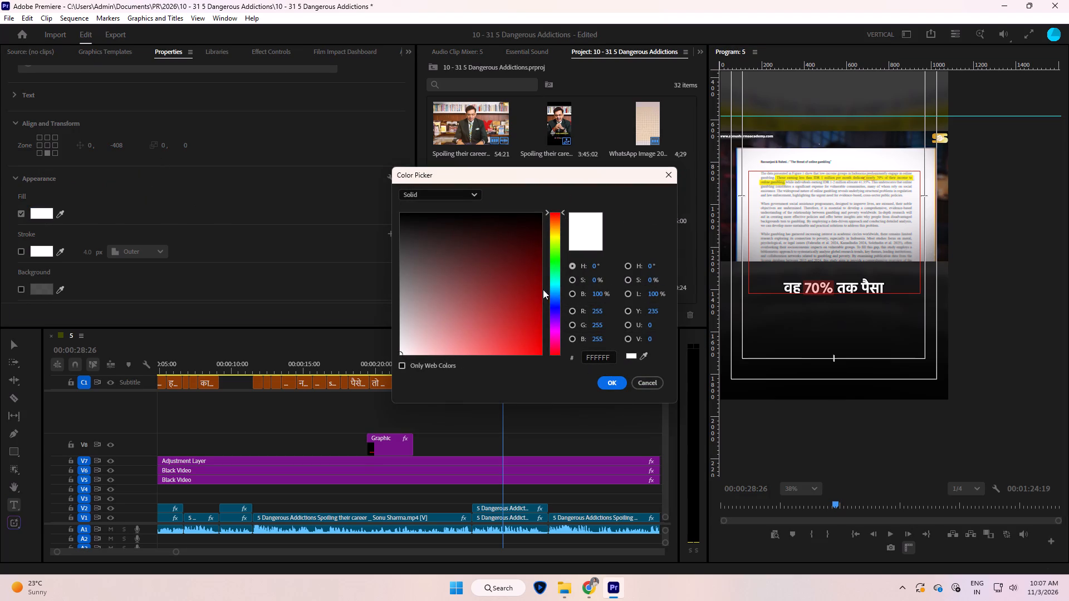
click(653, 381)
Play on to the caption "ऑनलाइन जुए" and replace its whole text with "online betting".
click(503, 439)
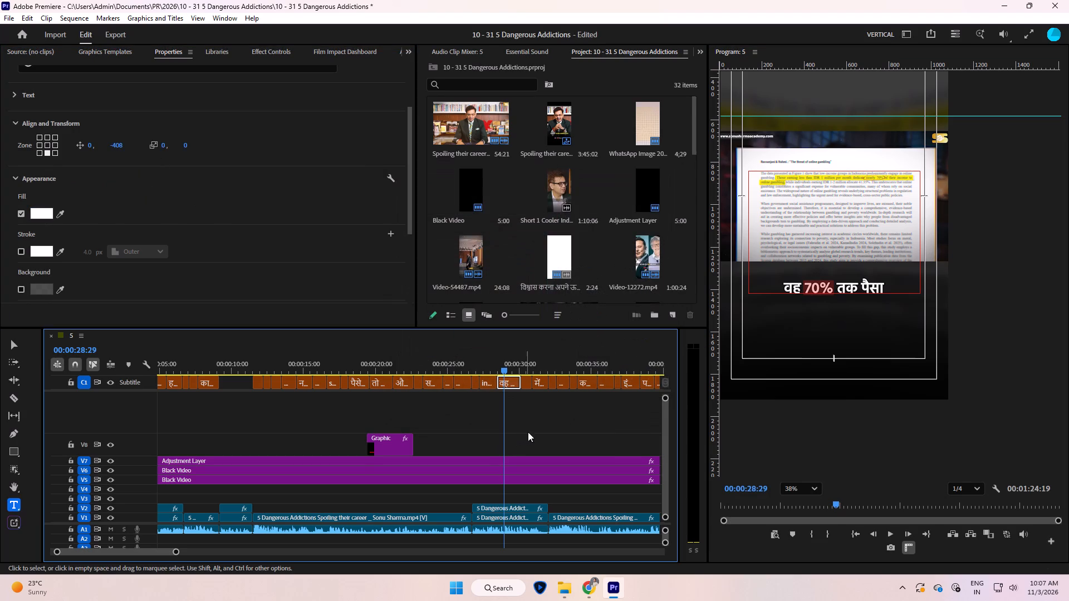
click(537, 430)
key(space)
key(space)
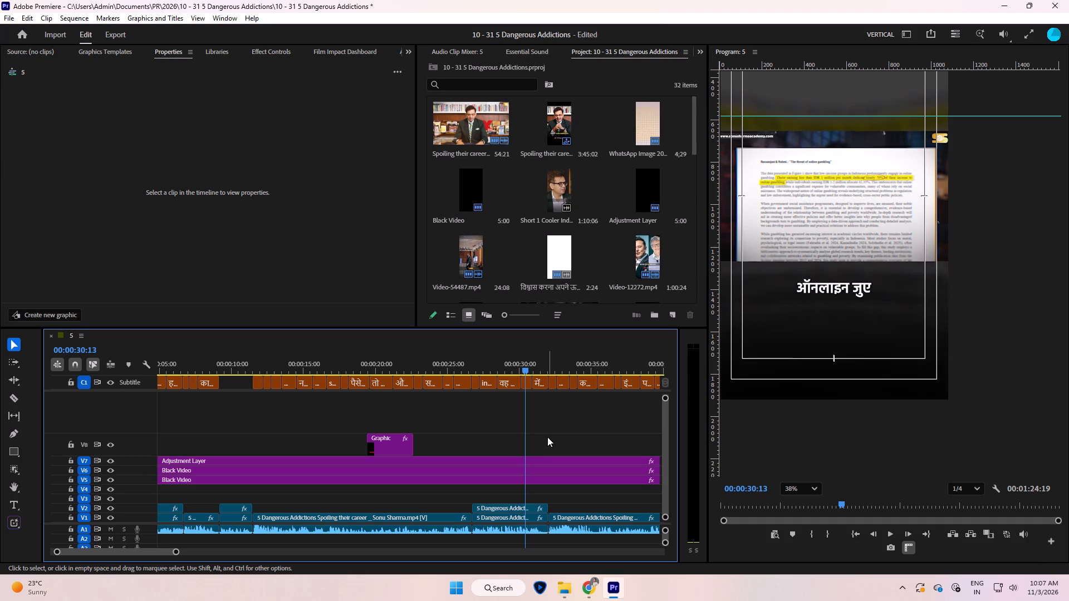
key(space)
key(space)
triple_click(844, 285)
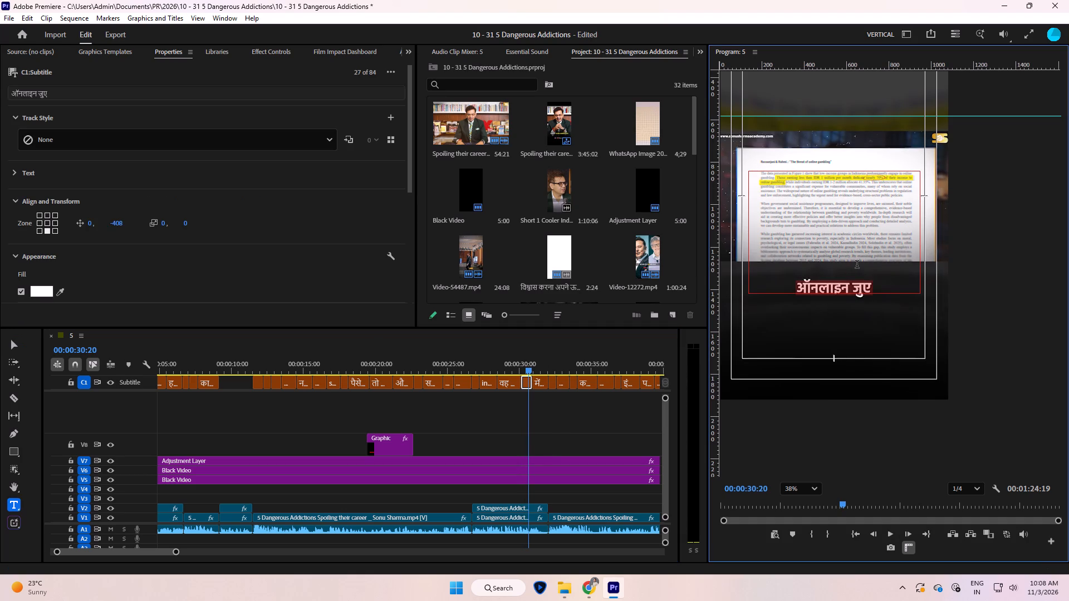
text(onli)
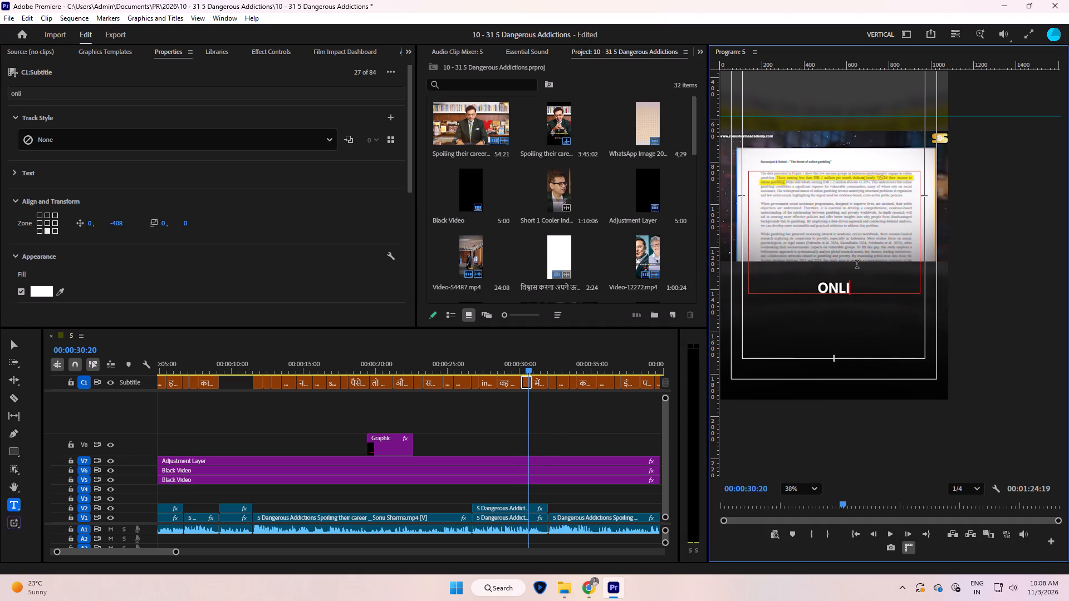
text(ne betting)
Copy the caption text, search Google in Chrome for "online betting", and return to Premiere.
key(ctrl+a)
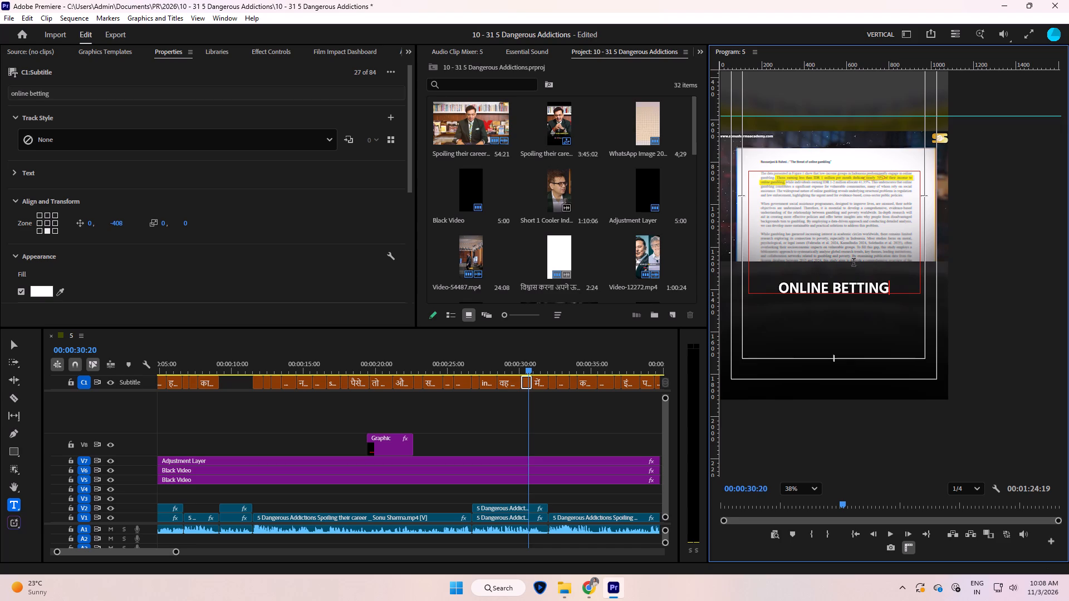
key(ctrl+x)
key(ctrl+v)
click(586, 600)
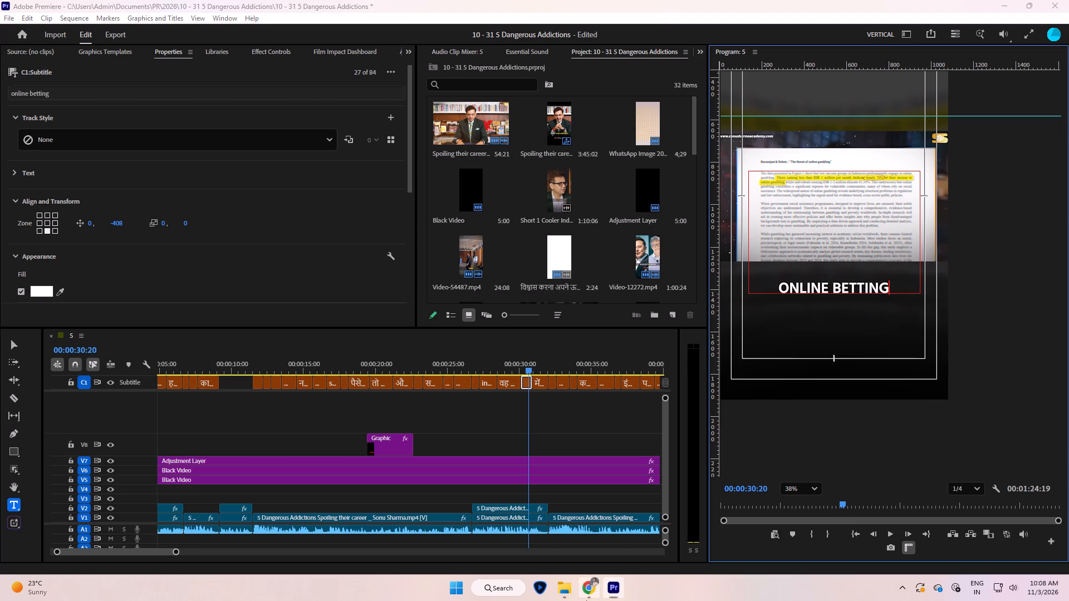
click(312, 106)
key(ctrl+a)
key(ctrl+v)
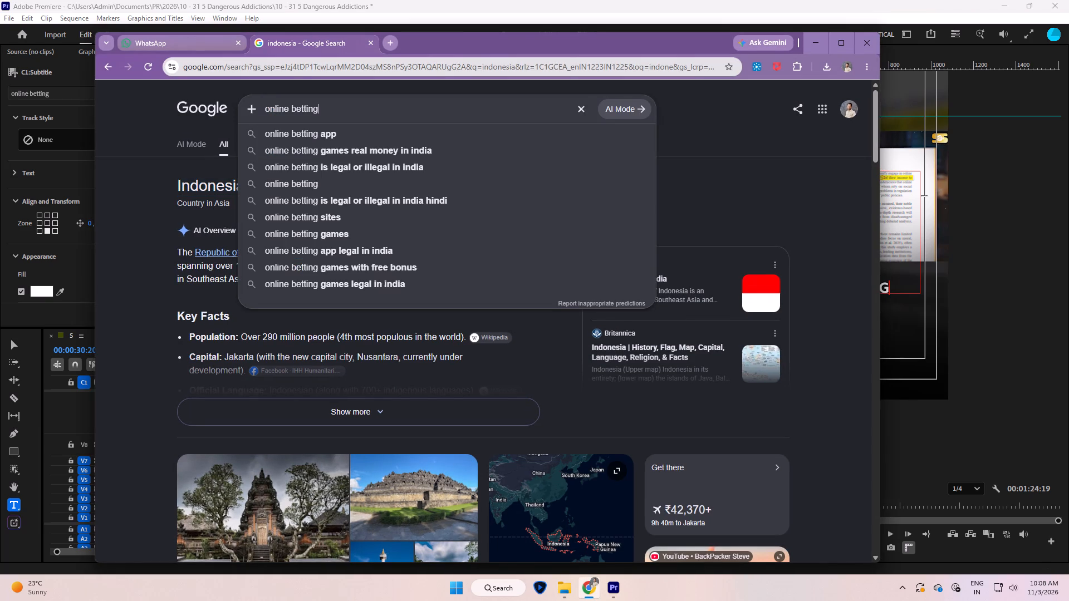
key(Return)
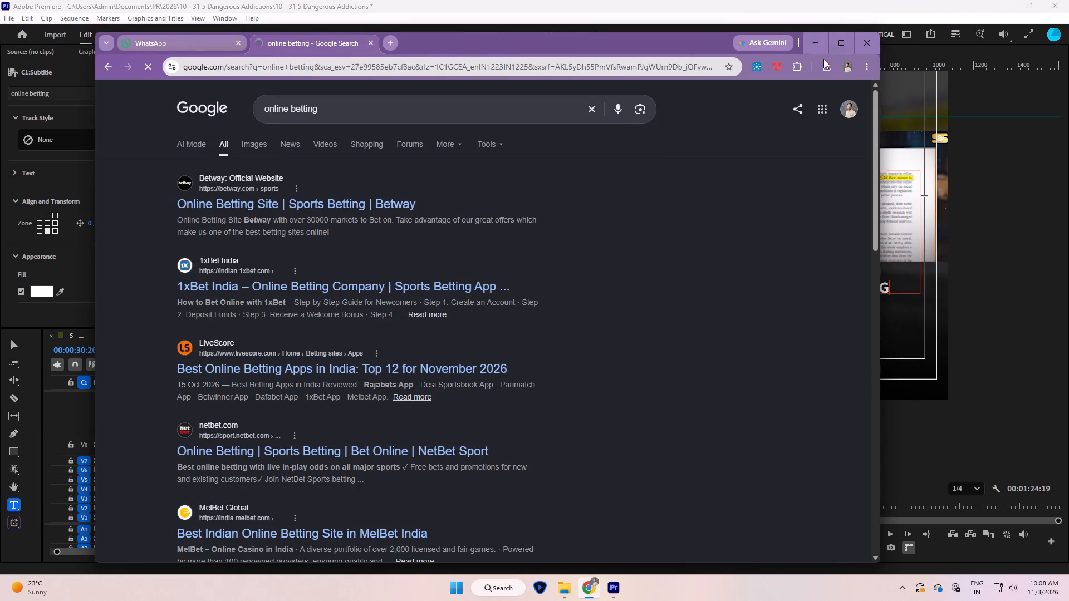
click(826, 47)
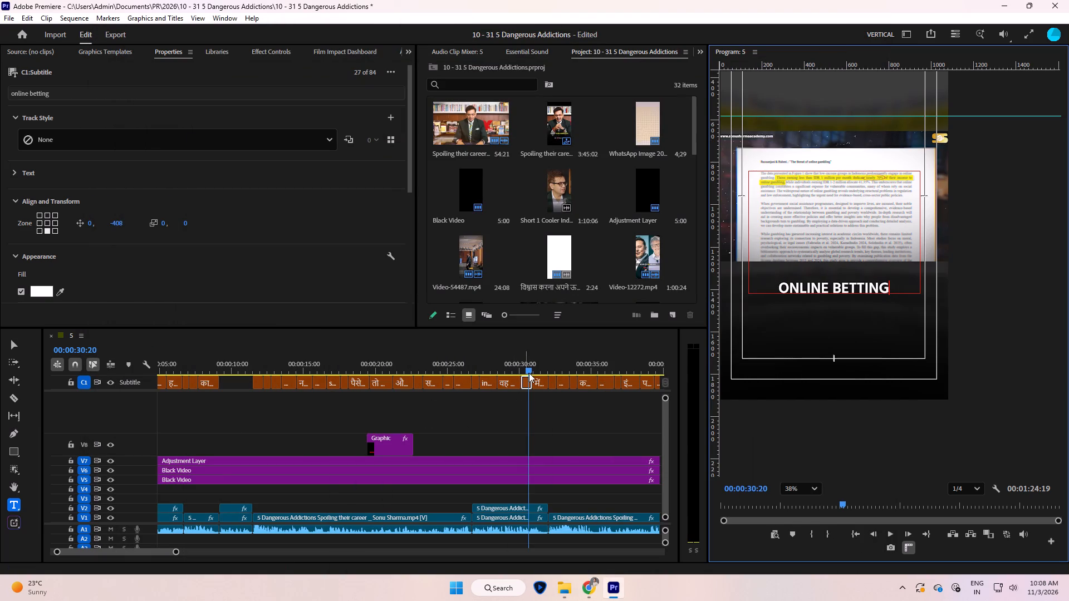
Replay the sequence from just before the "वह 70% तक पैसा" caption ends into the "online betting" caption.
click(857, 287)
key(ctrl+a)
click(523, 406)
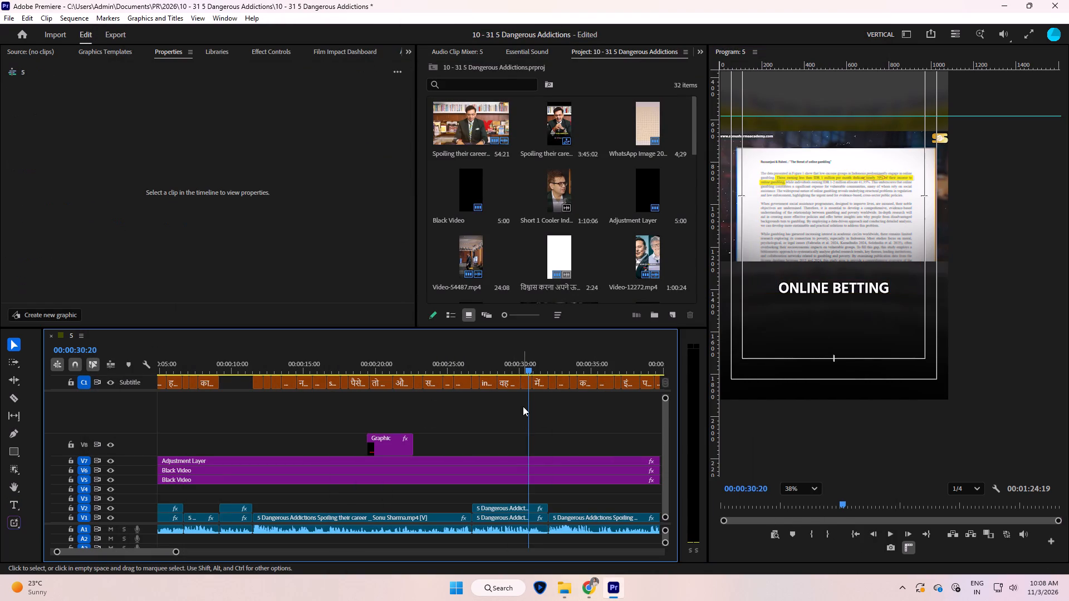
text(-=)
key(equal)
key(minus)
click(502, 413)
text(-=)
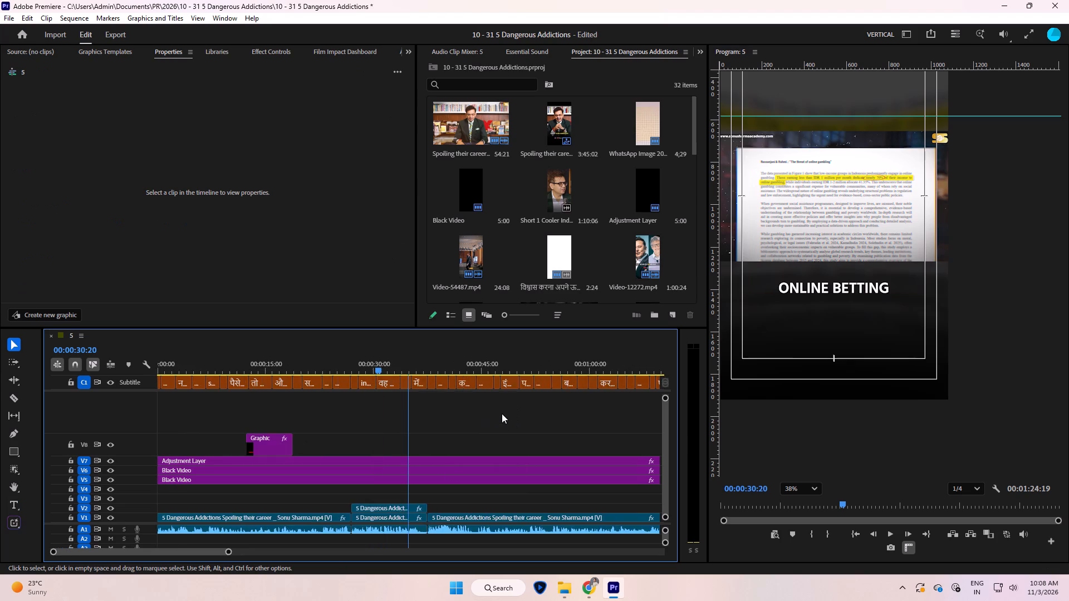
key(equal)
key(equal)
key(minus)
drag(383, 362, 374, 364)
key(space)
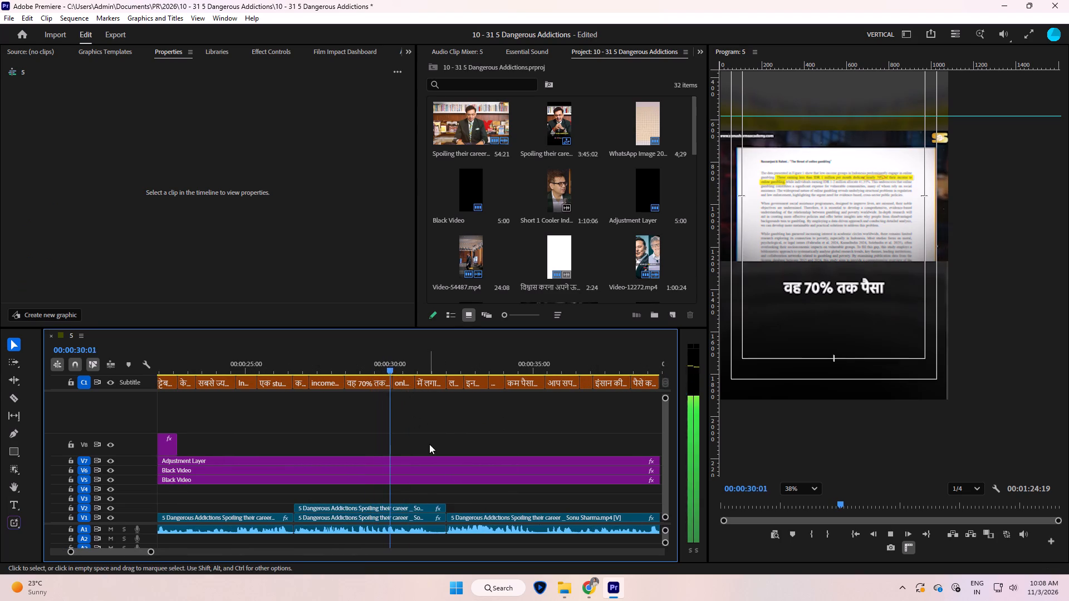
key(space)
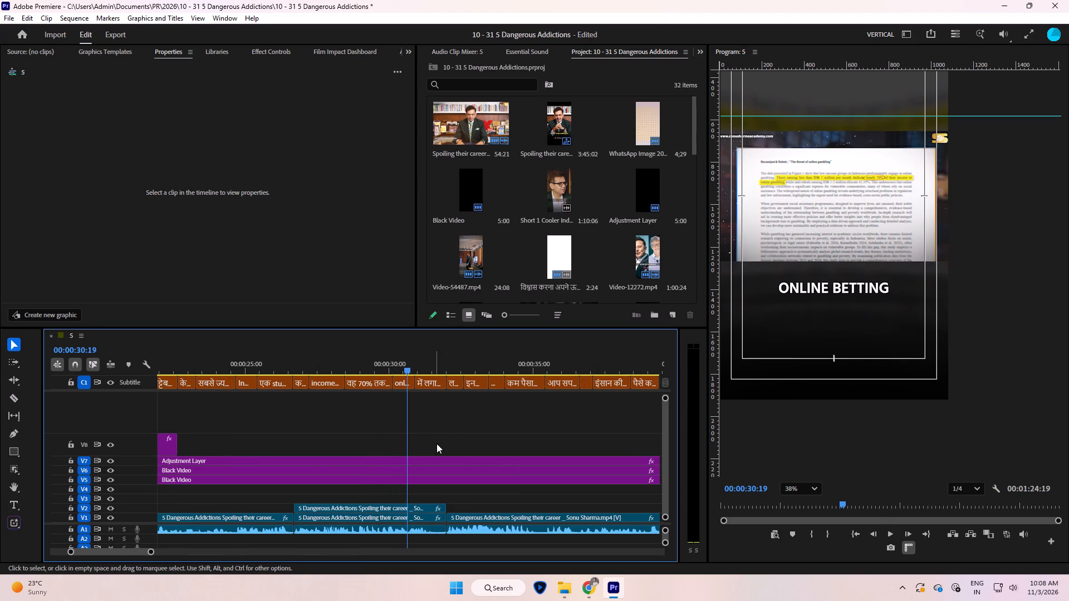
Upgrade the "online betting" caption to a graphic clip.
key(ctrl+a)
click(444, 435)
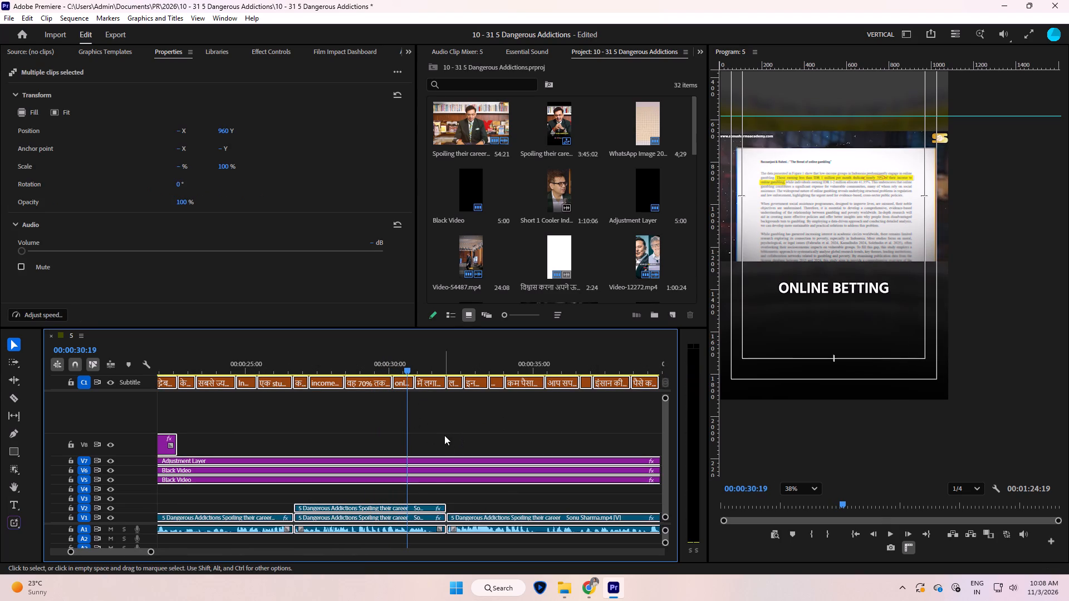
click(400, 381)
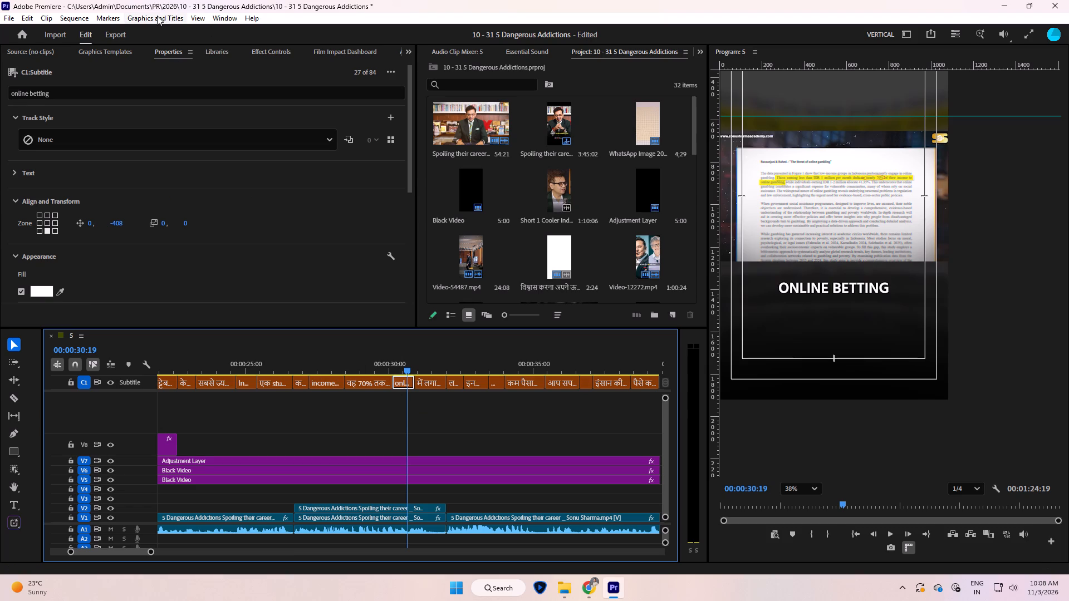
click(157, 16)
click(179, 171)
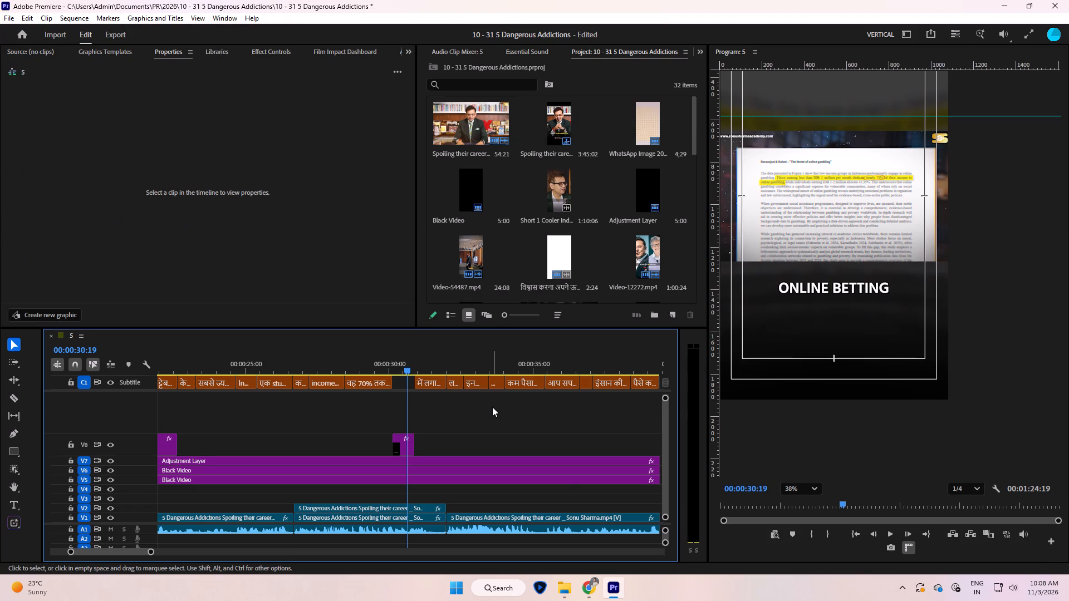
Select the text layer of the "online betting" graphic and set its font style to Bold.
click(492, 407)
click(492, 406)
key(equal)
key(equal)
click(477, 412)
key(Up)
click(395, 449)
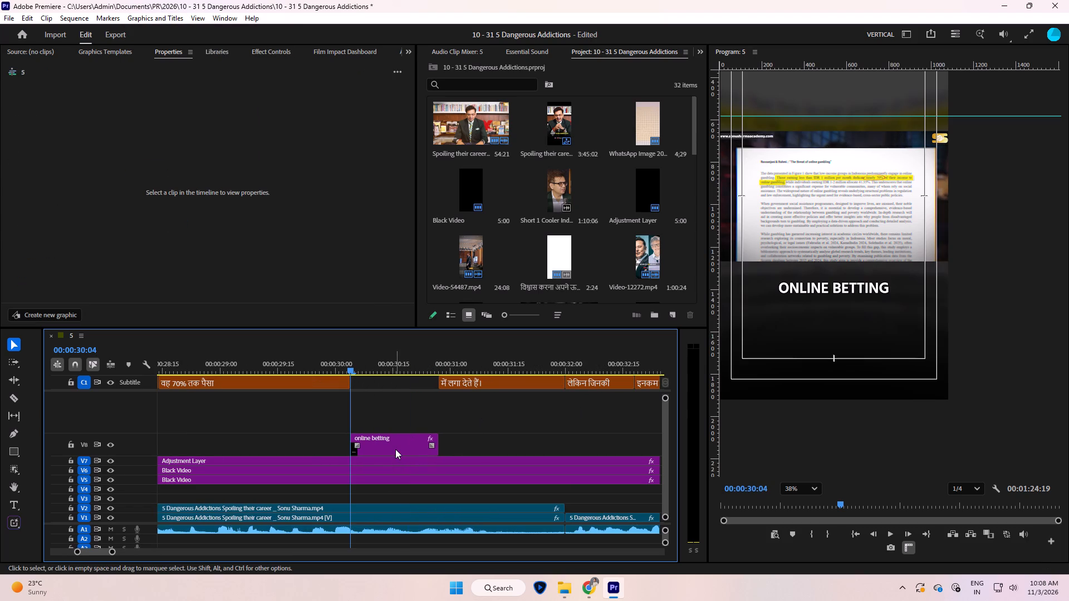
key(space)
key(space)
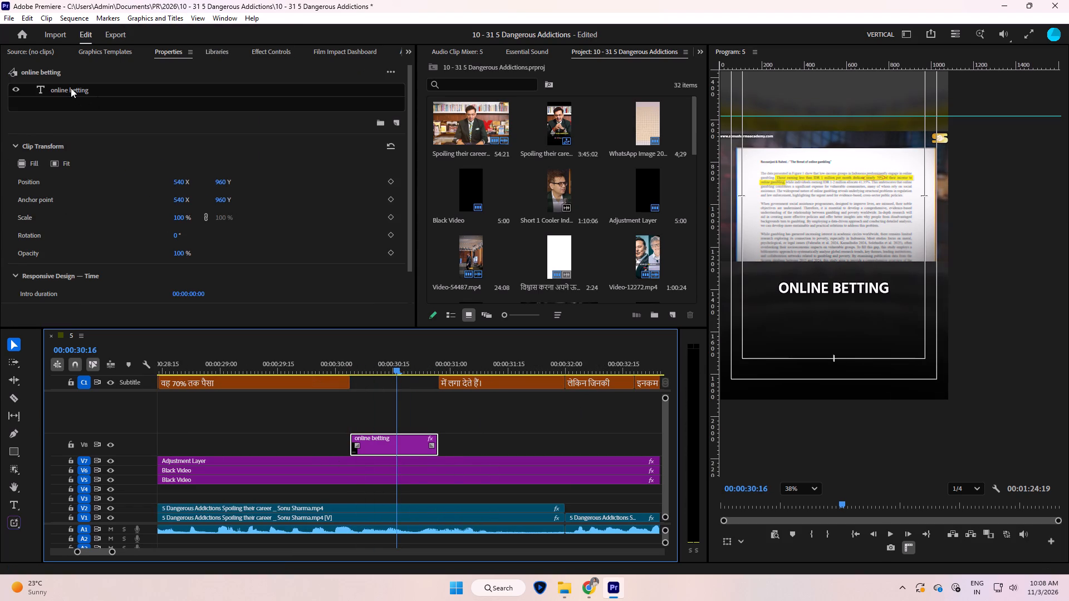
click(71, 88)
click(16, 149)
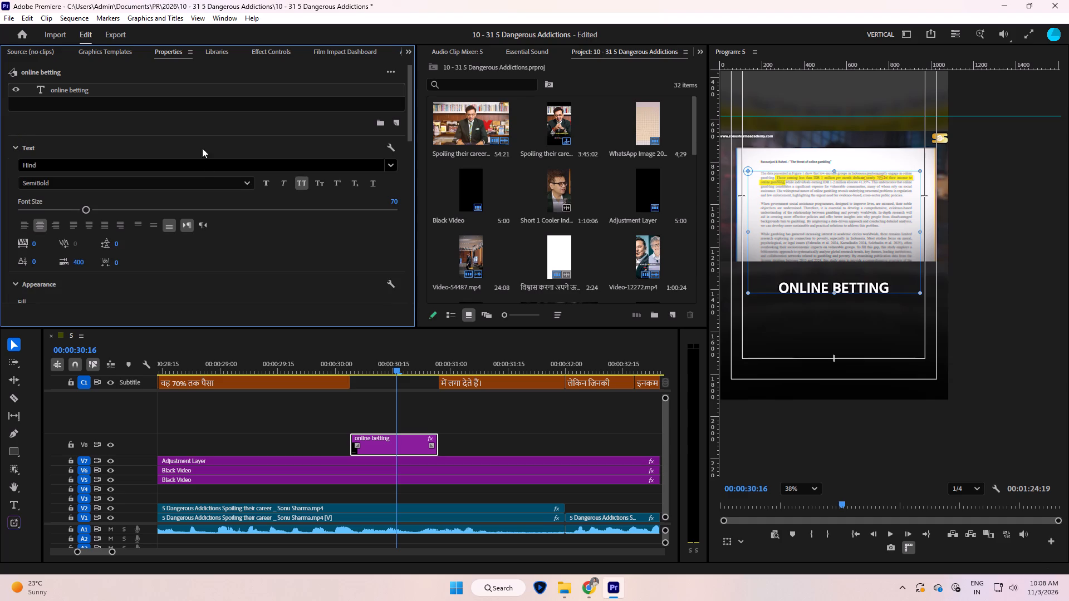
scroll(112, 177, down, 4)
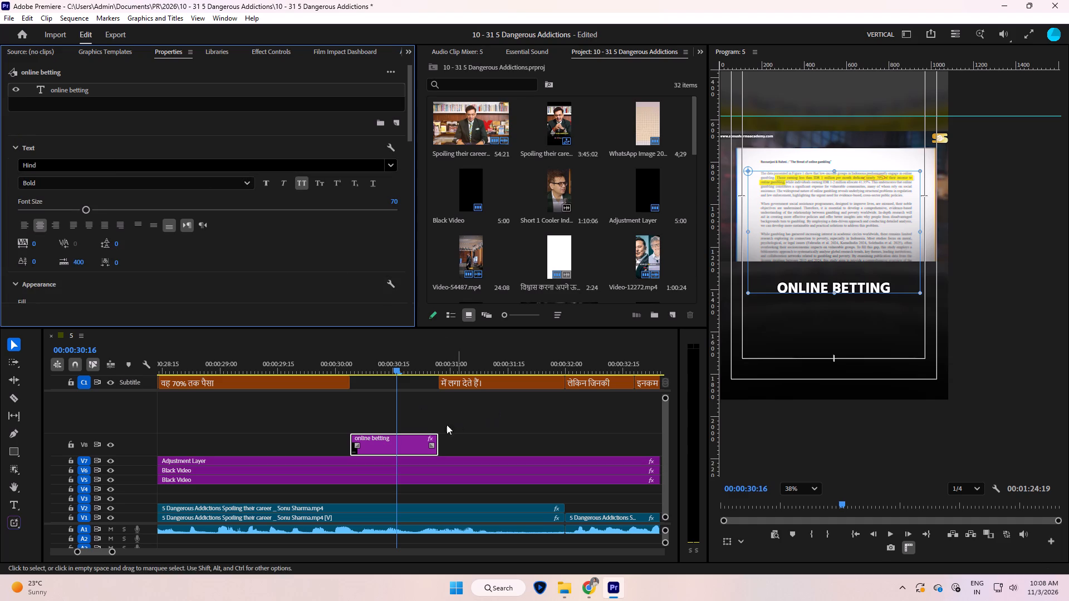
scroll(224, 273, up, 7)
scroll(252, 277, down, 7)
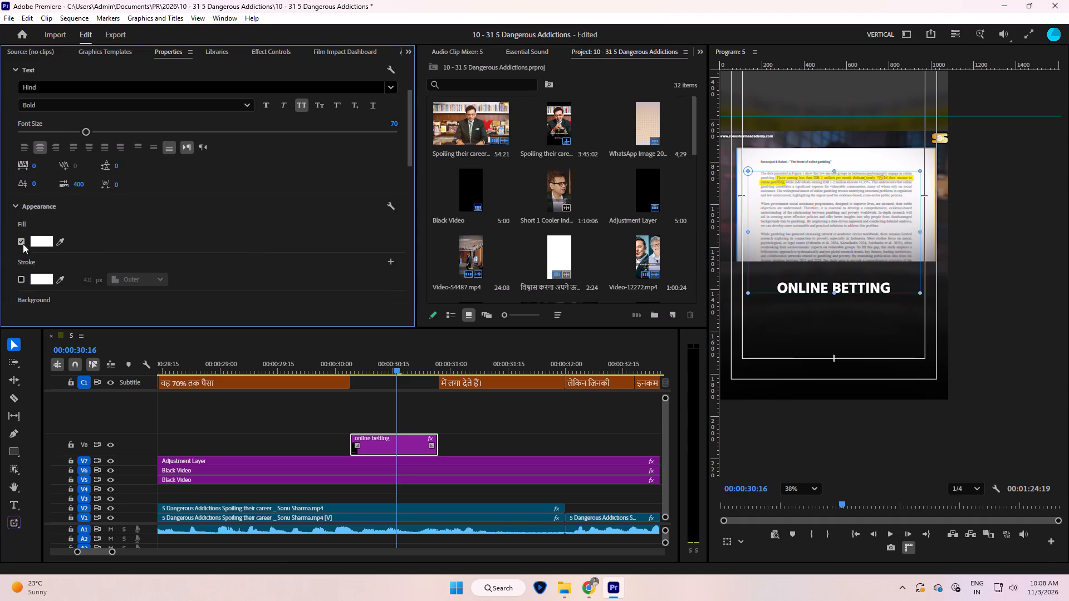
Change the "online betting" text fill to red FF0000 and save the project.
click(42, 242)
drag(518, 299, 659, 454)
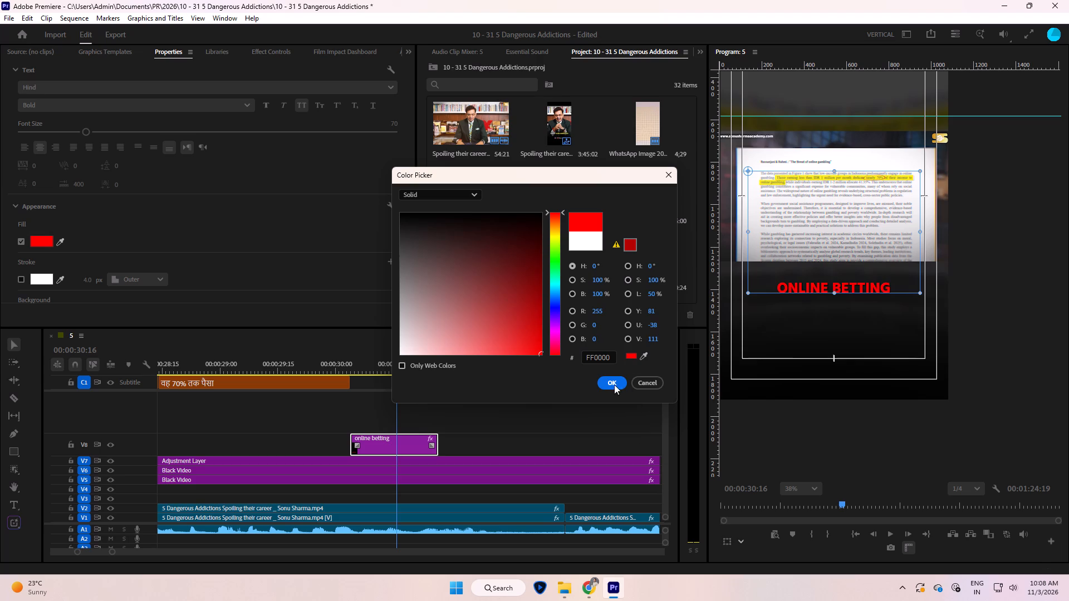
click(612, 384)
key(ctrl+s)
Apply the Drop Shadow preset to the "online betting" graphic clip.
click(483, 426)
click(394, 442)
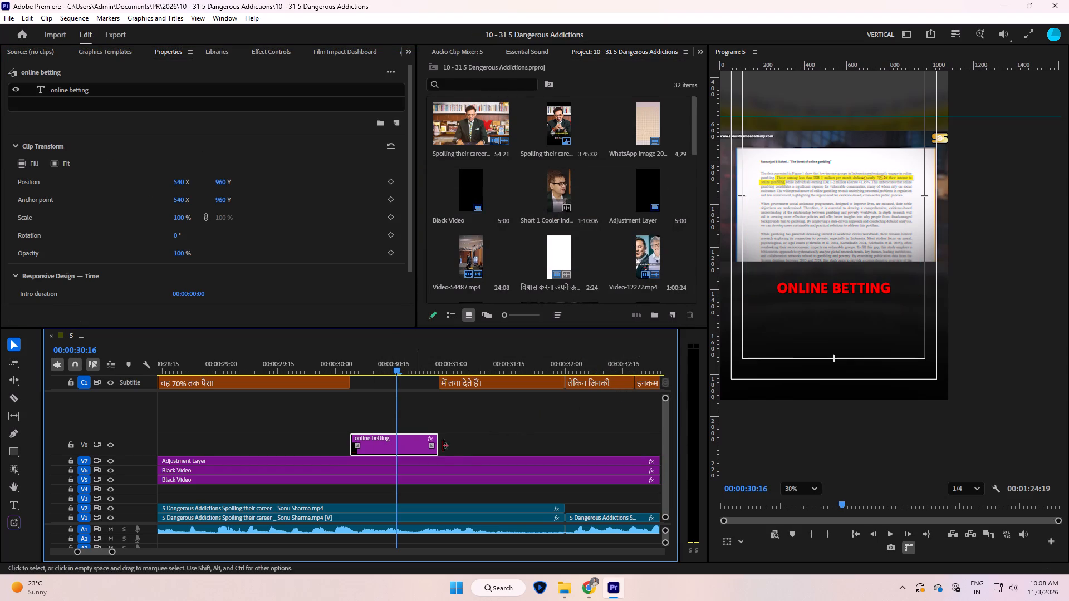
key(5)
double_click(469, 86)
drag(480, 129, 400, 436)
key(e)
Set the Drop Shadow effect's shadow colour to white and its opacity to 99%.
scroll(247, 190, down, 15)
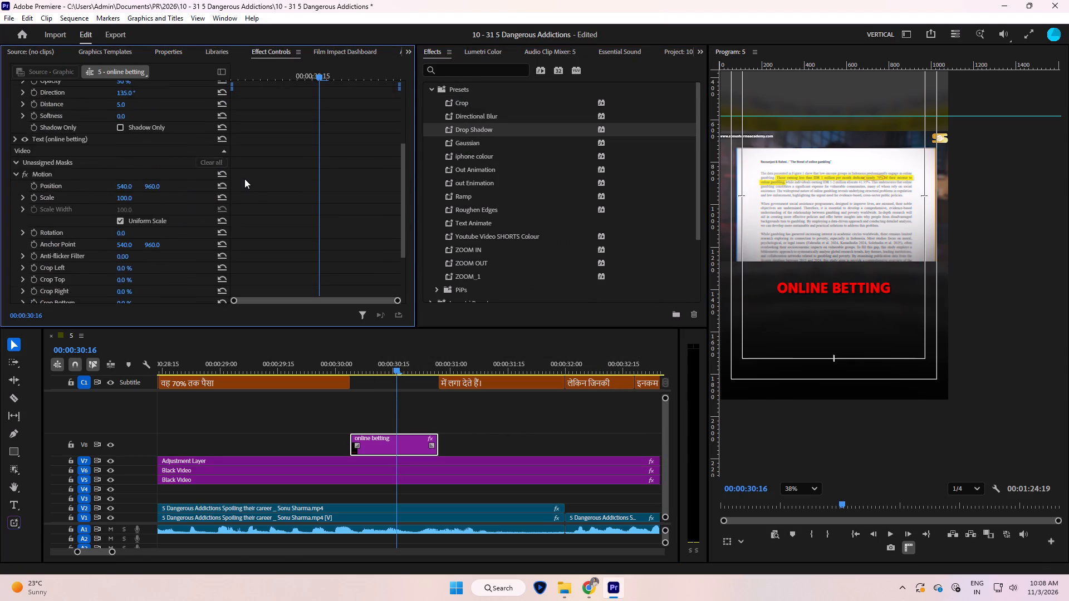
scroll(244, 179, down, 3)
scroll(246, 184, up, 17)
click(122, 182)
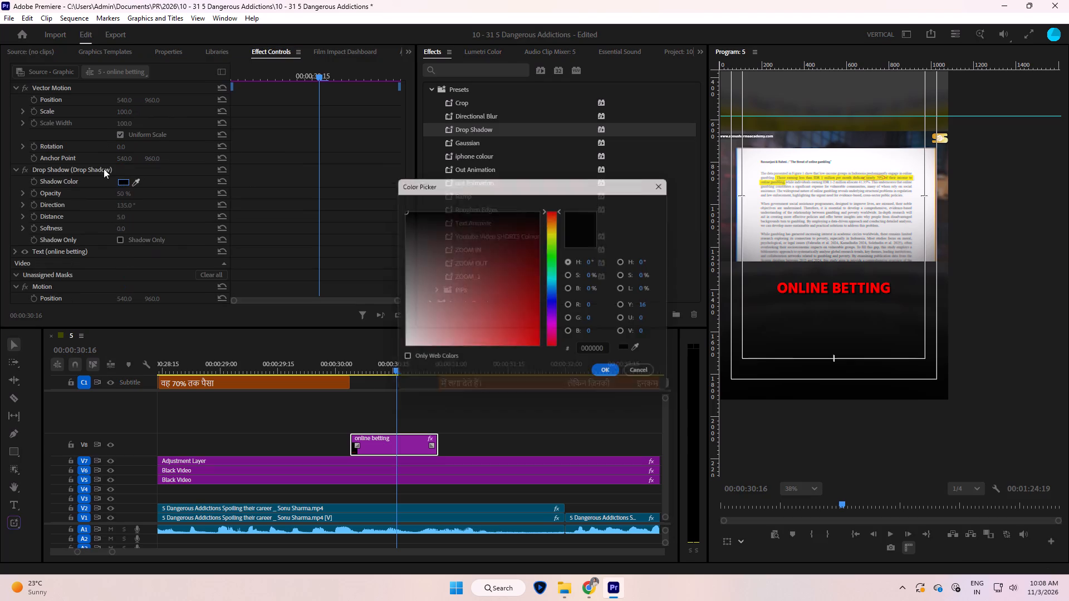
drag(480, 262, 303, 516)
key(Return)
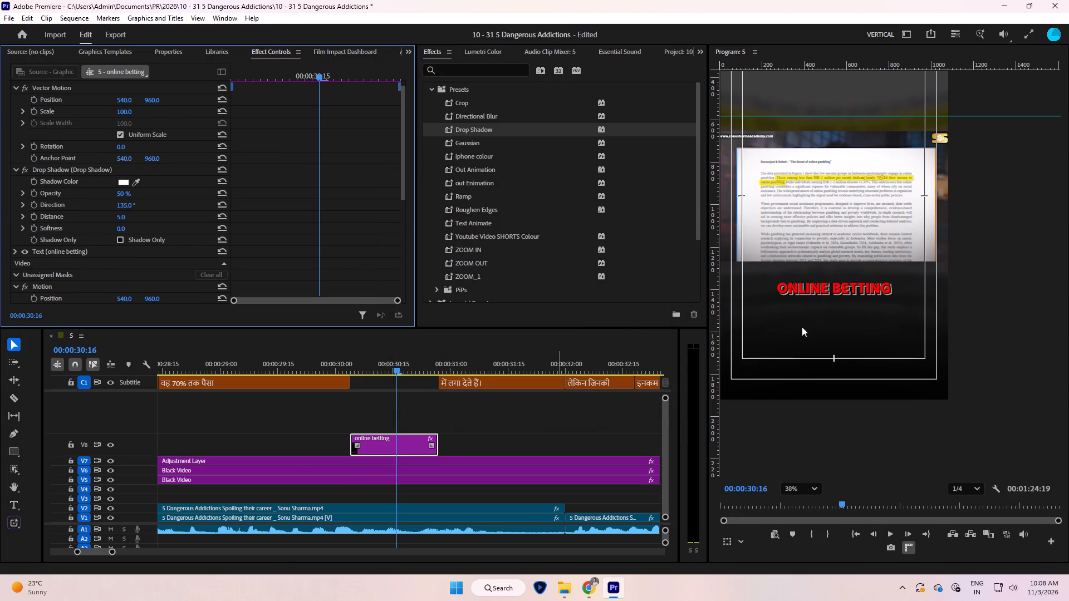
scroll(797, 330, up, 4)
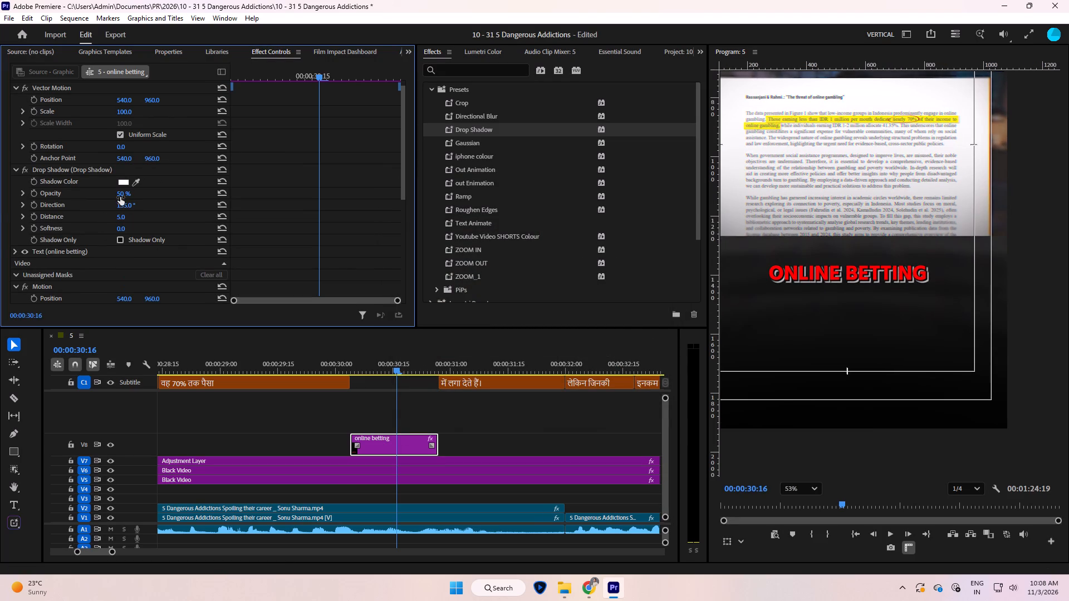
drag(120, 195, 826, 229)
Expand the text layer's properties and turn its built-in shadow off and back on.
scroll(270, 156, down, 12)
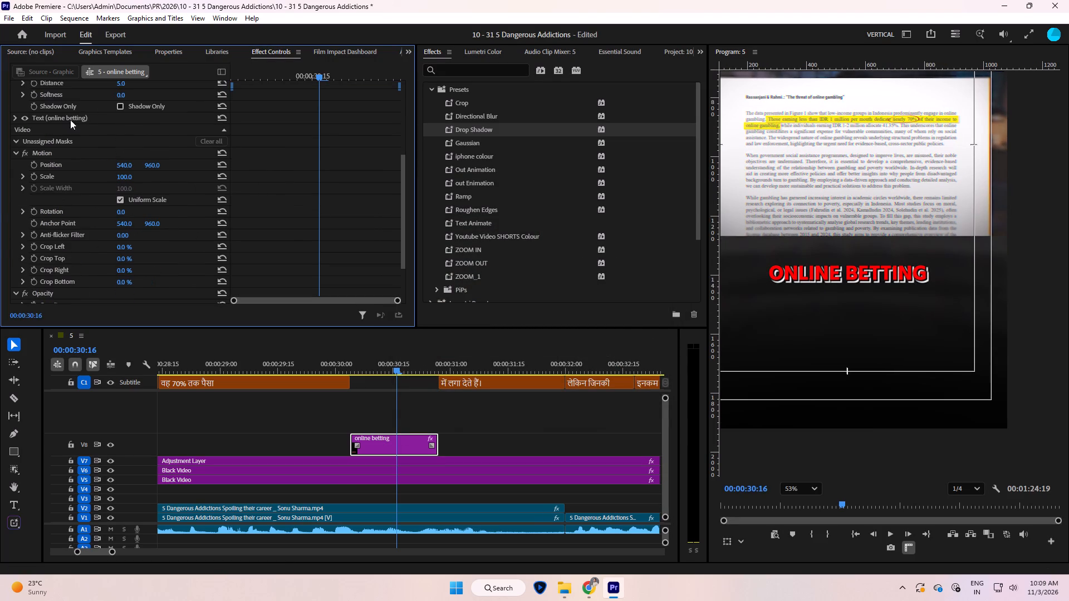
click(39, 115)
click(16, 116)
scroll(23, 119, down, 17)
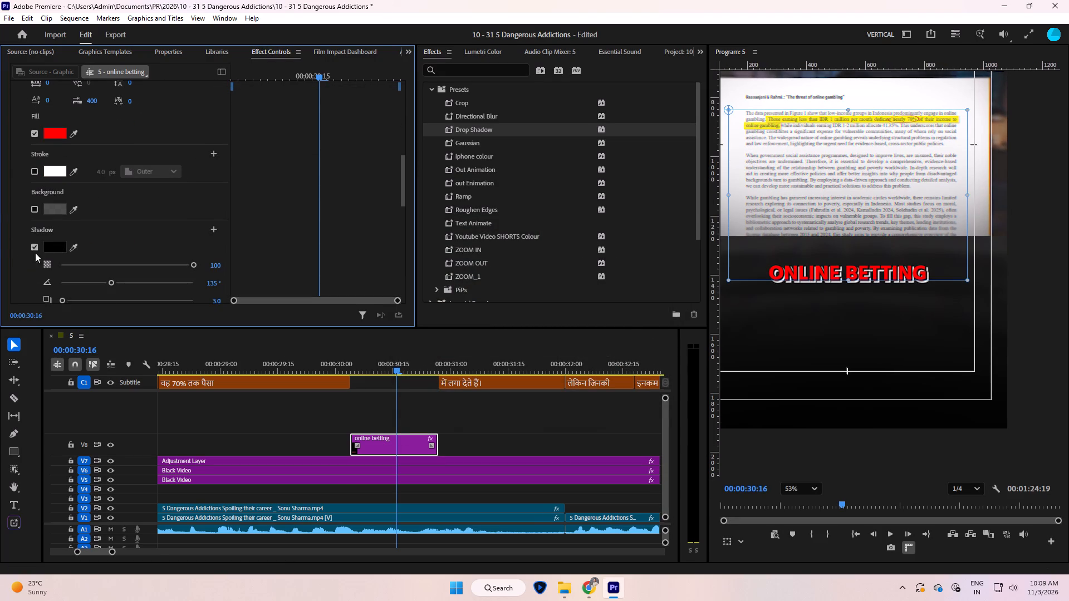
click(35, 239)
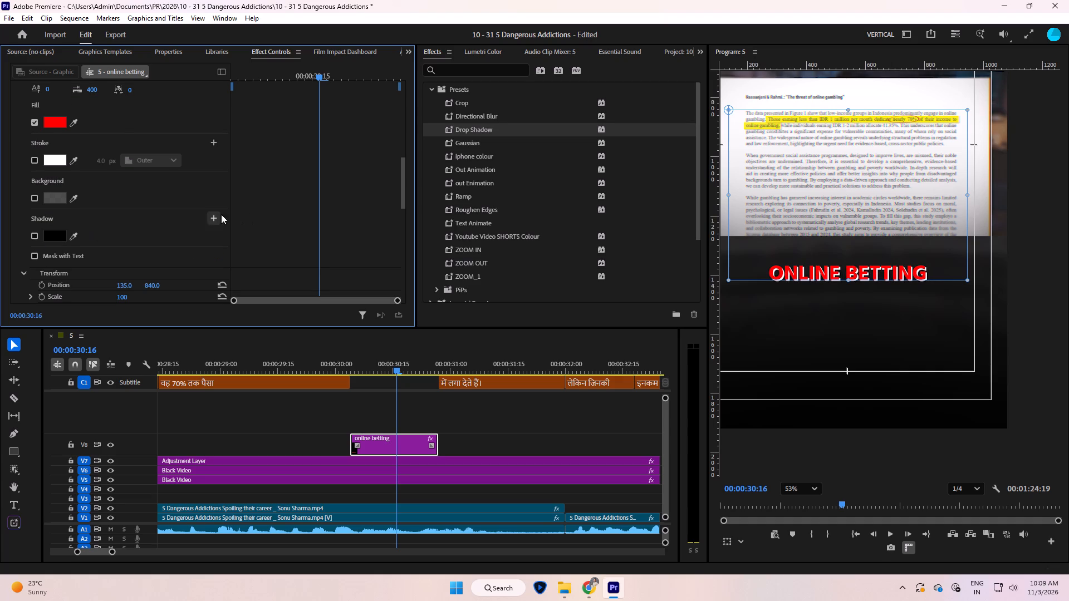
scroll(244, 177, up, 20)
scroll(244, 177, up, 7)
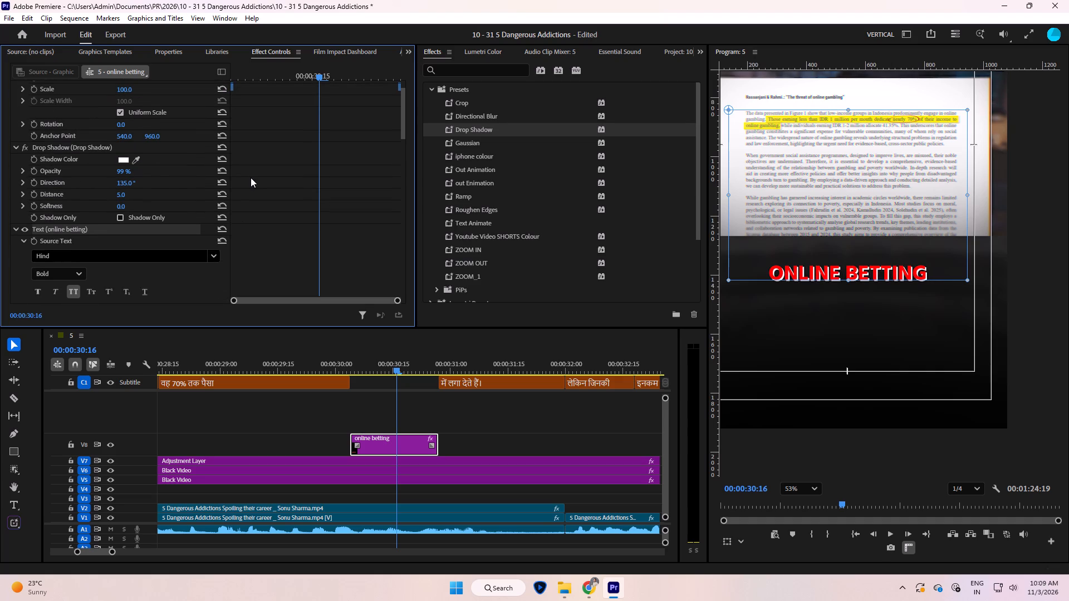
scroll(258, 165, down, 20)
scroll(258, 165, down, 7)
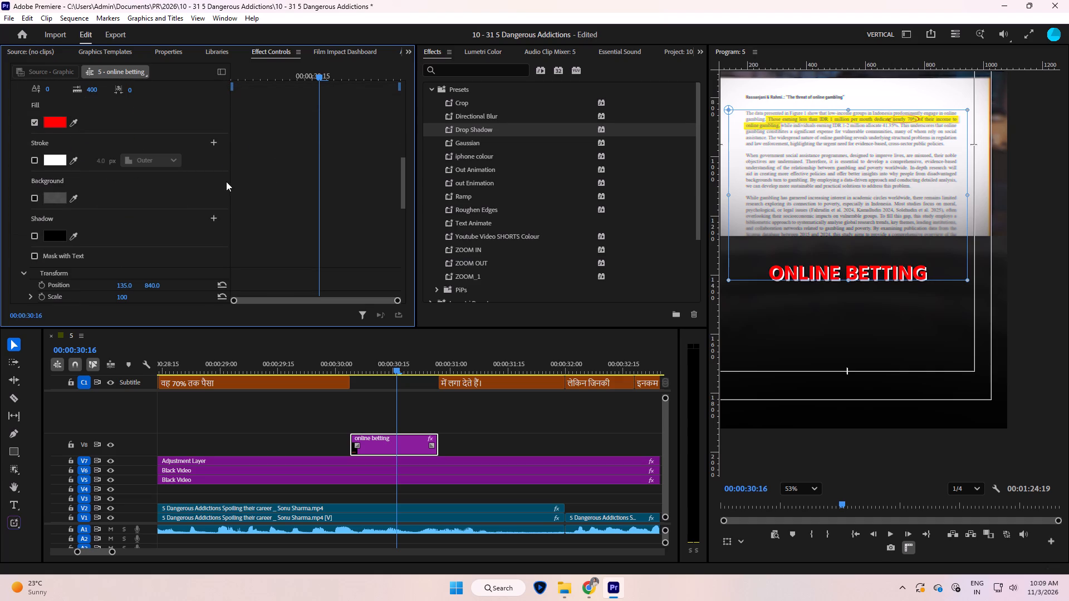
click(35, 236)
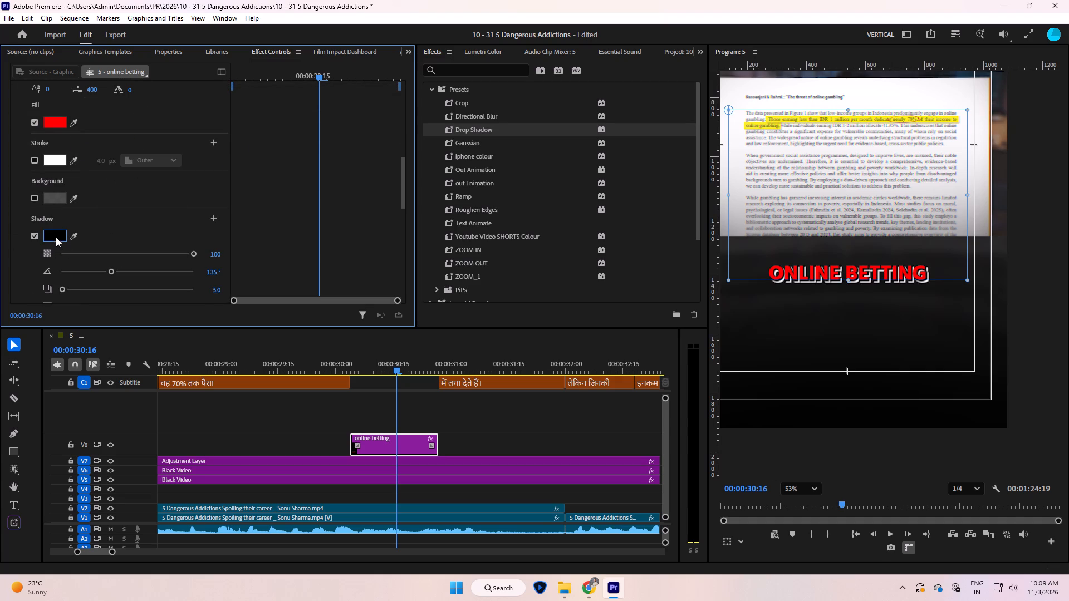
Change the text layer's built-in shadow colour to white FFFFFF.
click(55, 237)
drag(512, 269, 353, 447)
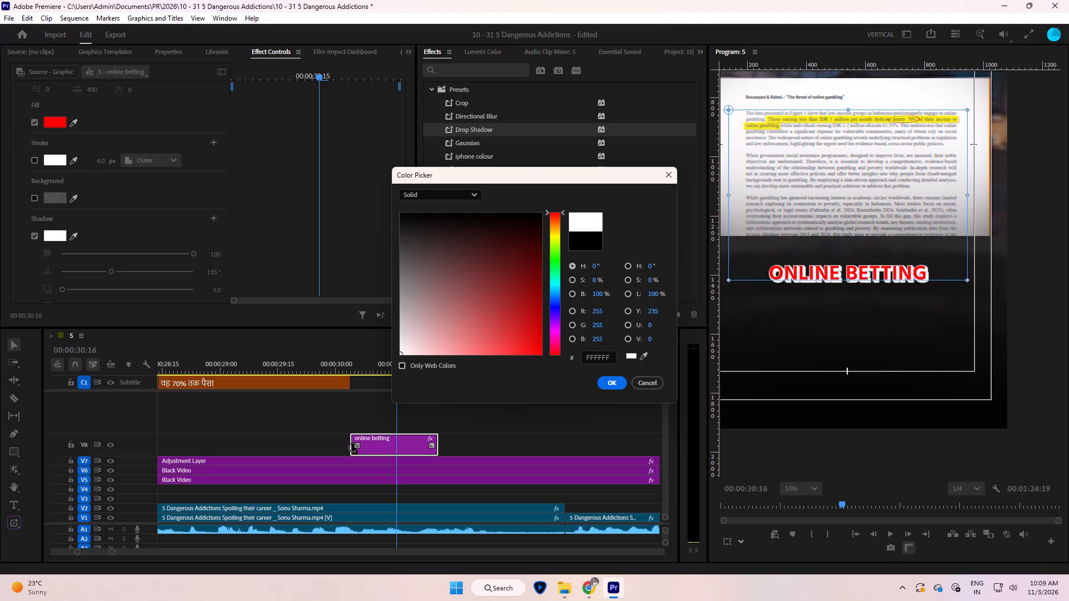
drag(353, 447, 350, 452)
key(Return)
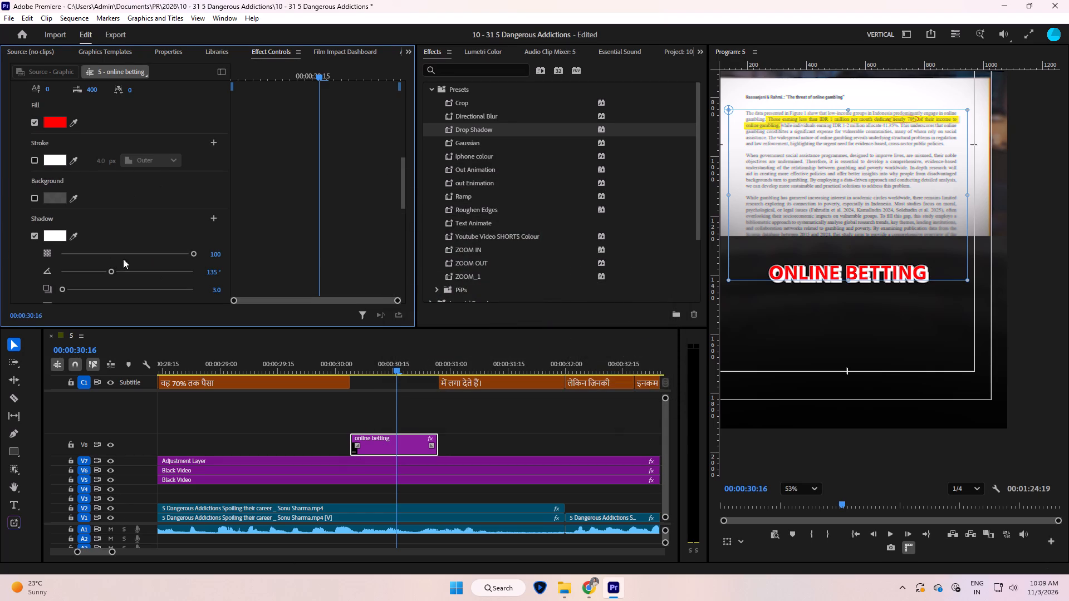
Set the text layer's built-in shadow to 0° angle, 0 blur, 0 size and a distance of about 11.7.
drag(110, 270, 6, 317)
scroll(261, 237, down, 7)
drag(195, 174, 243, 174)
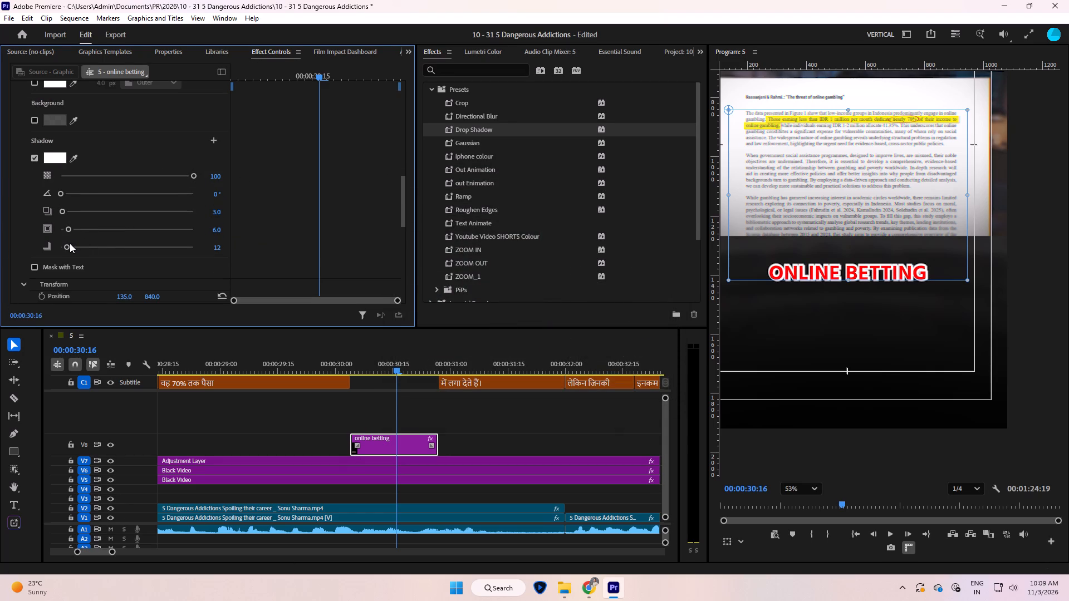
drag(68, 244, 38, 253)
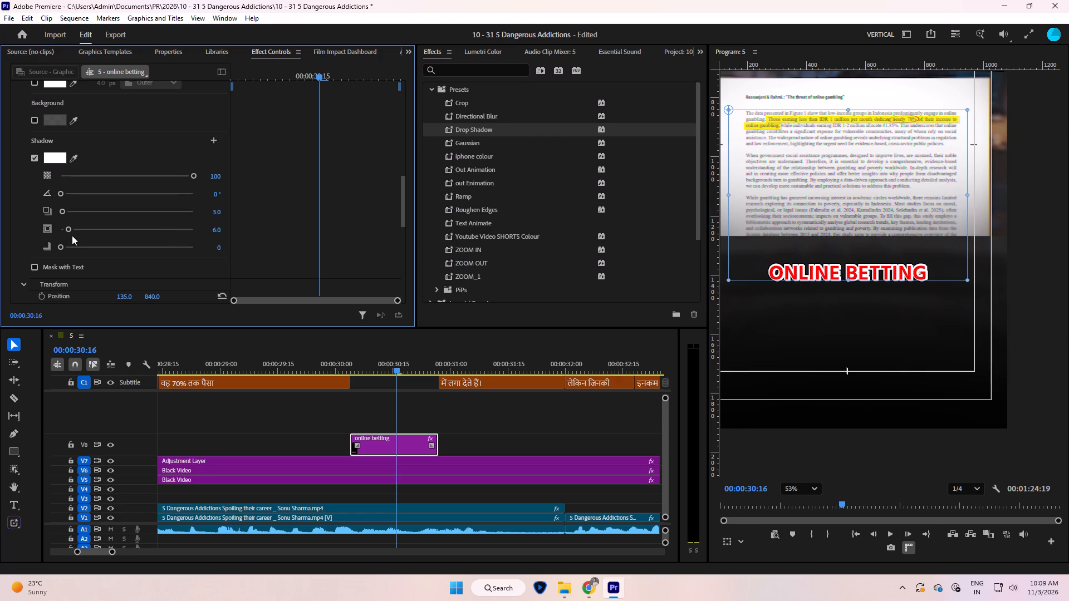
drag(67, 228, 30, 241)
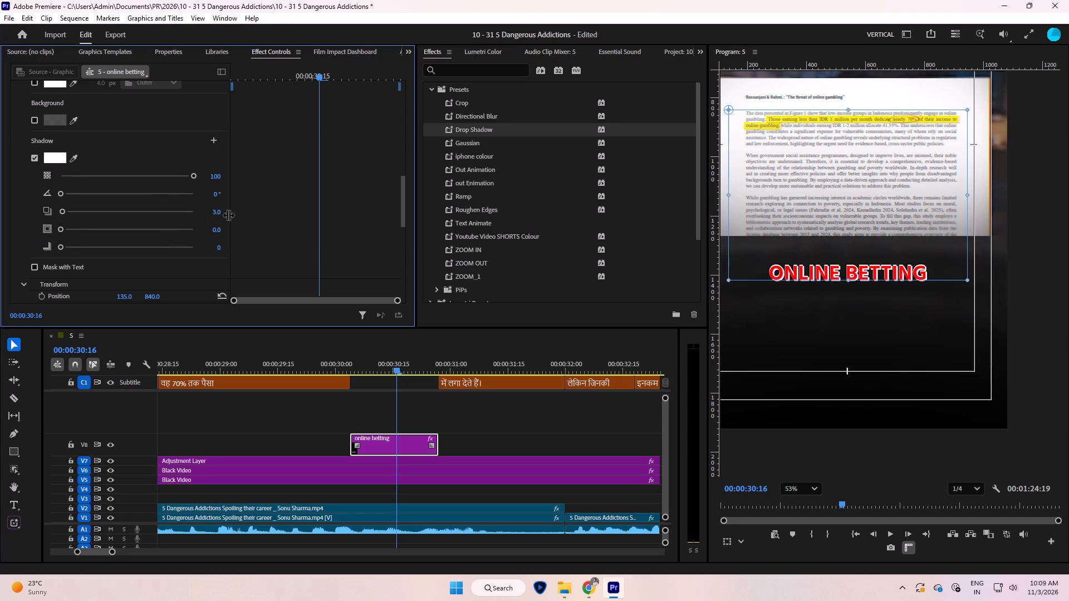
drag(219, 211, 269, 213)
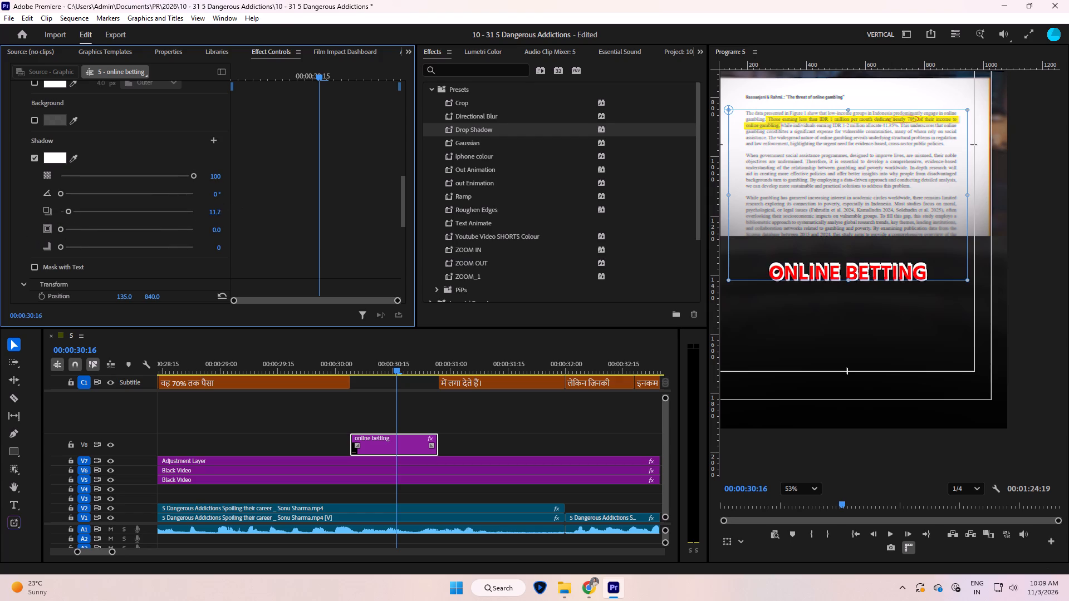
Undo the last distance change on the text layer's built-in shadow.
drag(269, 213, 739, 194)
key(ctrl+z)
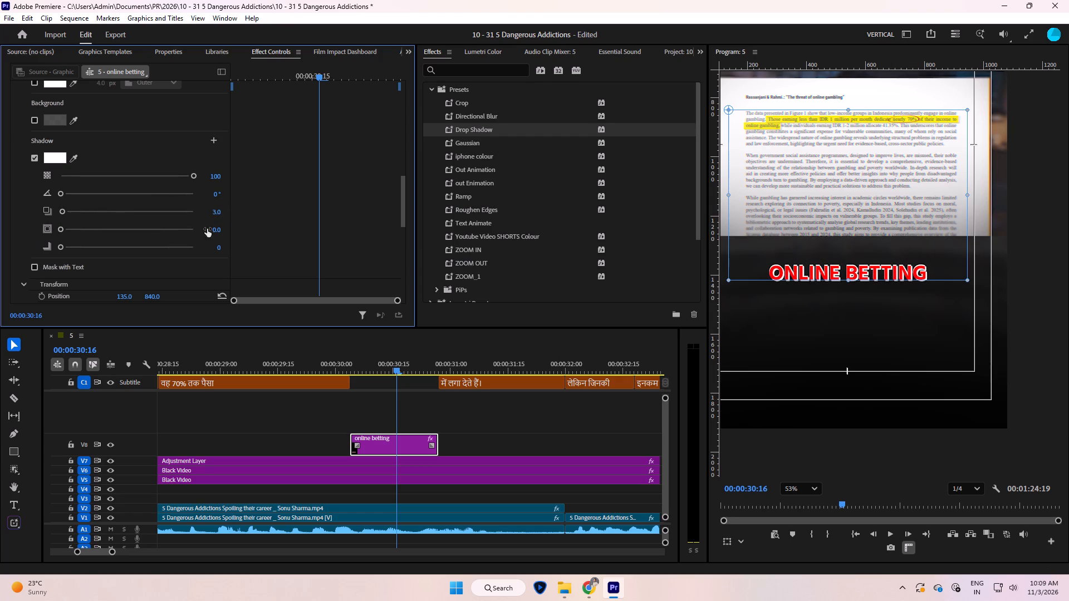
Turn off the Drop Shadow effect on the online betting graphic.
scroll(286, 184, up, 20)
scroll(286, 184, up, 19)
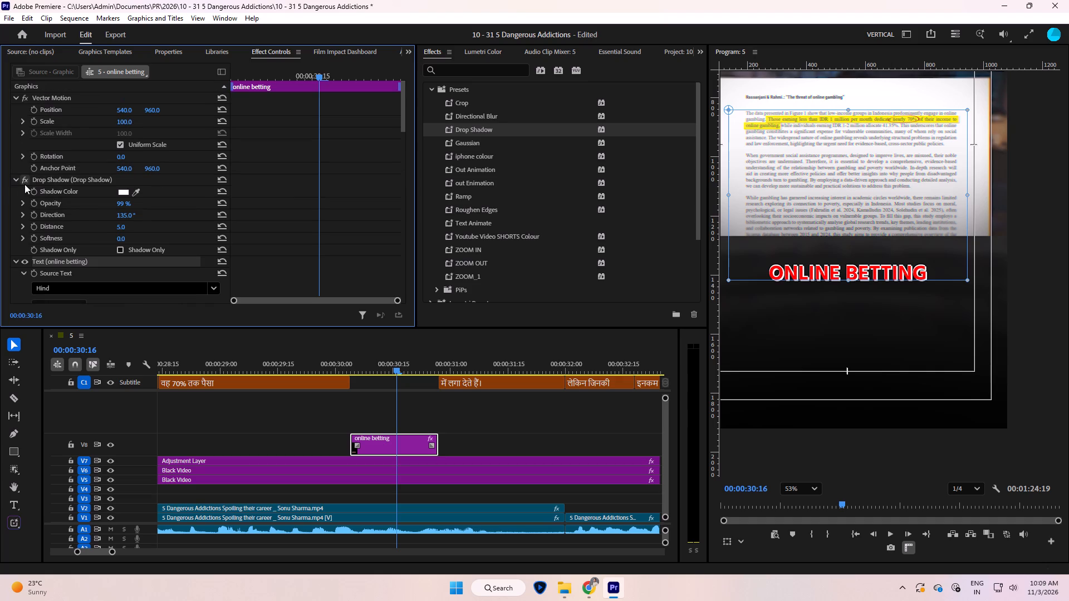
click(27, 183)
Increase the angle of the text's built-in shadow so it falls to the letters' left side, and save the project.
scroll(48, 184, down, 20)
scroll(48, 184, down, 5)
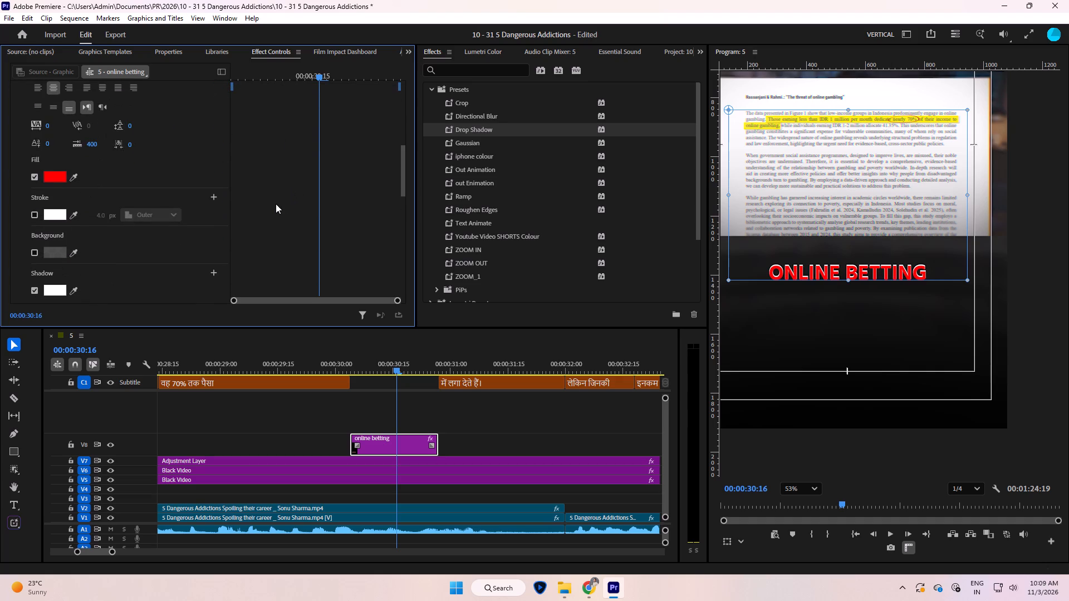
scroll(170, 214, down, 1)
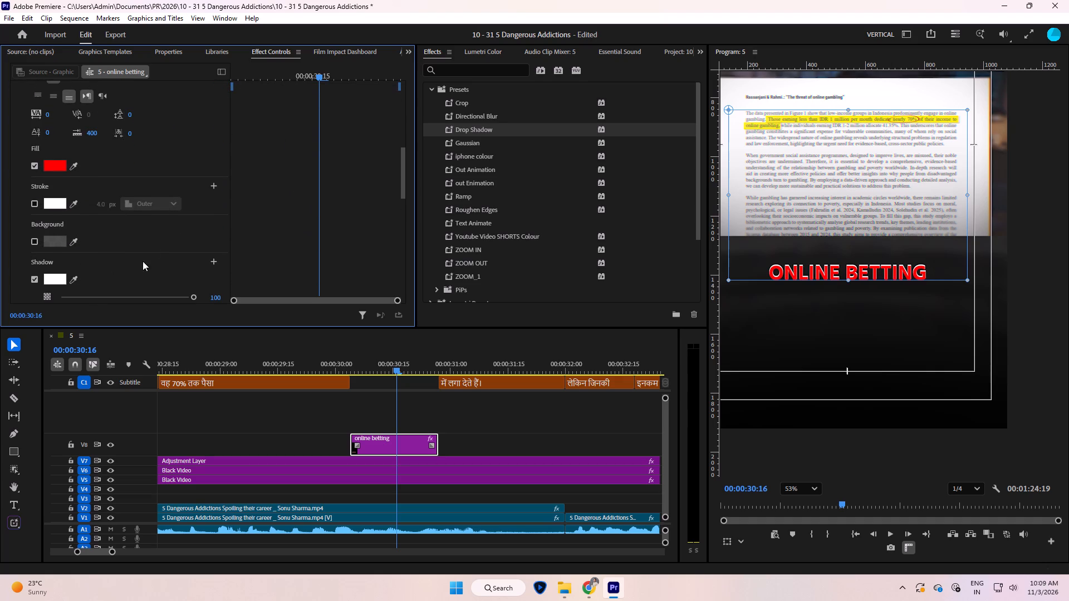
scroll(131, 243, down, 8)
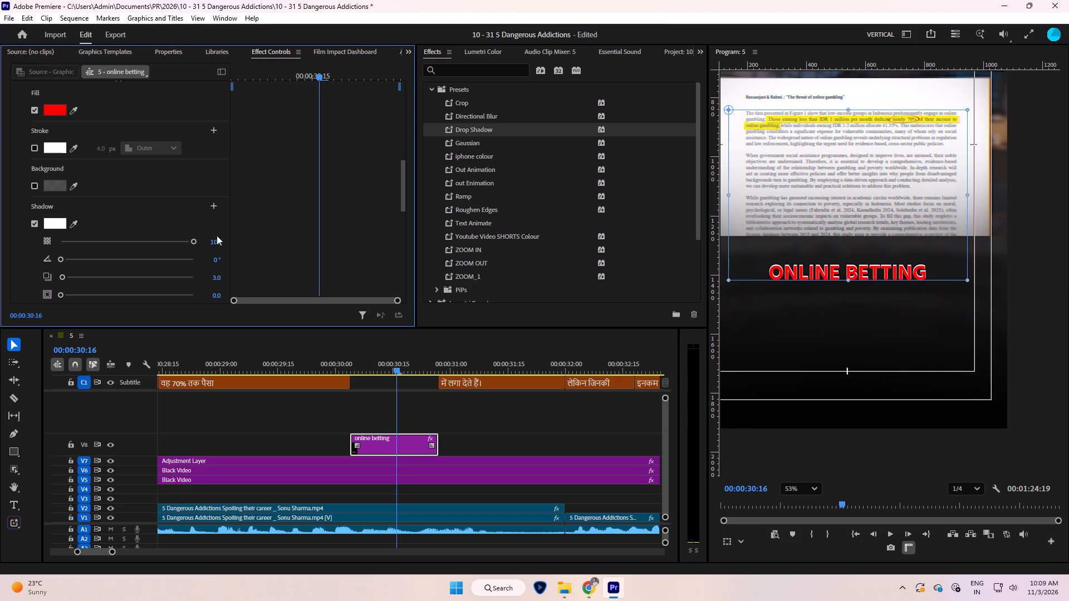
drag(217, 228, 352, 219)
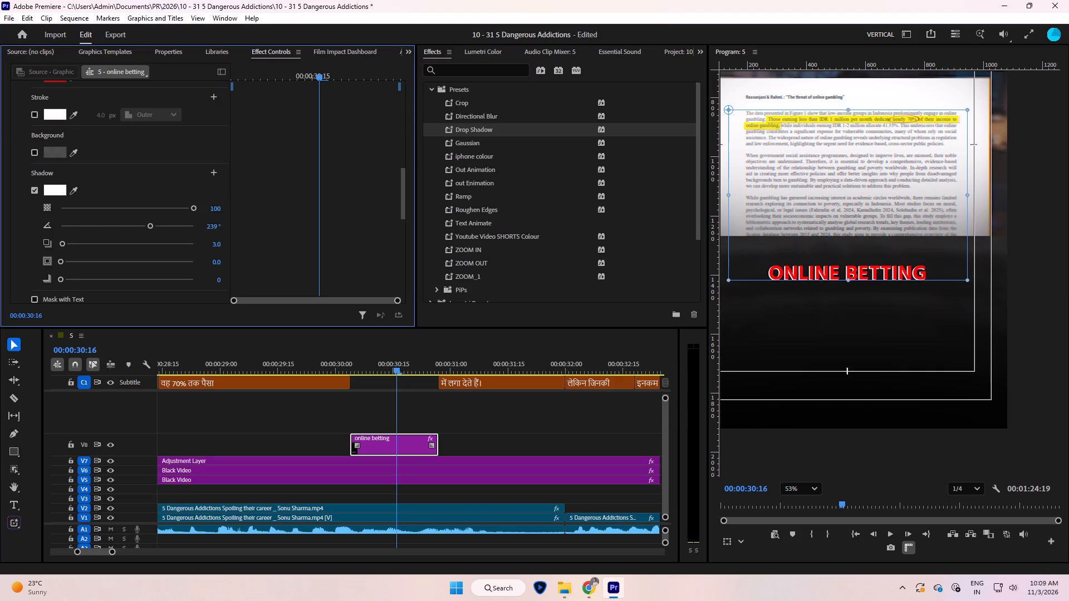
drag(352, 219, 379, 218)
key(ctrl+s)
Turn the Drop Shadow effect back on and set its opacity to 6%, distance to 0 and softness to 40.
scroll(214, 194, up, 17)
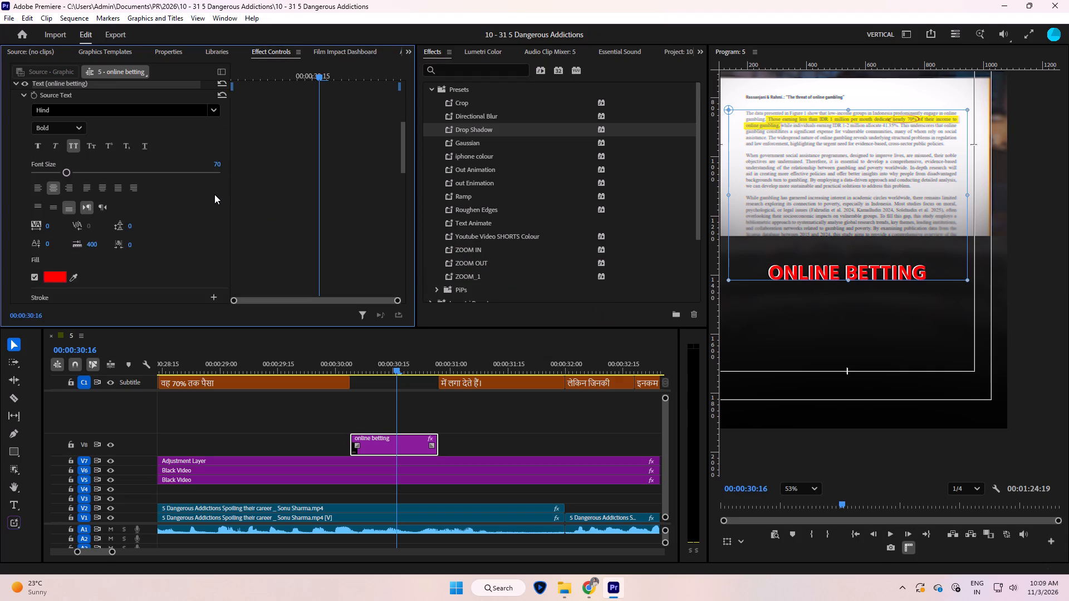
scroll(214, 194, up, 18)
click(129, 191)
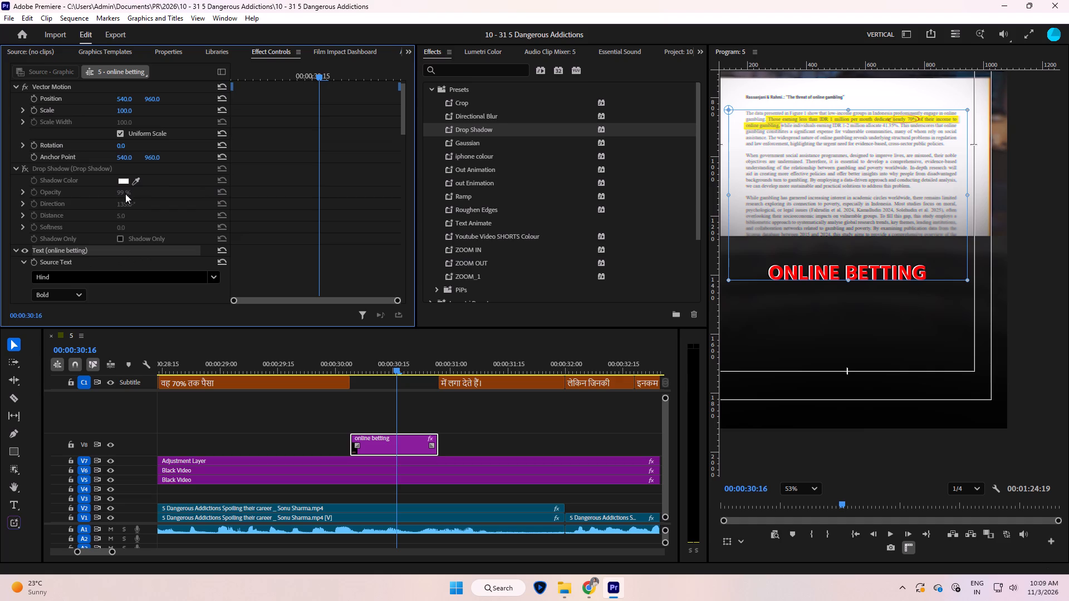
click(25, 180)
scroll(285, 220, down, 3)
drag(120, 169, 119, 169)
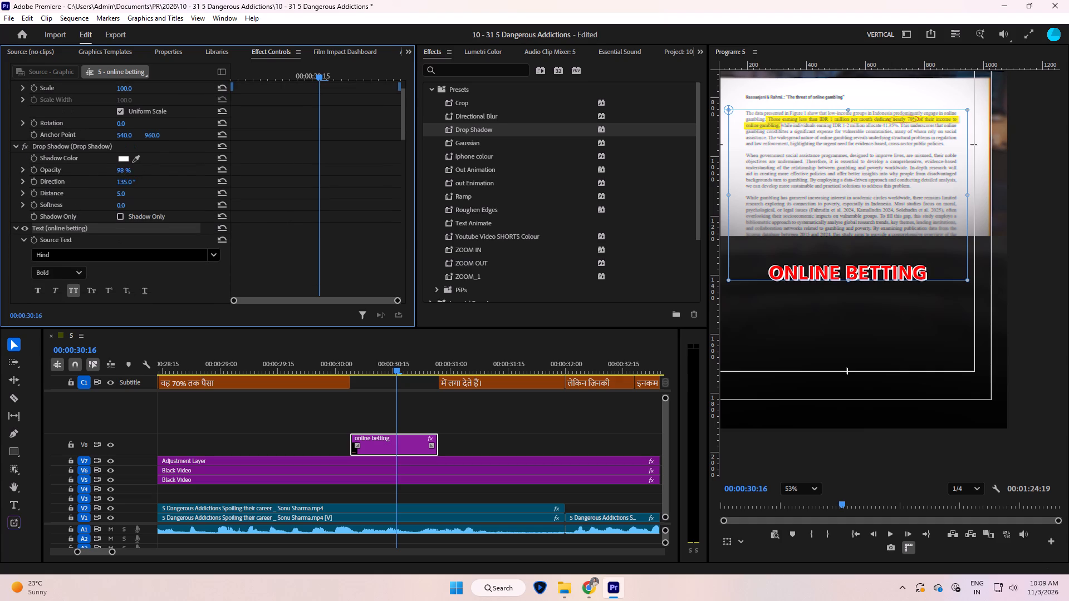
drag(119, 169, 63, 241)
drag(122, 194, 96, 213)
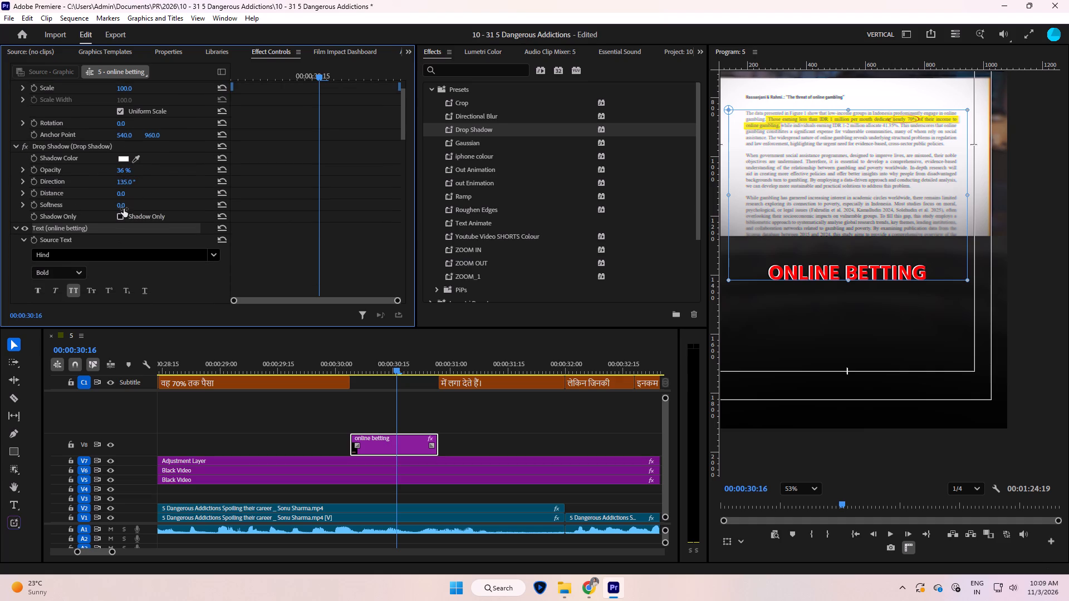
drag(123, 205, 148, 227)
drag(126, 171, 86, 195)
key(ctrl+grave)
key(ctrl+grave)
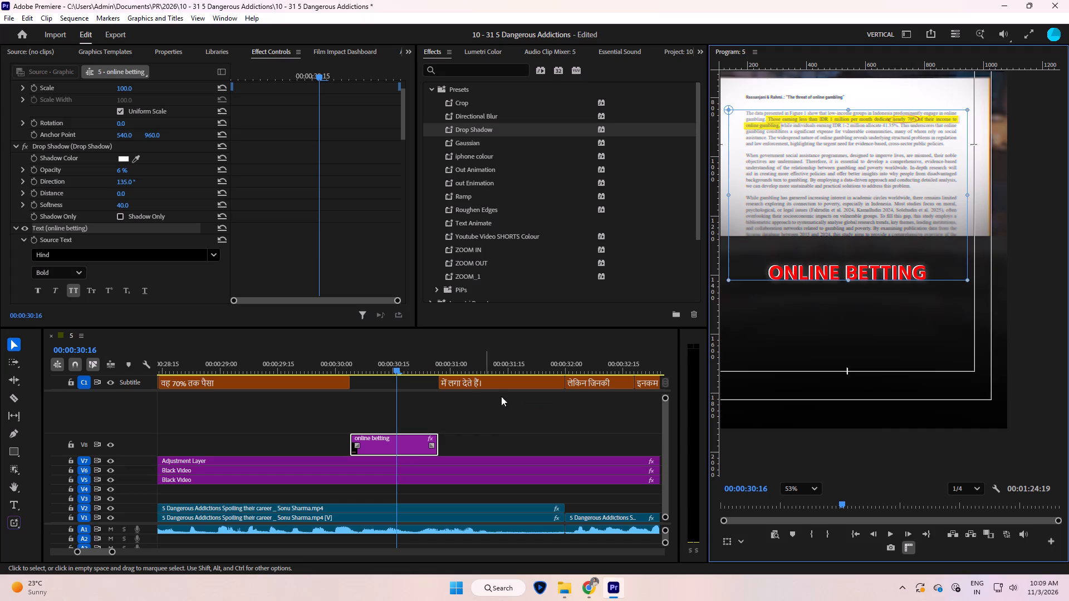
Play the sequence from the online betting graphic up to the caption "इनकम ज्यादा है" and review the captions.
click(503, 434)
key(Up)
key(space)
click(510, 426)
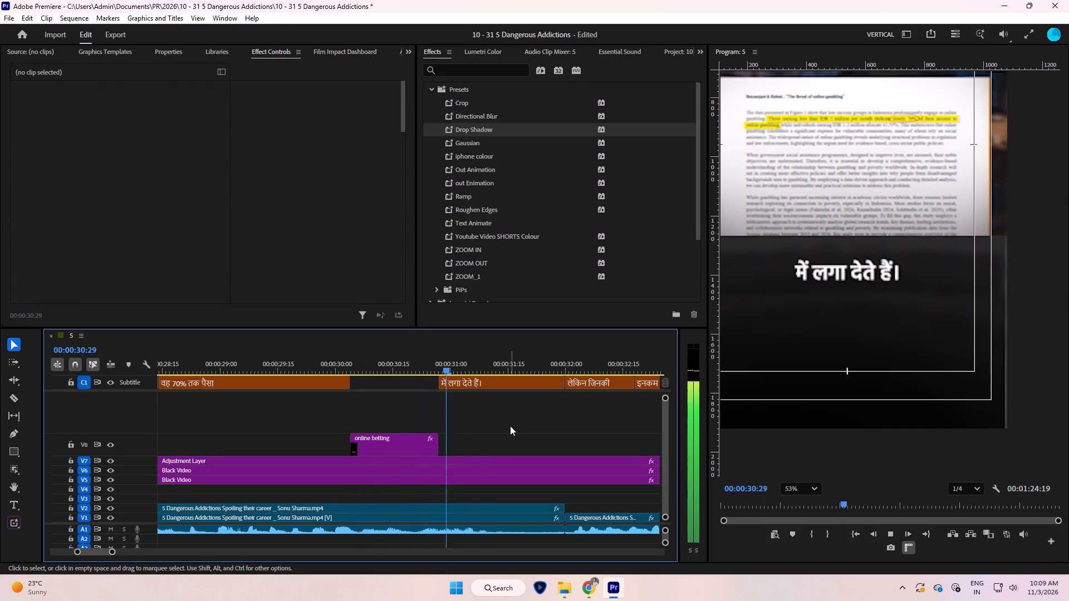
key(space)
click(513, 425)
text(-)
key(space)
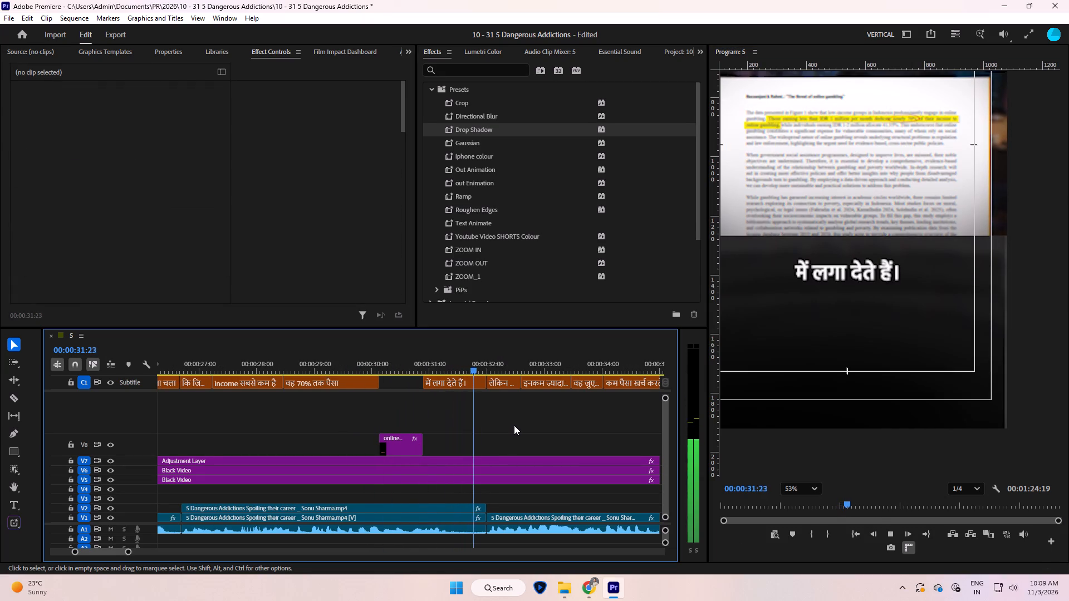
text(--=)
key(space)
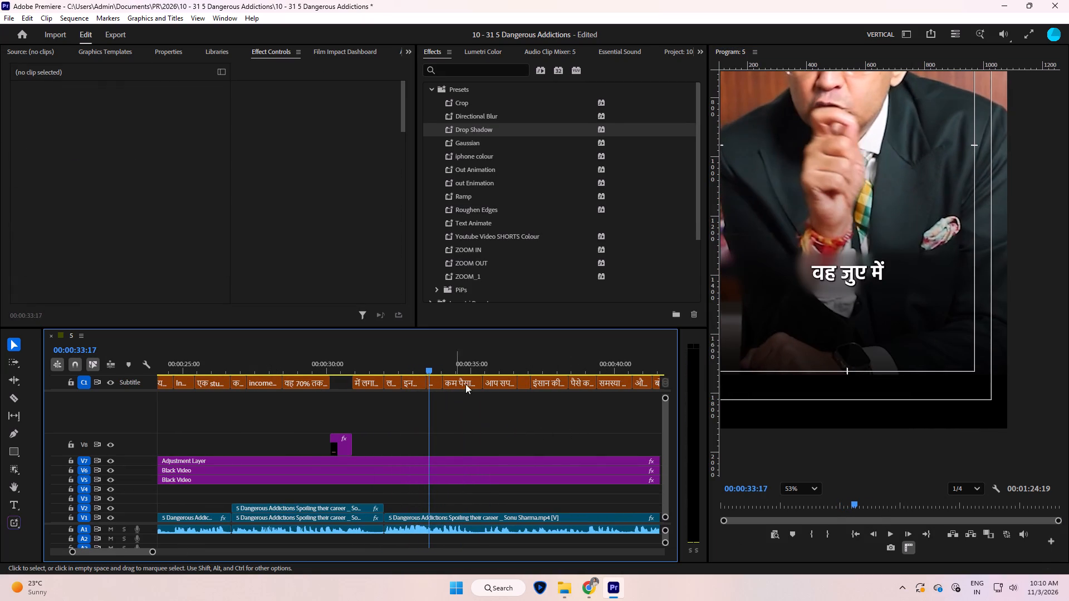
click(384, 363)
key(space)
key(space)
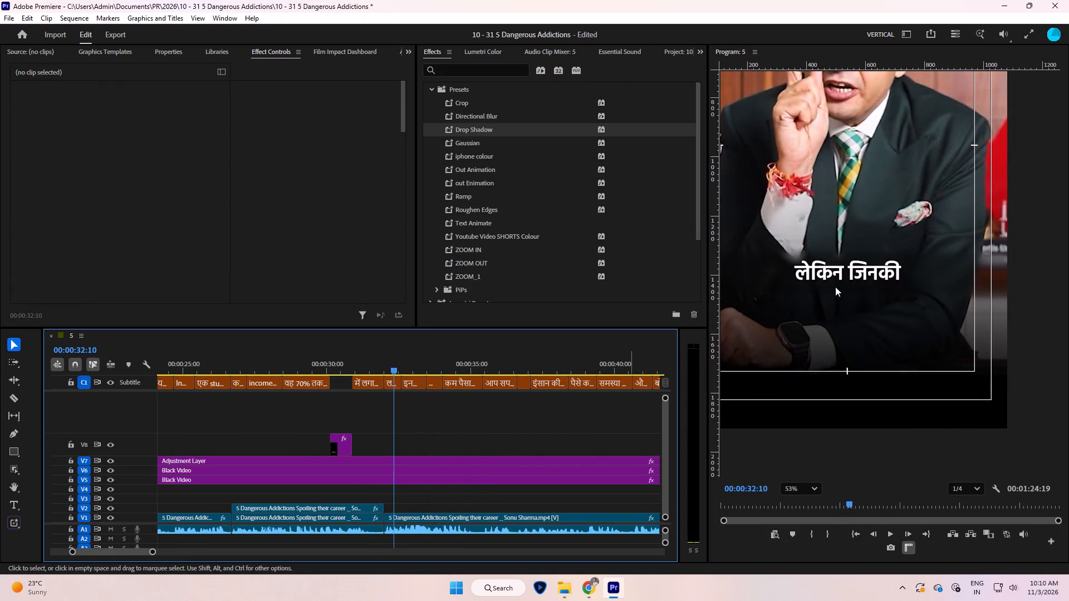
click(361, 372)
key(space)
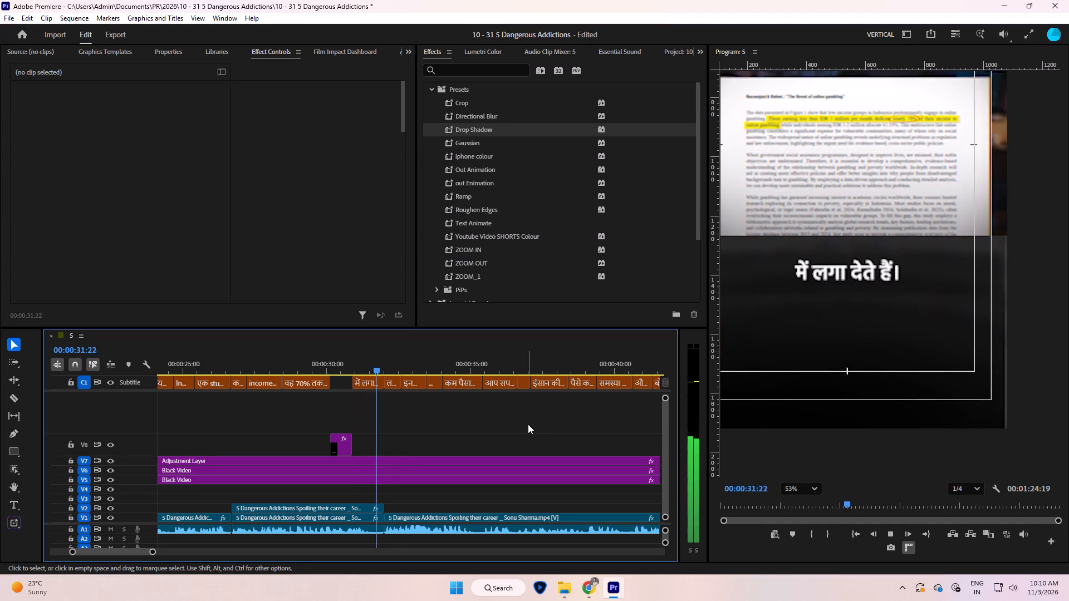
key(space)
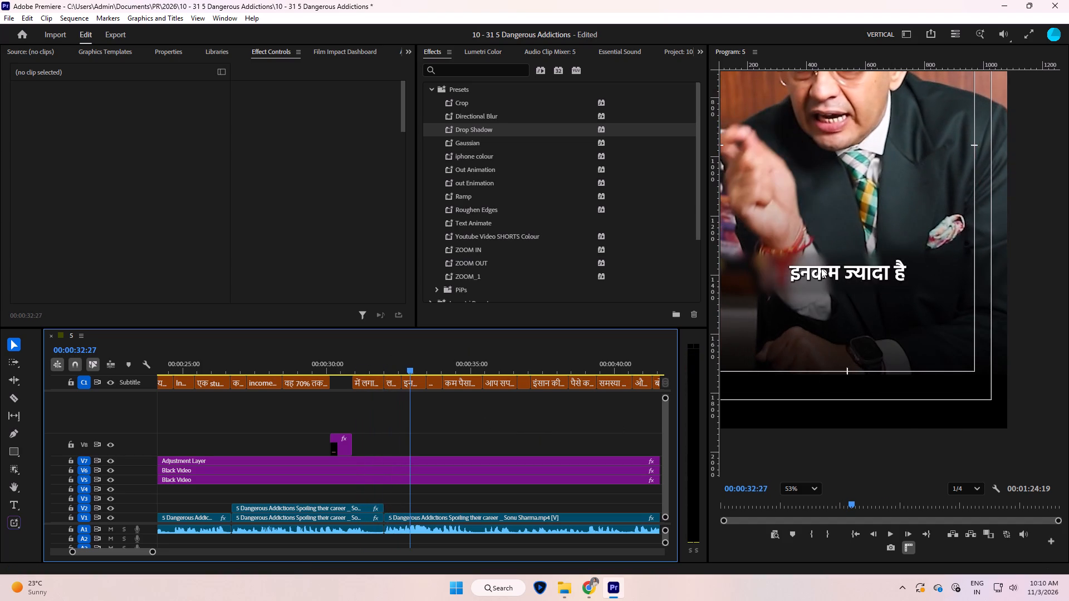
Replace the word "इनकम" with "income" in the caption "इनकम ज्यादा है".
triple_click(821, 268)
click(850, 259)
drag(838, 269, 664, 259)
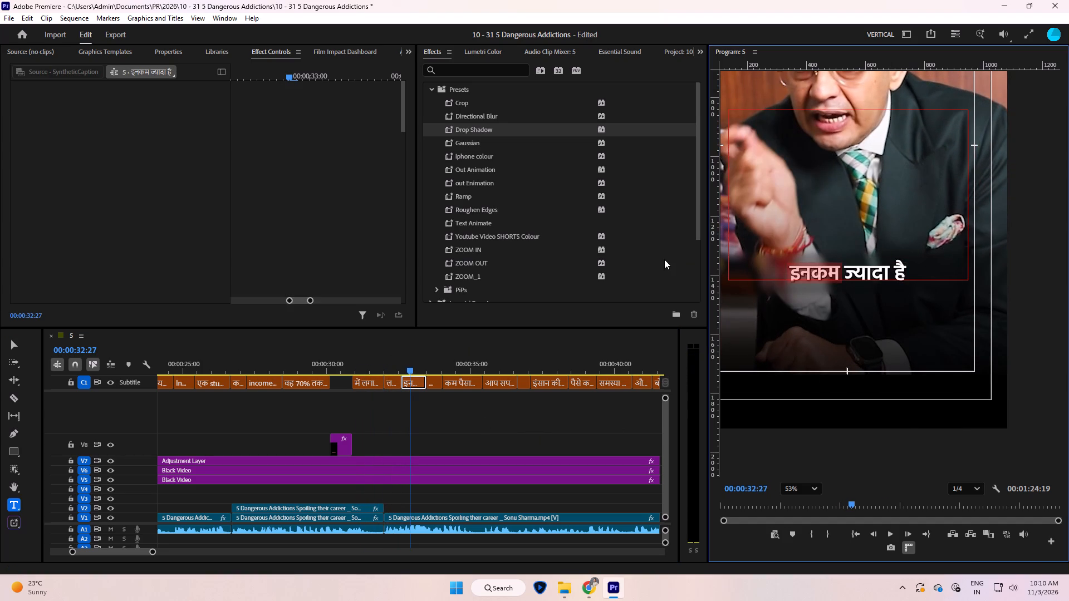
text(income)
Change the fill of only the word INCOME in this caption to bright green.
key(shift+Left)
key(shift+Left)
key(shift+Left)
key(shift+Left)
key(shift+Left)
key(shift+Left)
key(shift+Left)
key(shift+Left)
key(shift+Left)
key(shift+Left)
key(shift+Left)
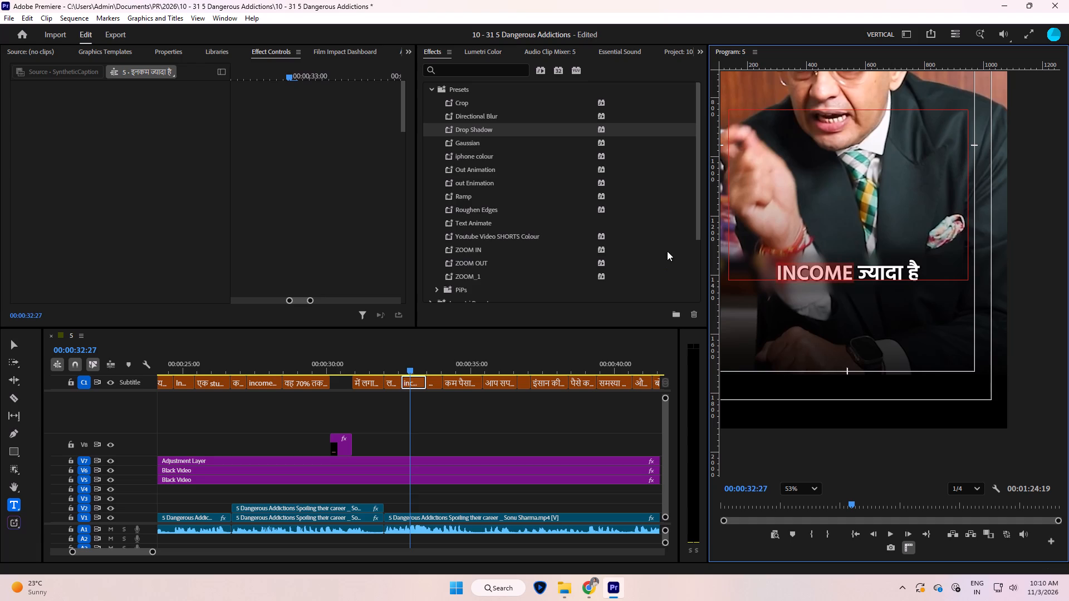
click(172, 53)
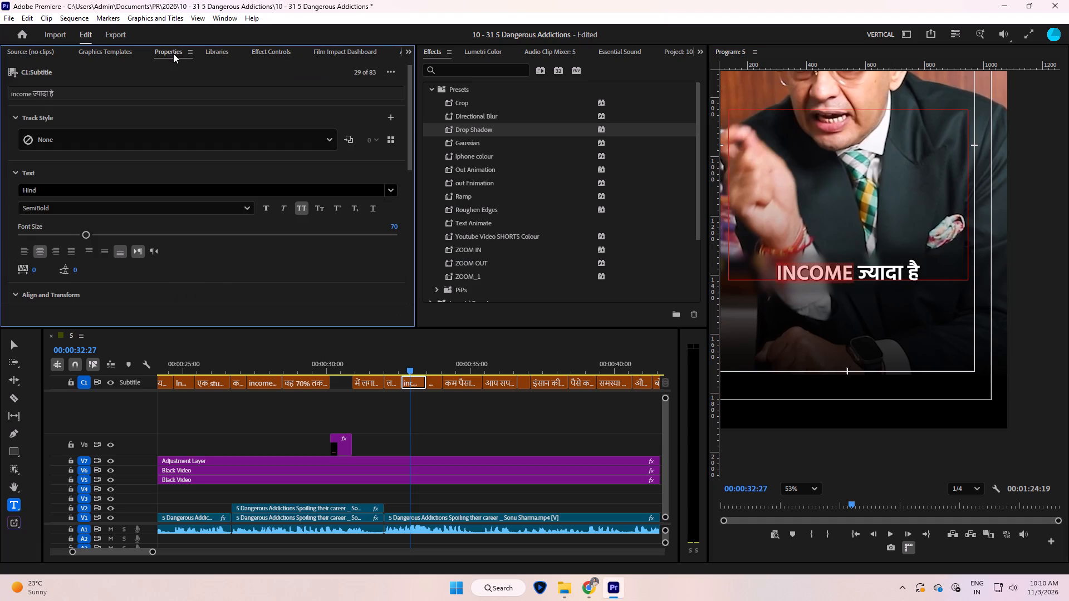
scroll(129, 166, down, 9)
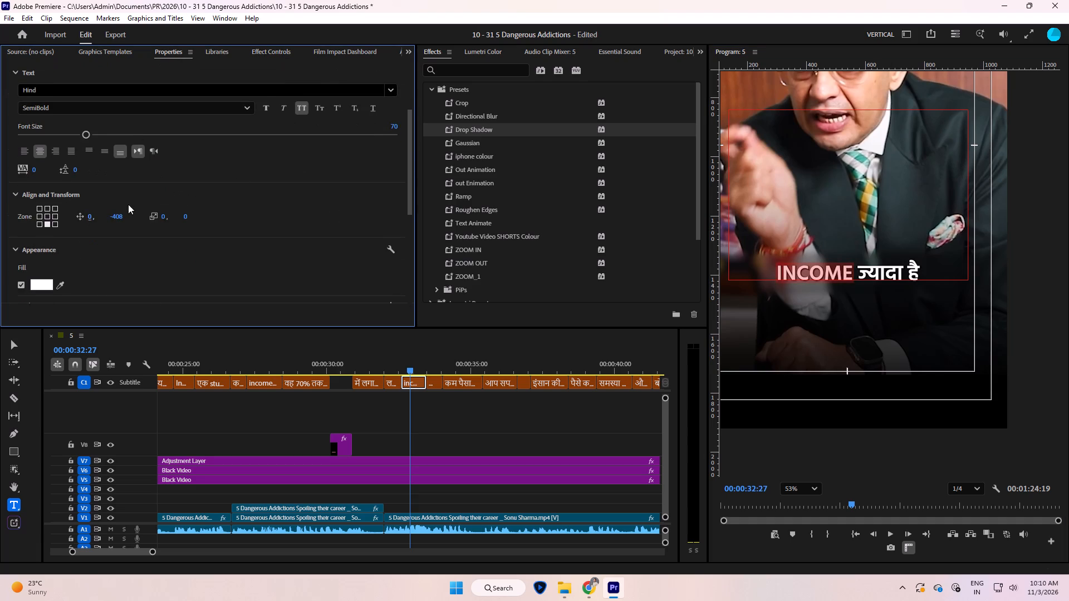
scroll(132, 209, down, 8)
click(42, 197)
drag(508, 289, 615, 493)
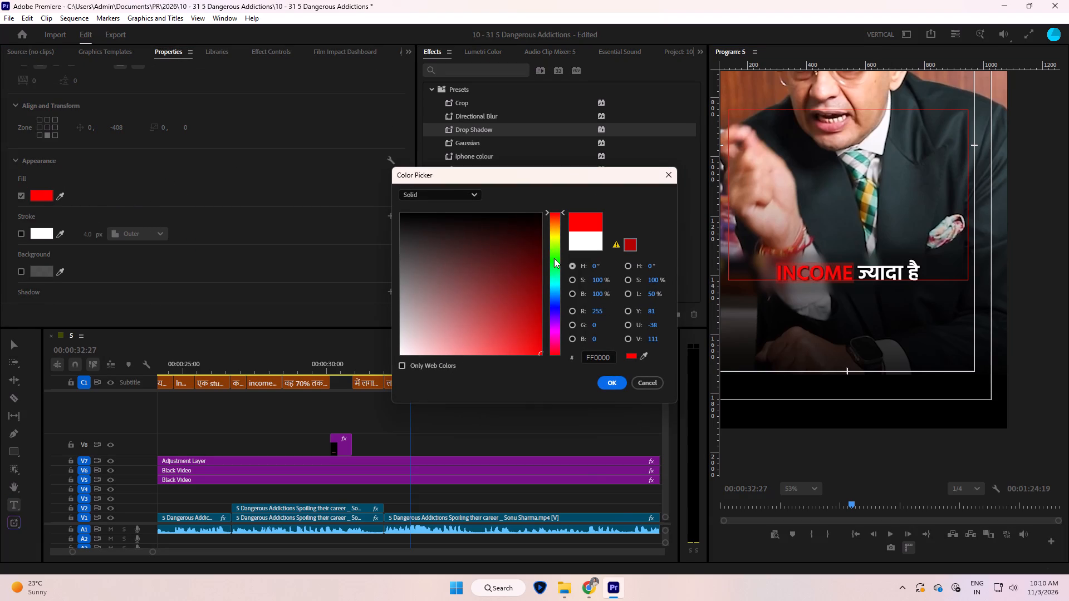
click(553, 256)
click(558, 253)
key(Return)
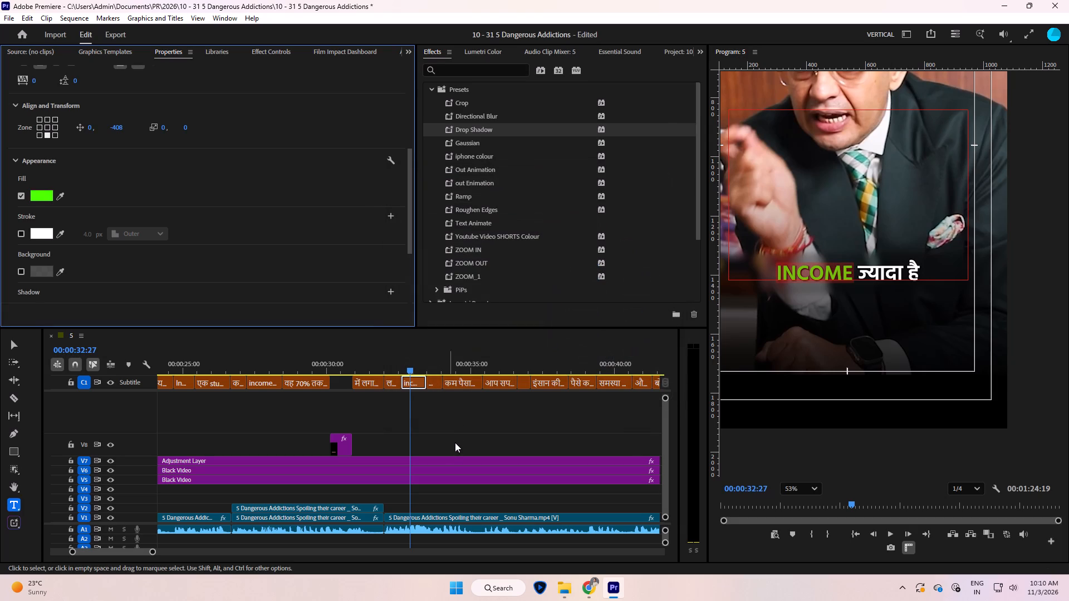
Play on through the captions "वह जुए में", "कम पैसा खर्च करते हैं।" and "आप सपोच करो", checking their wording against the speech.
click(456, 440)
key(space)
text(0-)
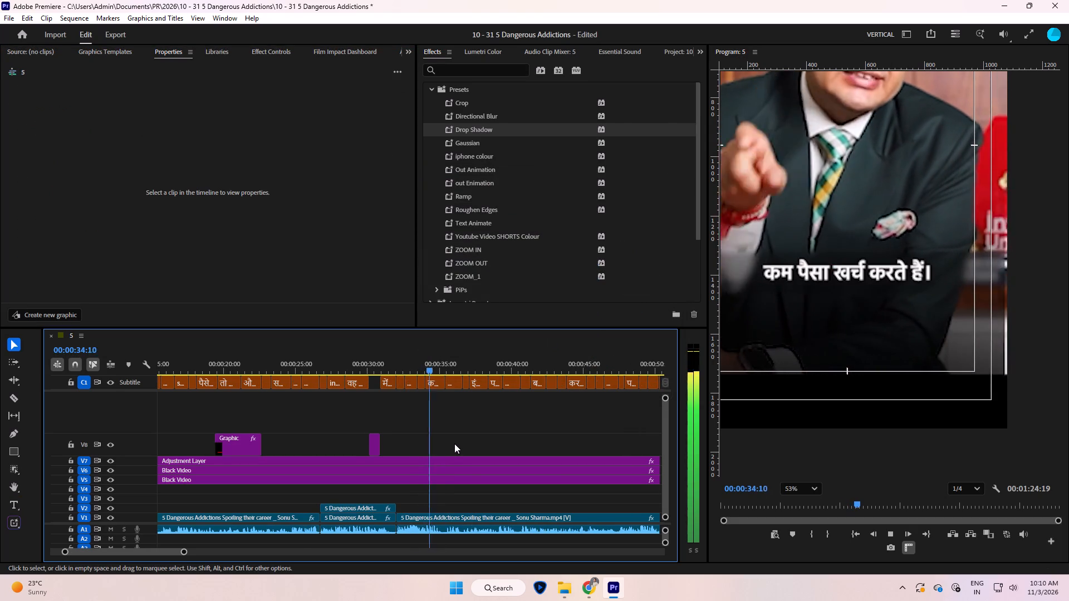
key(space)
click(410, 359)
key(space)
key(space)
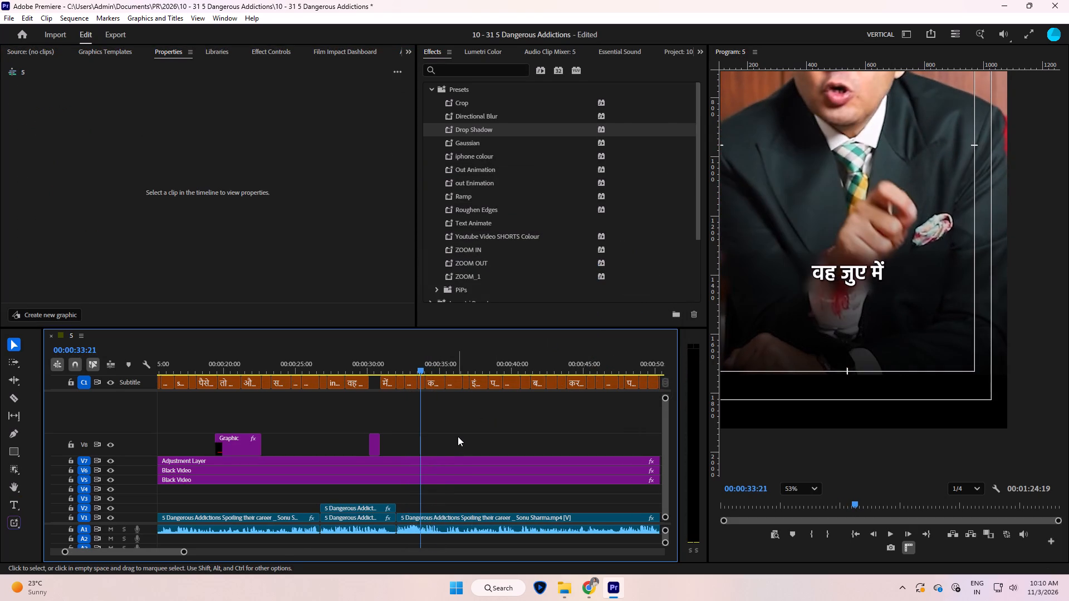
key(space)
key(space)
key(space)
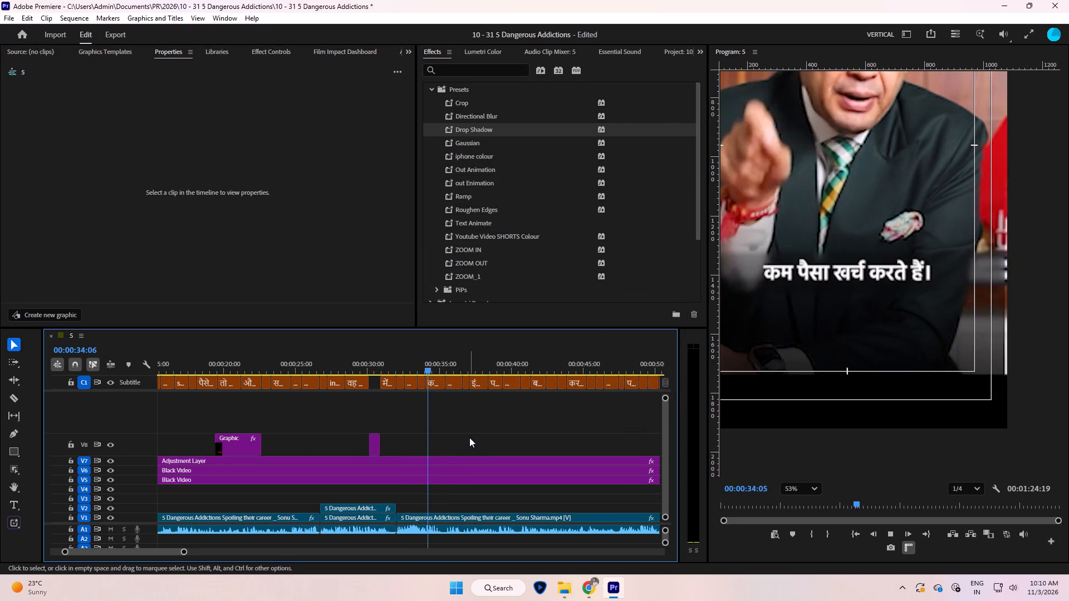
key(space)
key(space)
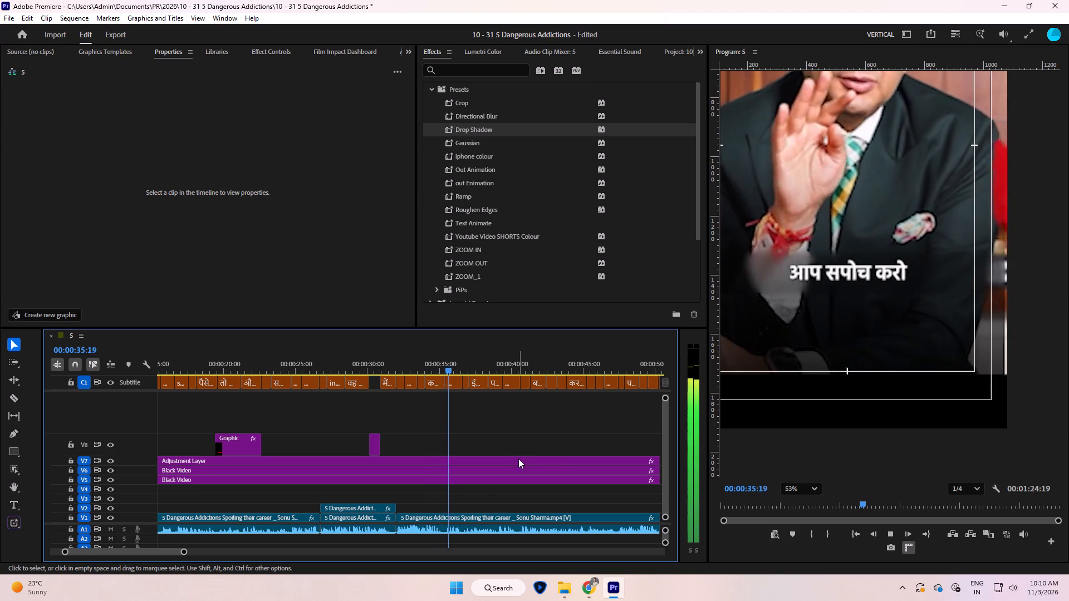
key(space)
key(space)
key(space)
click(446, 363)
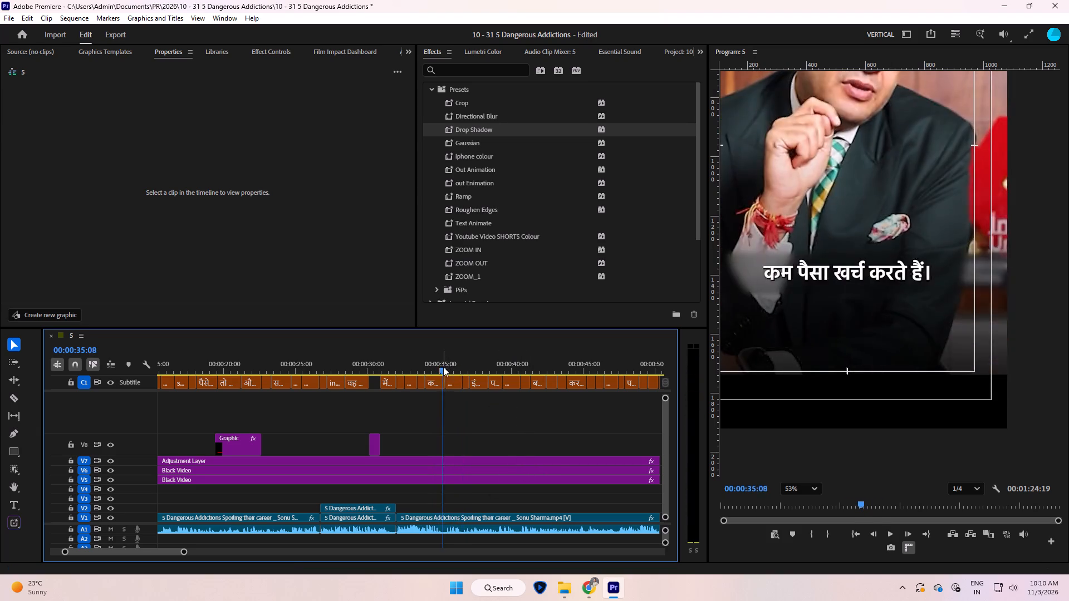
key(space)
key(space)
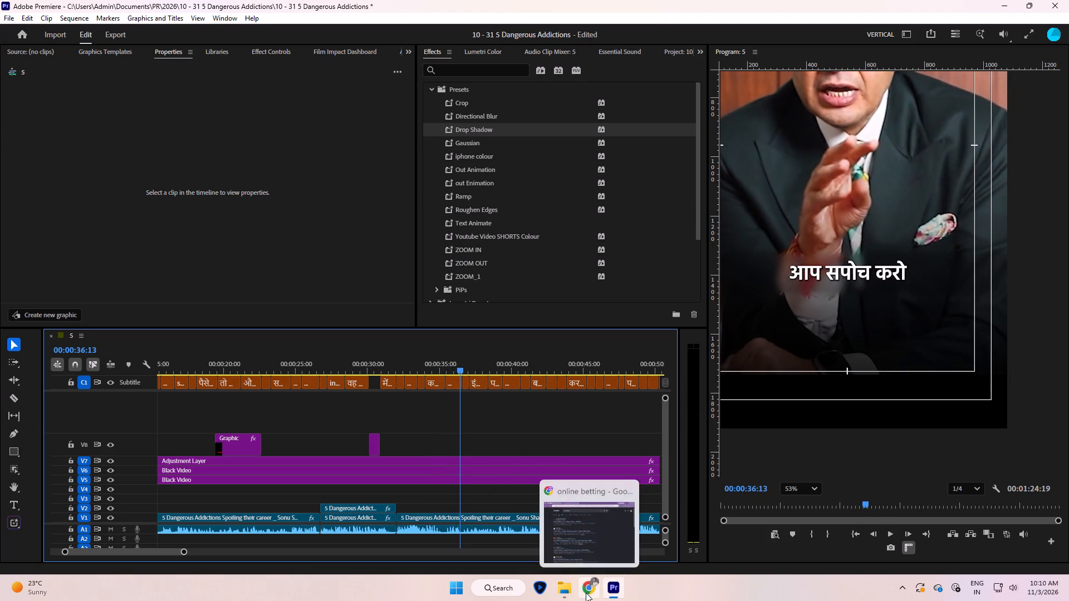
Switch to Chrome, search Google for "spose" and then "spouse", and check the word's spelling and meaning.
click(586, 593)
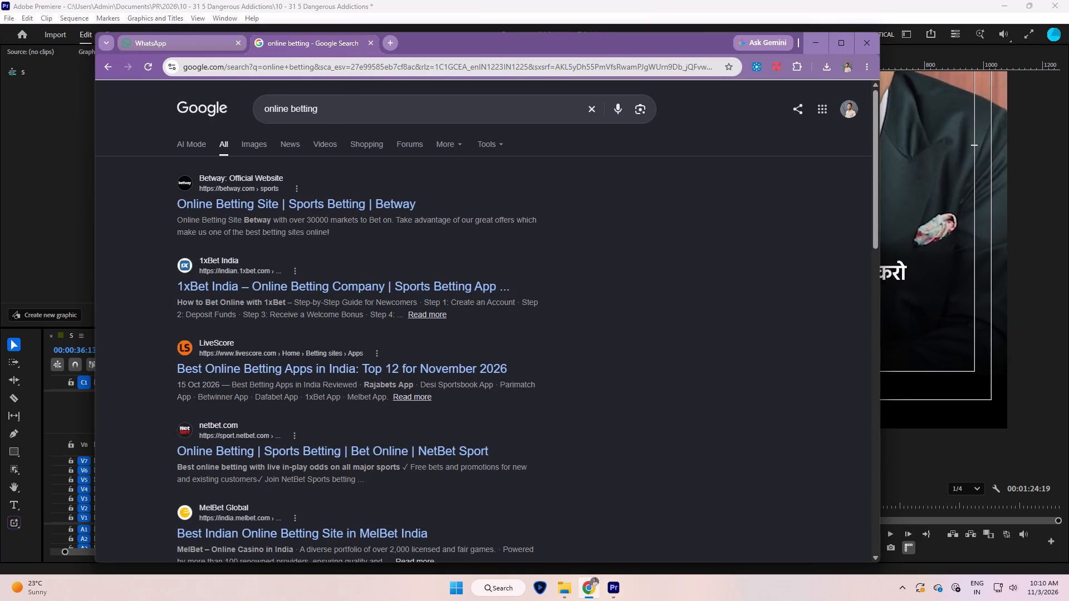
click(329, 106)
key(ctrl+a)
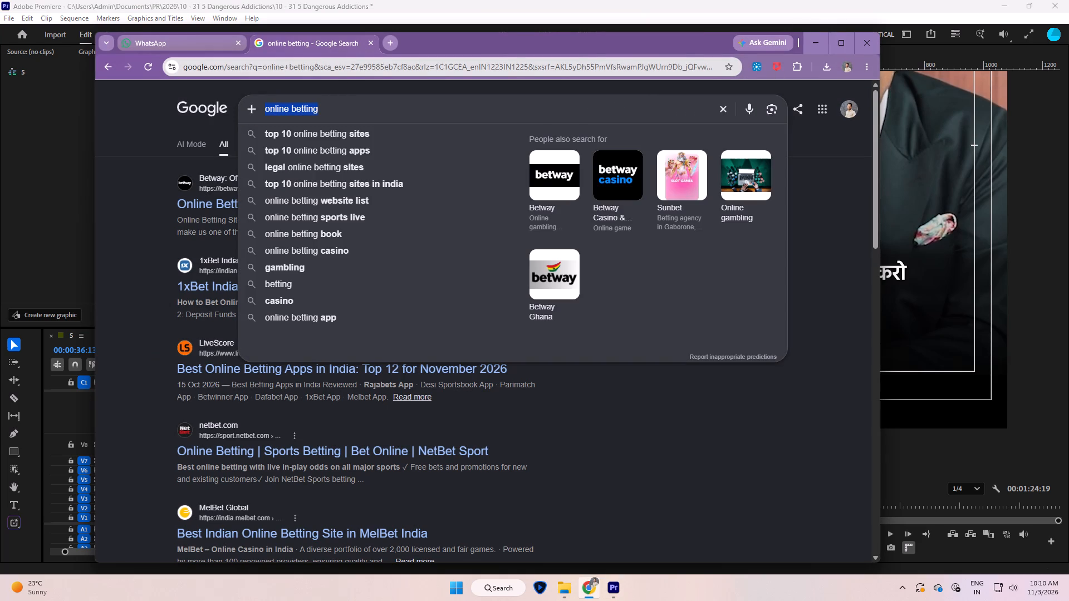
text(spose)
key(Return)
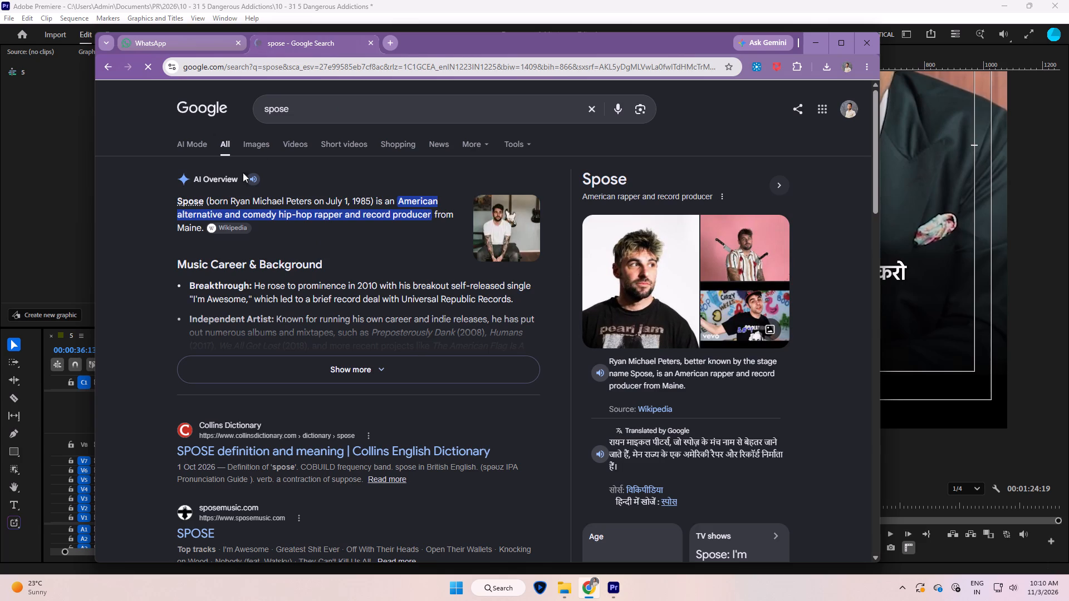
click(279, 106)
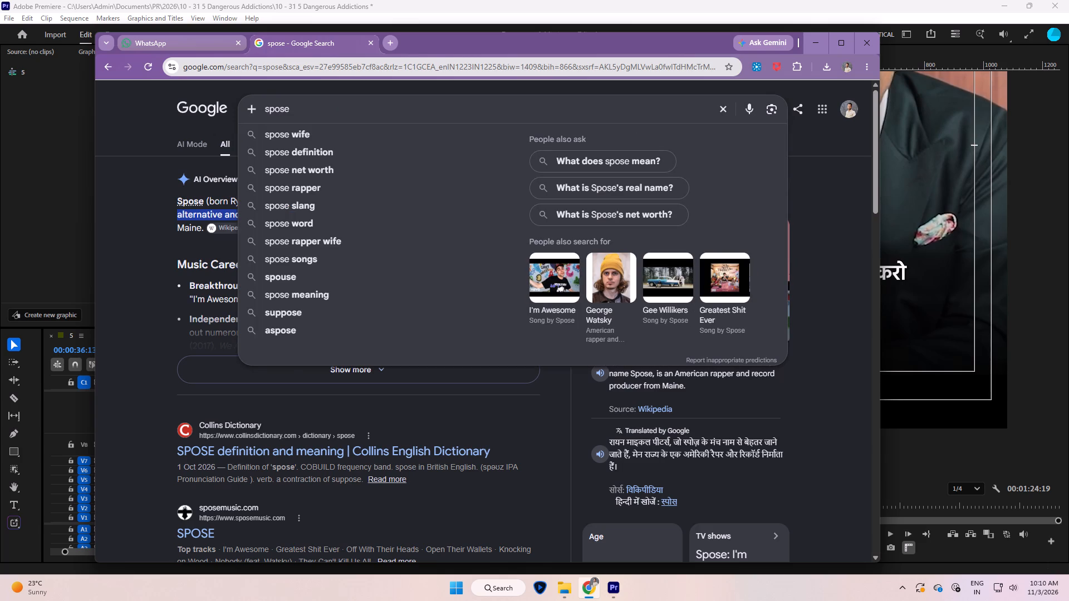
key(u)
key(Return)
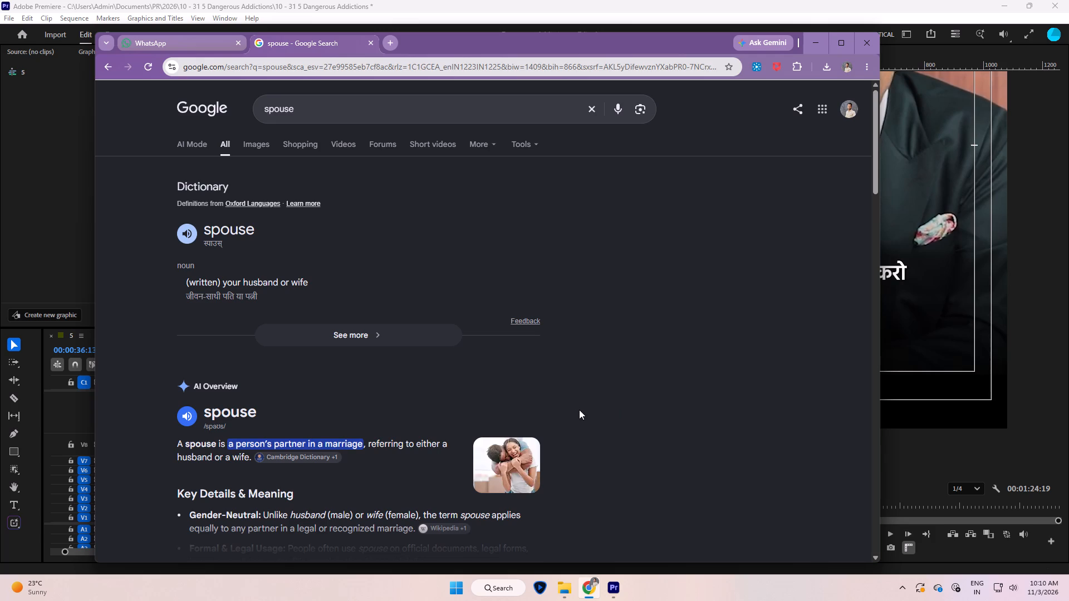
scroll(581, 422, down, 4)
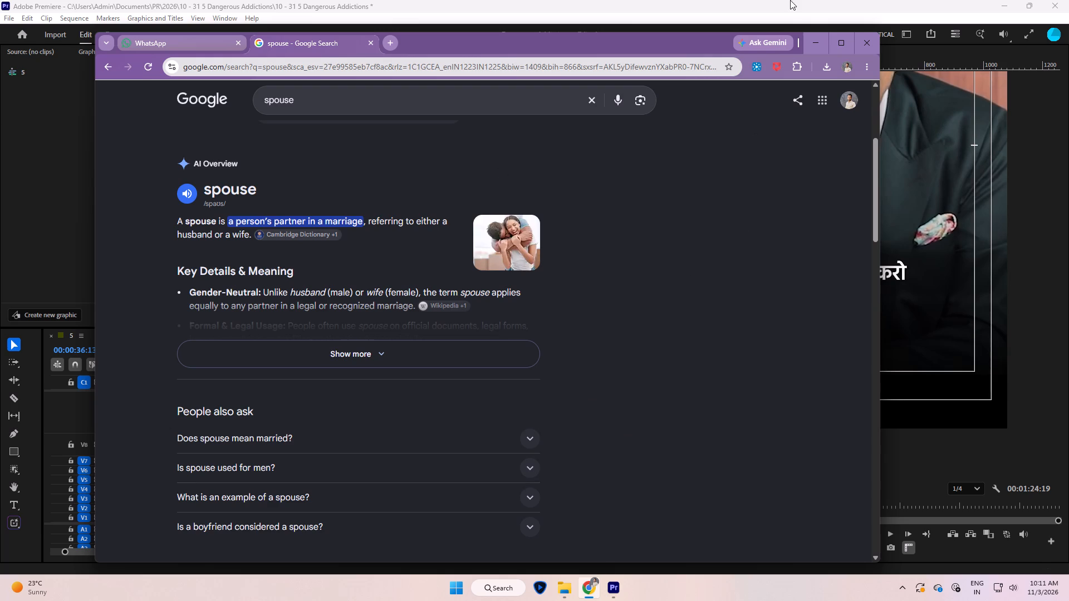
Change the Google query back to "spose" and search for it.
scroll(411, 209, up, 4)
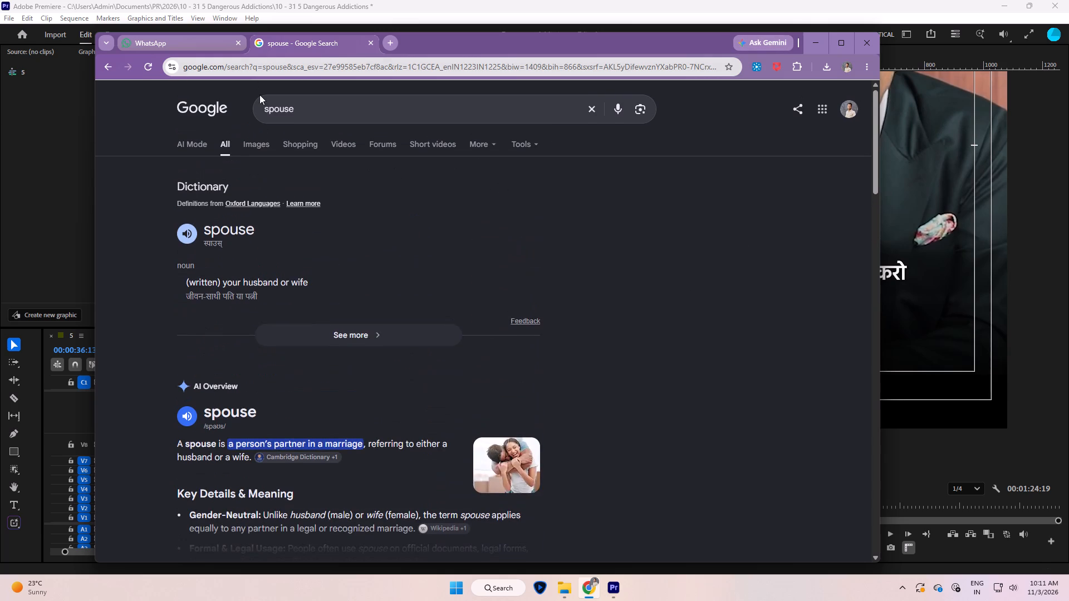
click(285, 109)
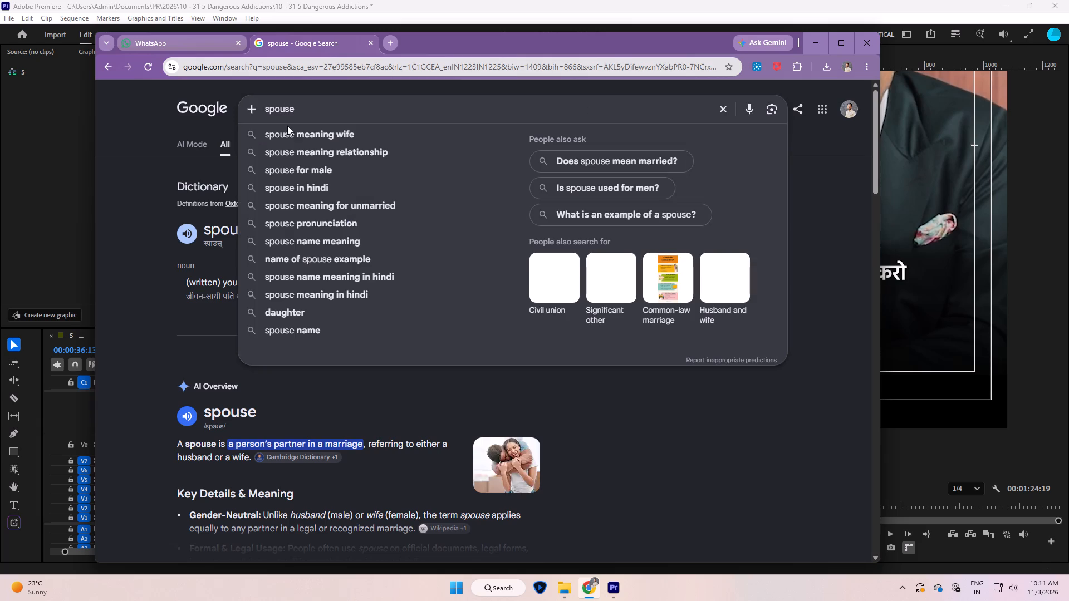
key(BackSpace)
key(Return)
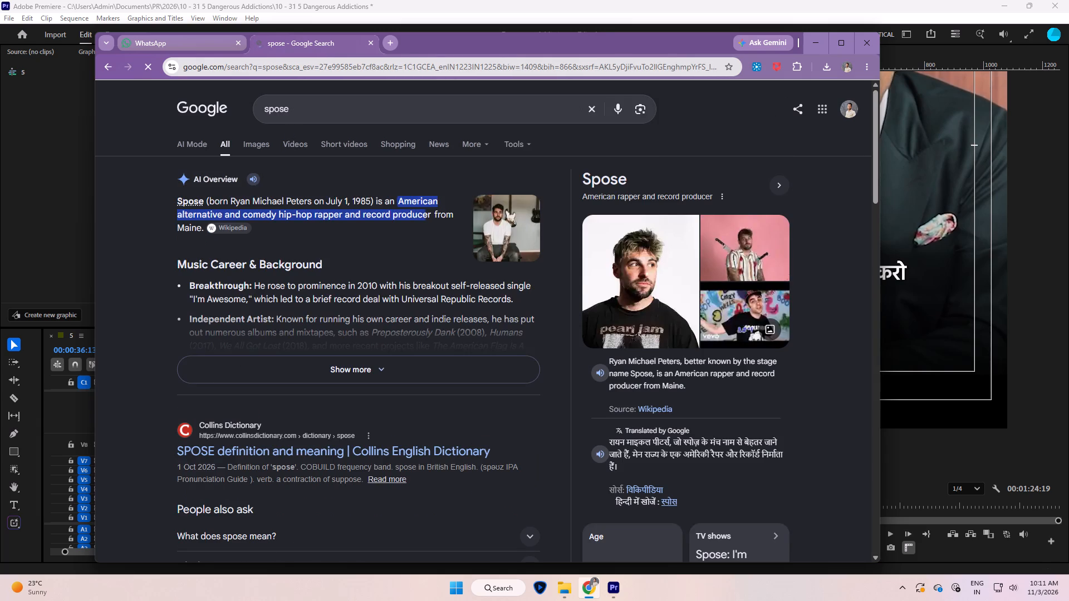
Search Google for "spose in hindi" and follow the suggested spelling "spouse in hindi" to check the Hindi meaning.
click(345, 110)
key(space)
text(in hin)
text(di)
key(Return)
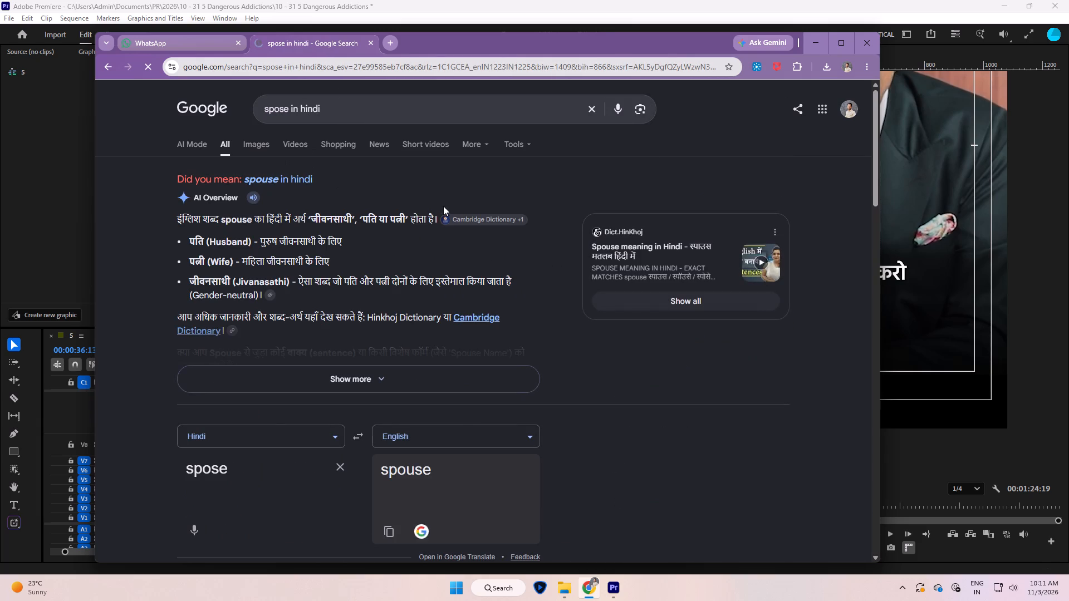
click(283, 181)
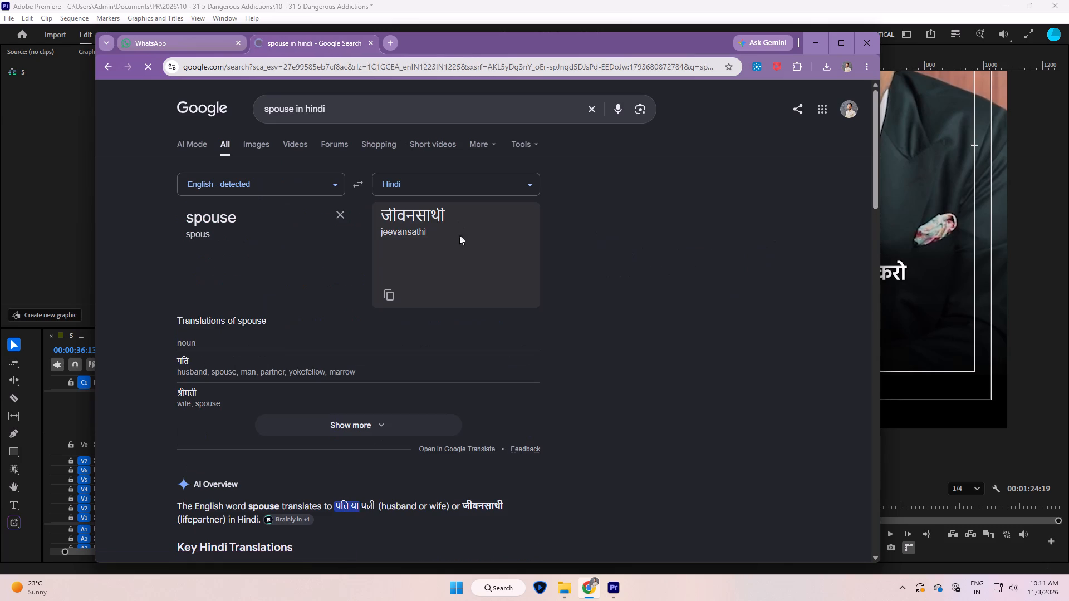
Change the query to "spoj in hindi" and search for that spelling's meaning.
click(293, 106)
key(BackSpace)
key(BackSpace)
key(BackSpace)
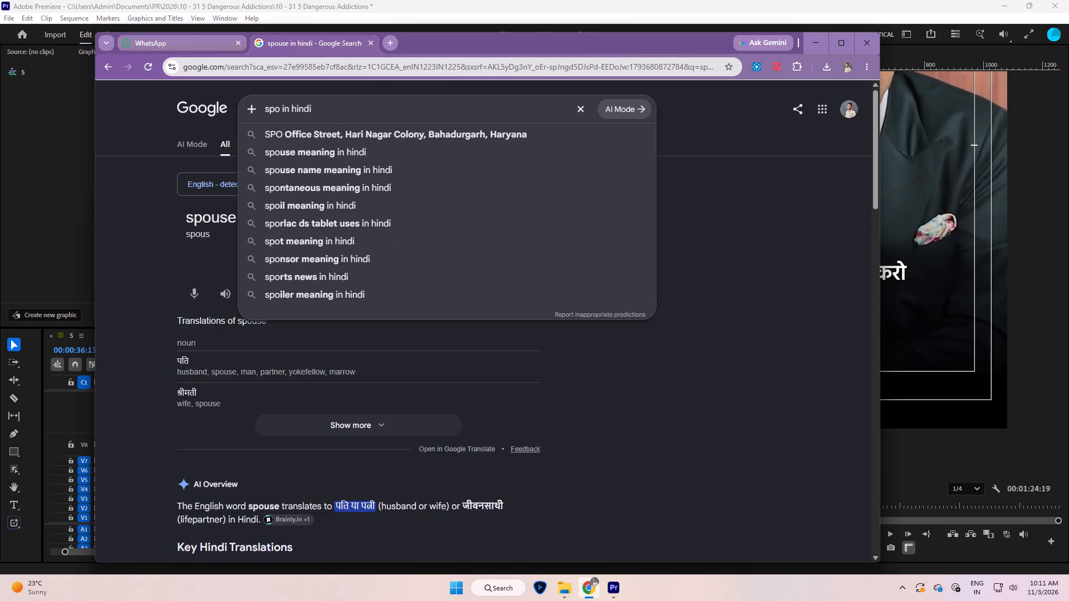
key(j)
key(Return)
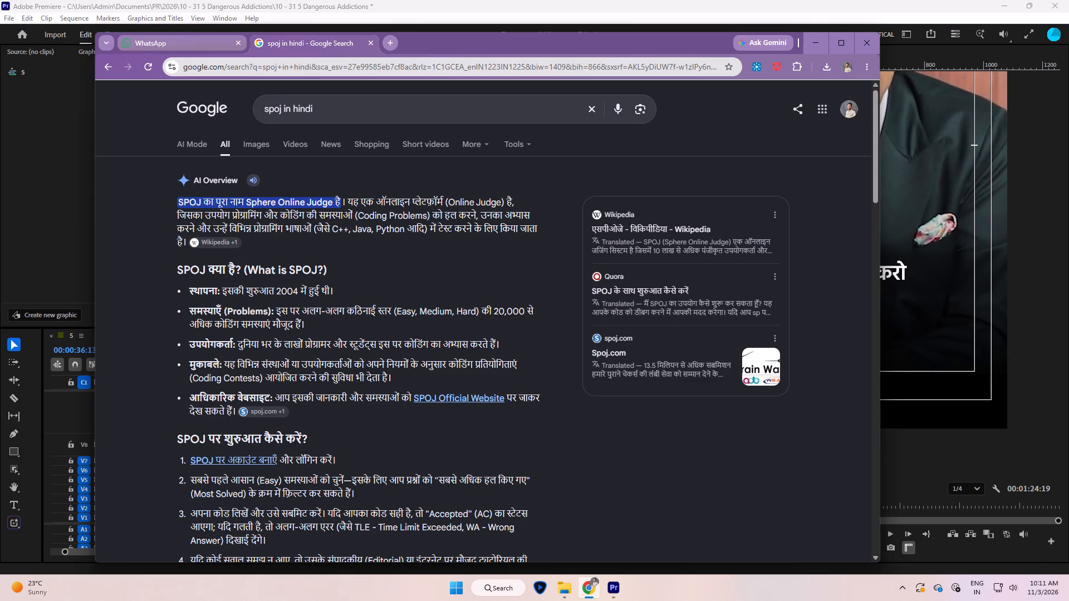
Remove the word "spoj" from the search query, keeping only "in hindi".
drag(280, 106, 199, 117)
key(BackSpace)
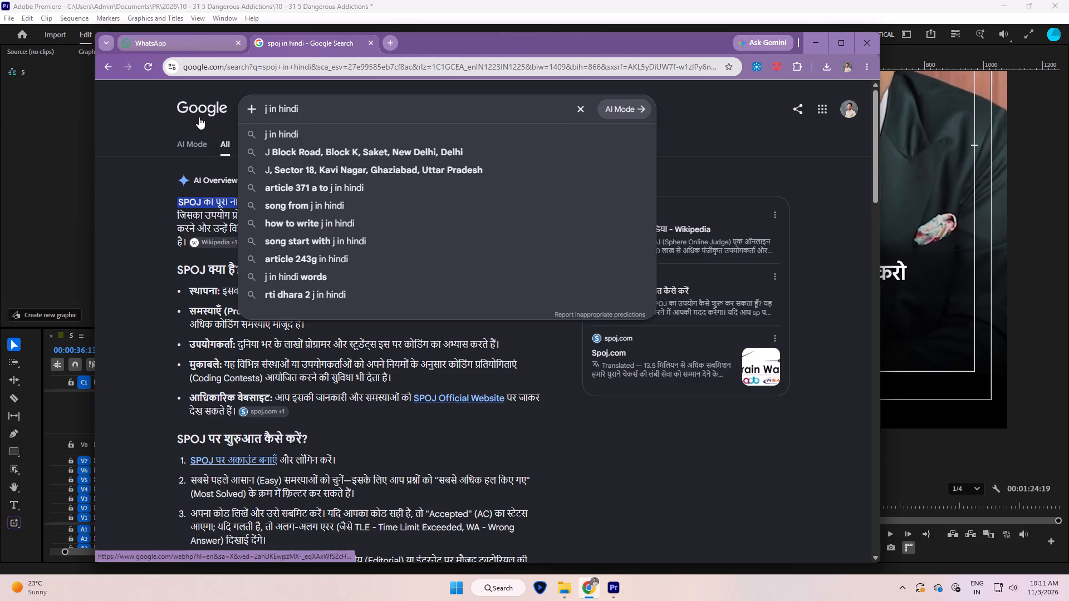
key(Right)
key(BackSpace)
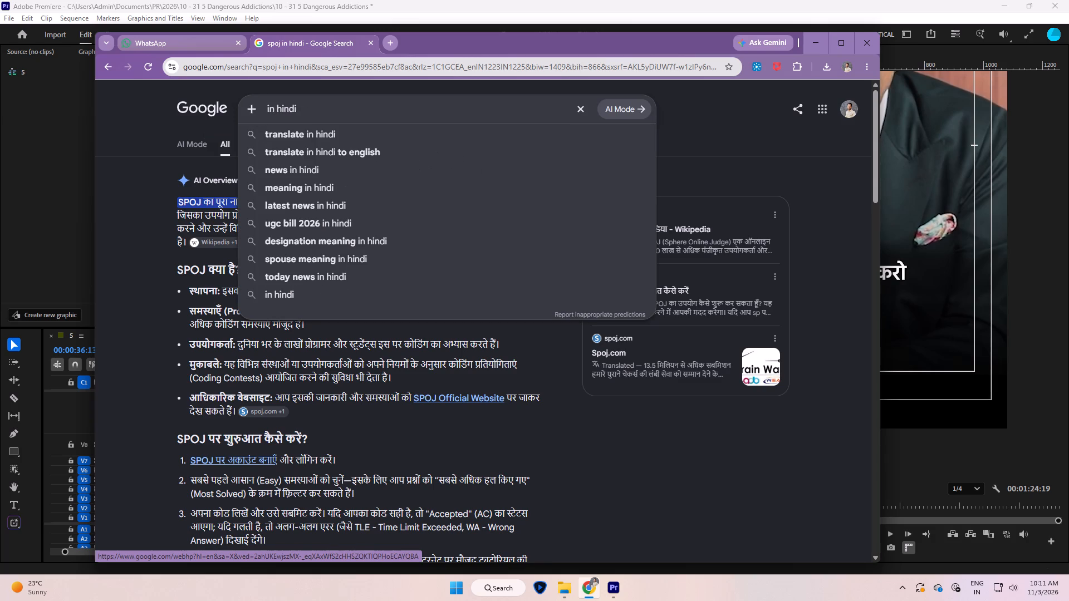
Search Google for "guess in hindi" and expand the AI Overview to check the word's Hindi meanings and usage examples.
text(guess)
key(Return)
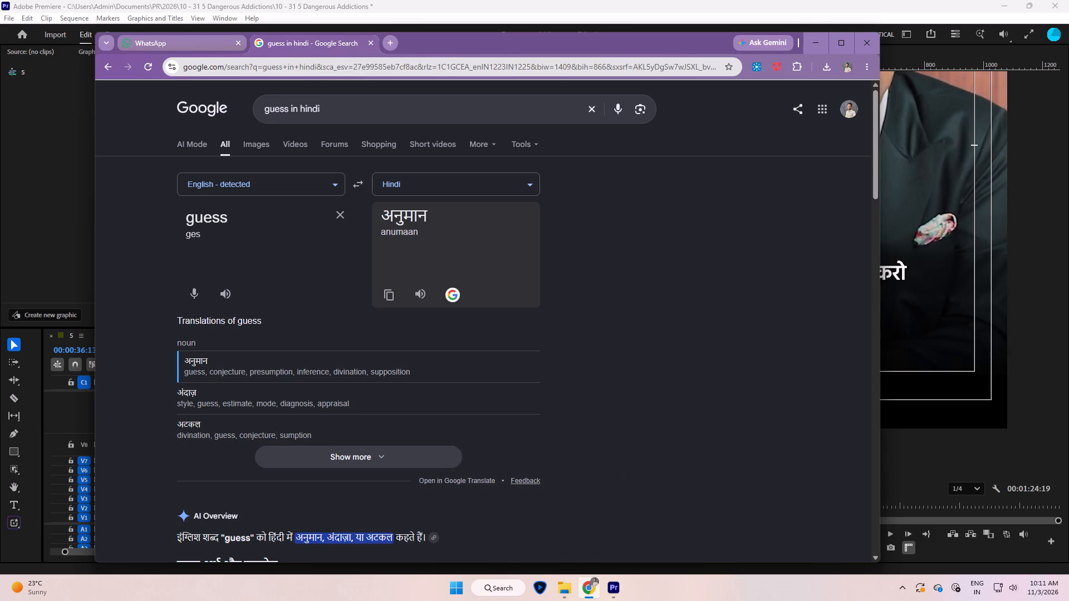
scroll(430, 392, down, 5)
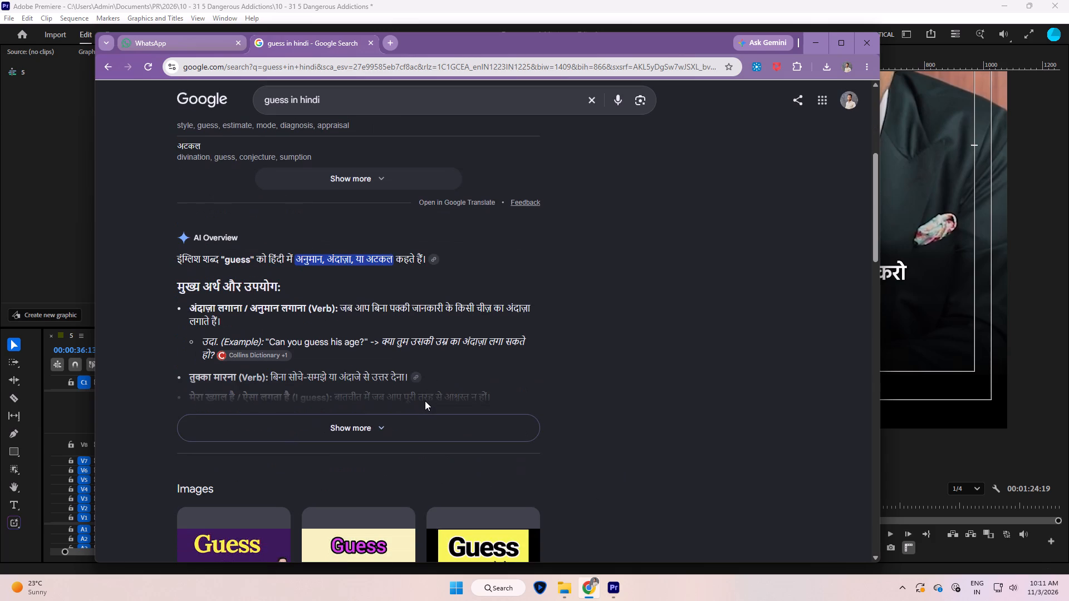
click(394, 433)
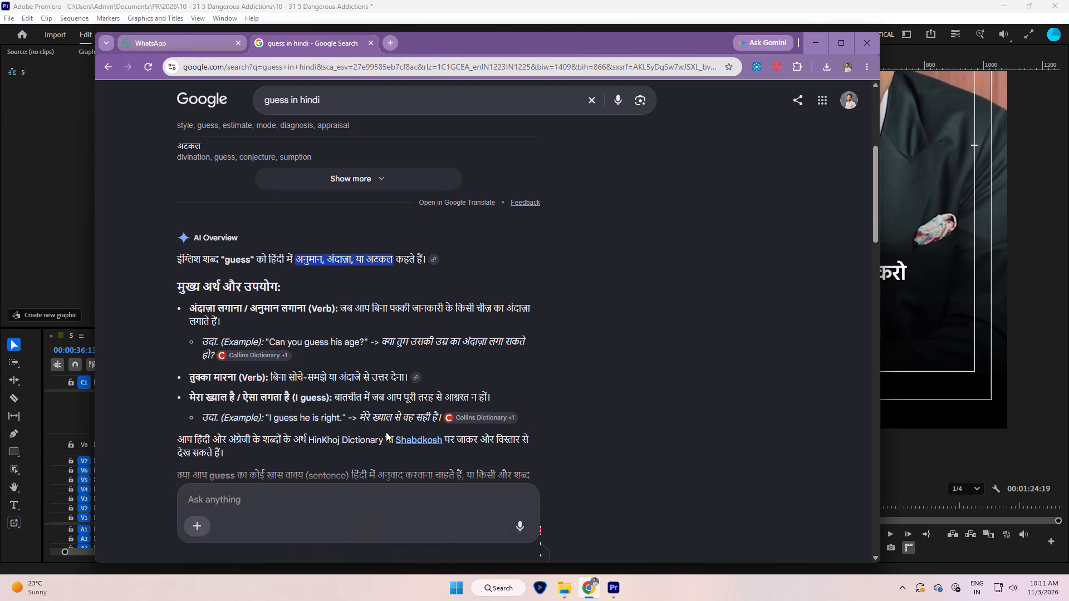
scroll(504, 334, up, 4)
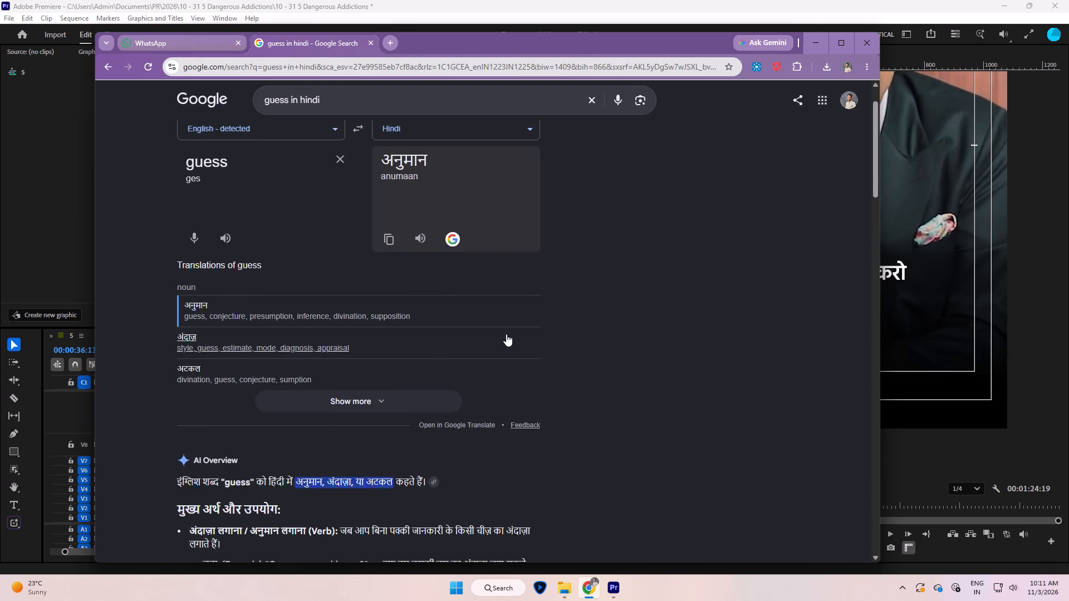
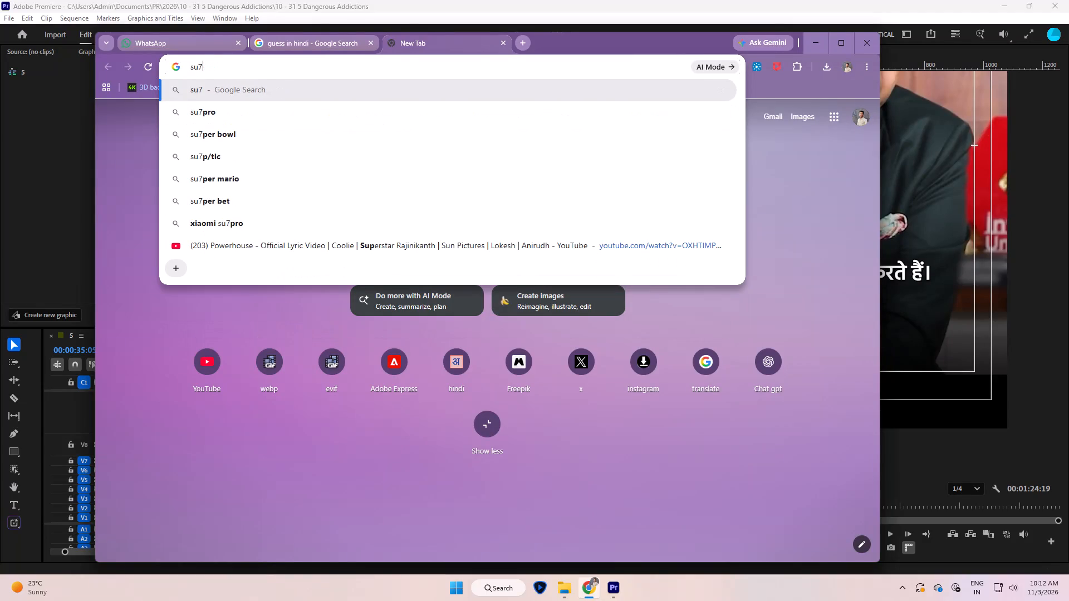
Search Google for the Hindi meaning of "suppose", using the suggested query "supposed".
key(BackSpace)
text(pp)
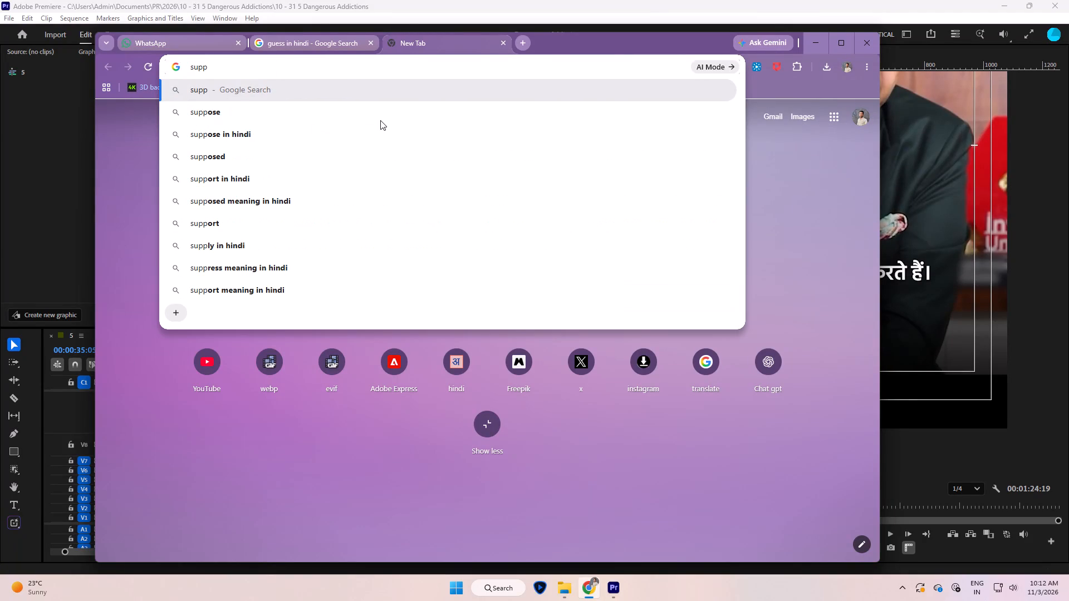
text(ose)
key(Right)
key(Down)
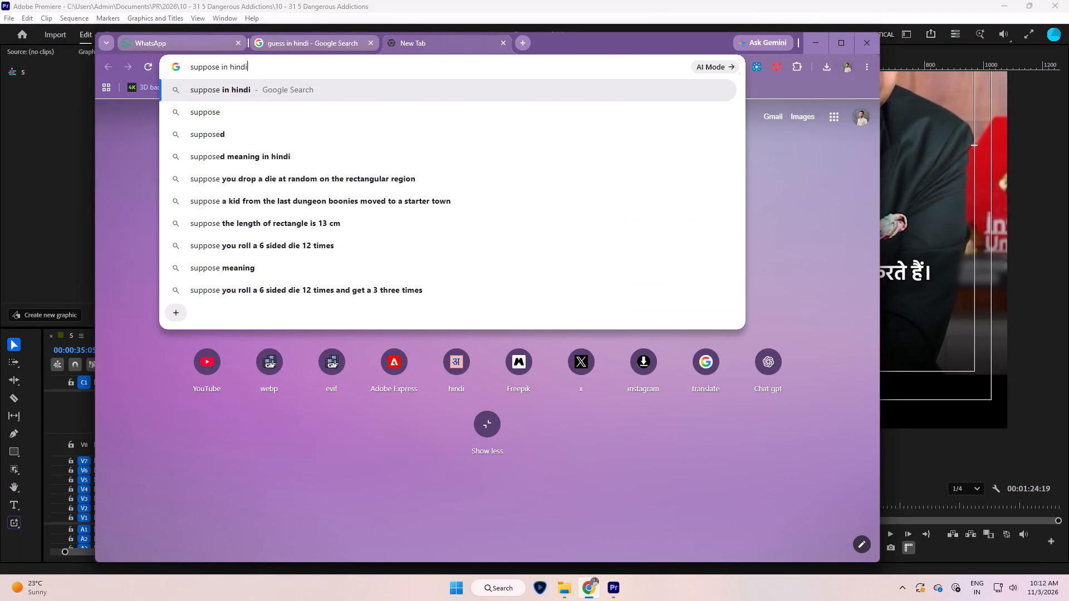
key(Return)
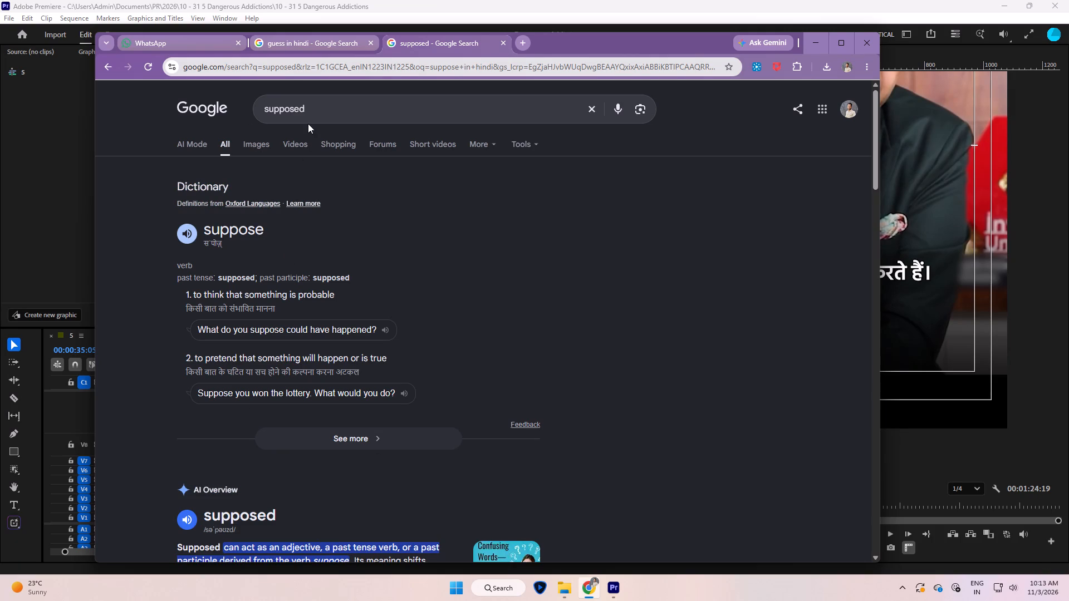
Copy the query word "supposed" from the Google search box and return to Premiere.
click(311, 106)
key(ctrl+a)
key(ctrl+c)
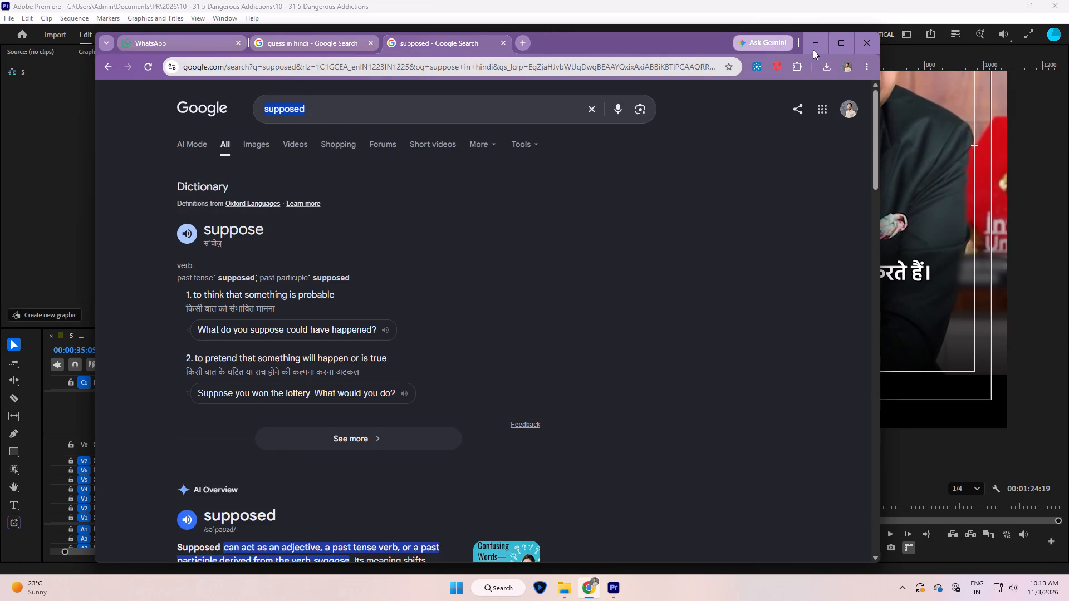
click(813, 48)
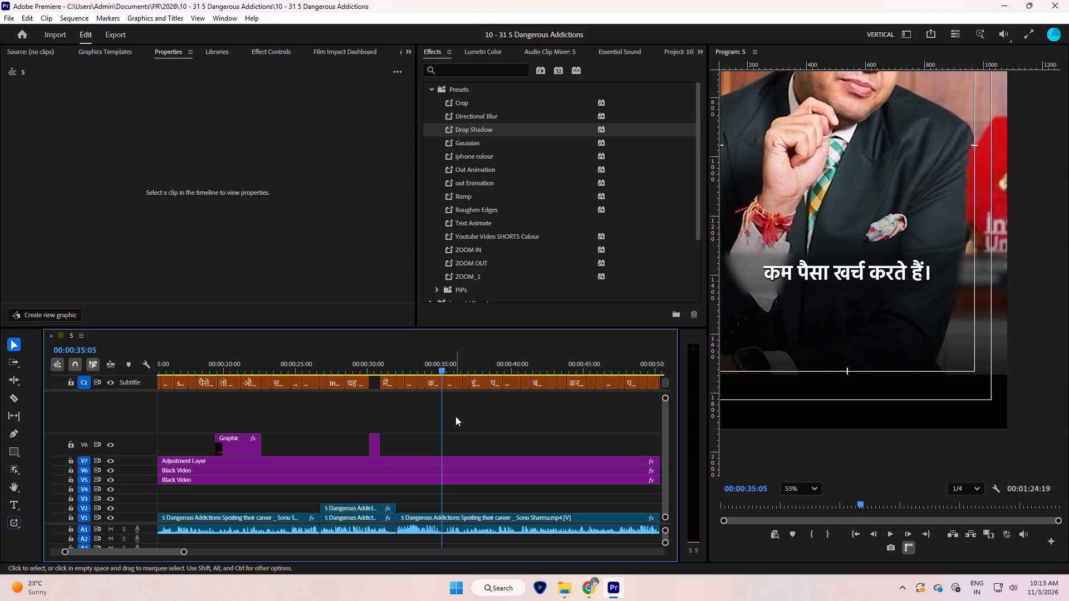
Save the project and play the sequence from 00:00:33:21 to about 00:00:35:09 to check the captions against the speech.
ctrl+click(480, 421)
key(ctrl+s)
ctrl+drag(467, 412, 461, 413)
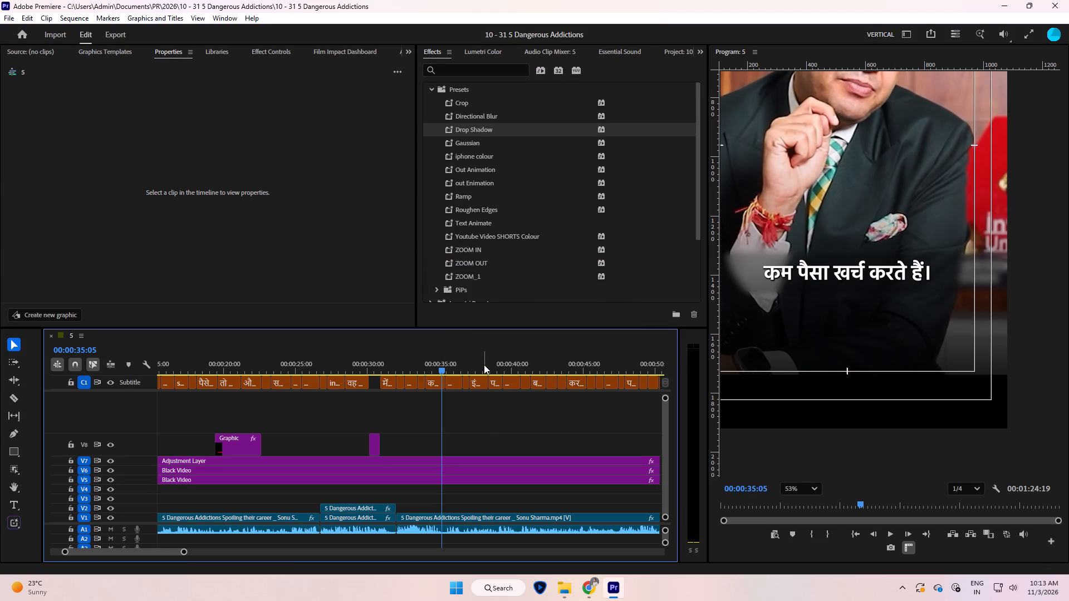
drag(433, 362, 421, 370)
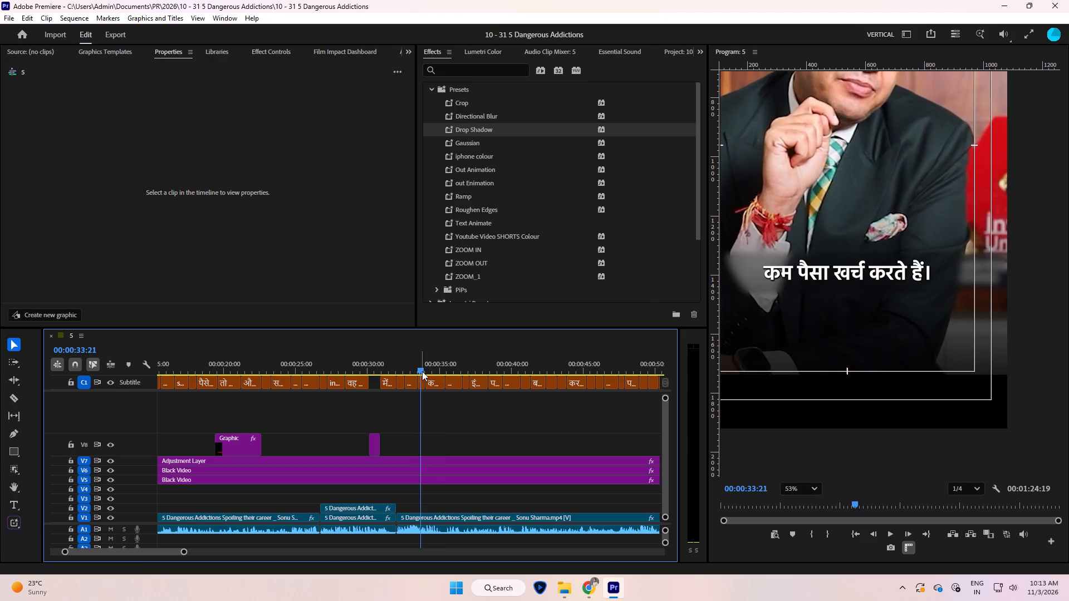
key(ctrl+s)
click(462, 416)
key(space)
key(space)
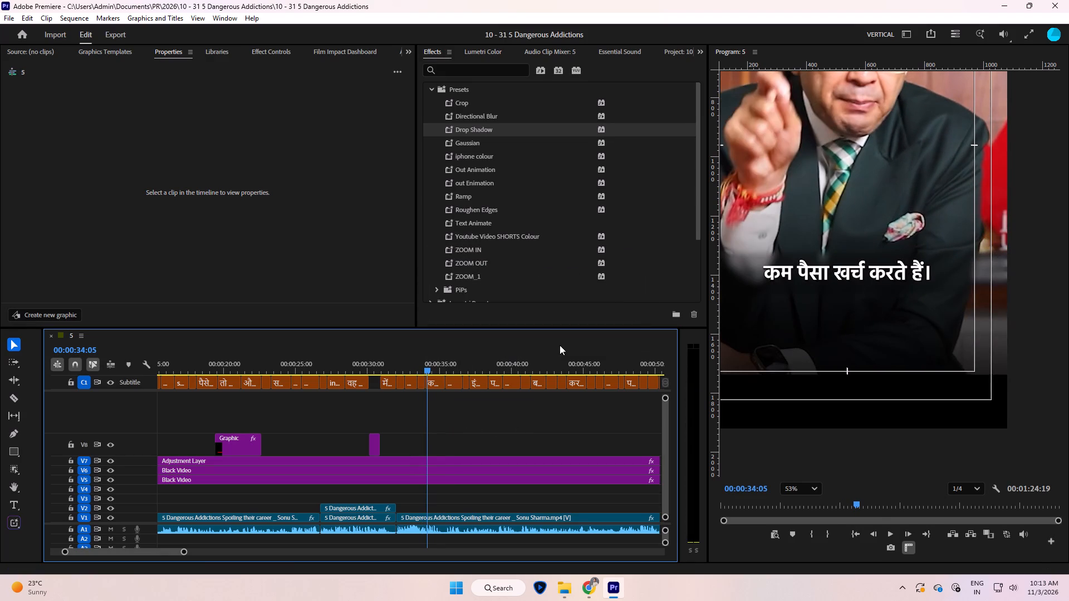
key(space)
key(space)
key(ctrl+s)
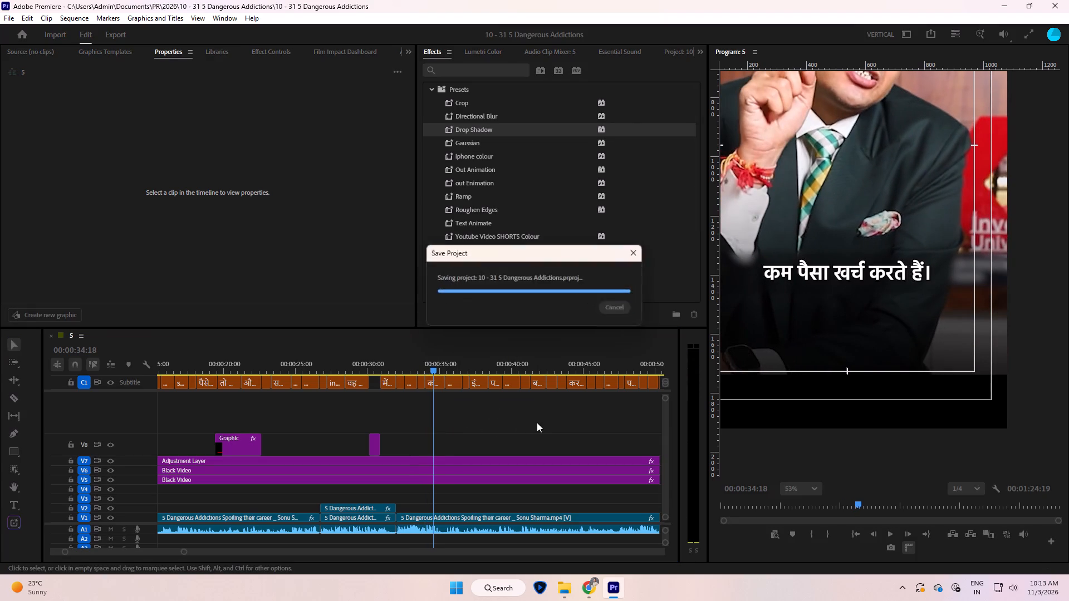
key(space)
key(space)
key(space)
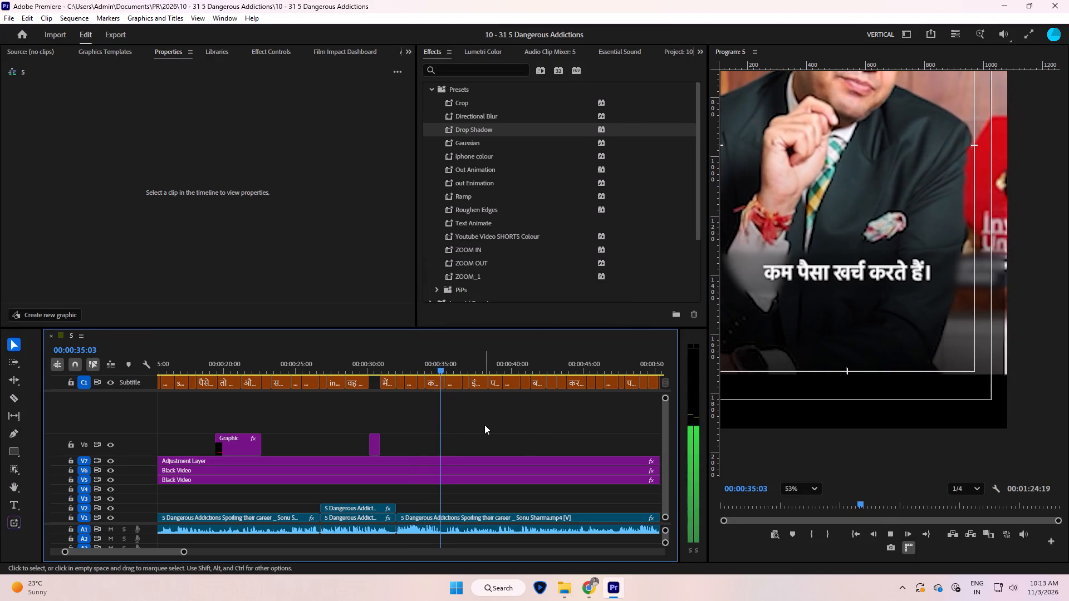
key(space)
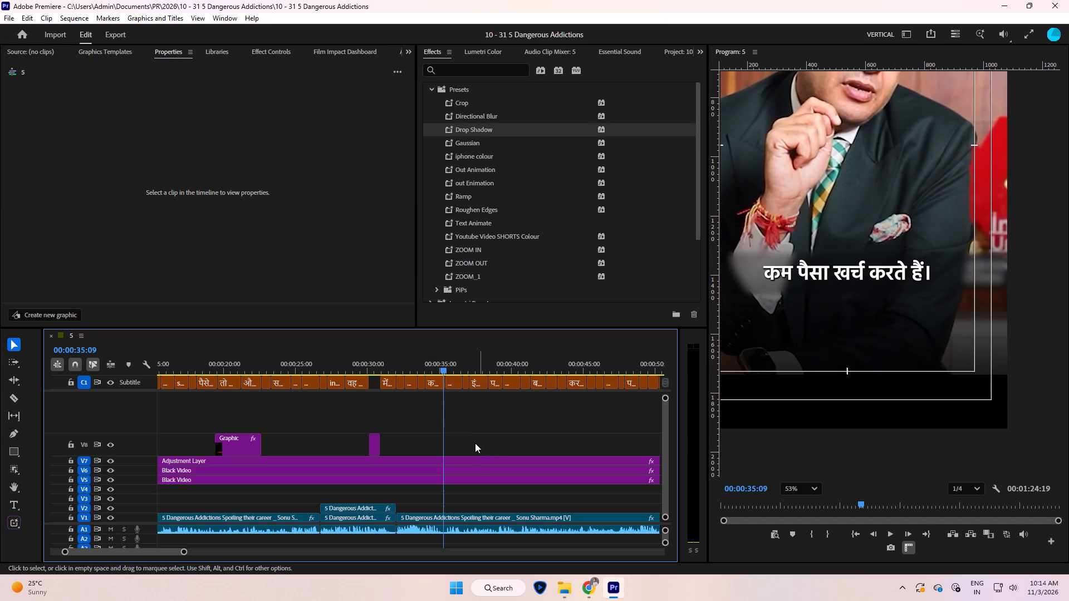
Save the project and replay the sequence from about 33 seconds up to the caption "आप सपोच करो".
key(ctrl+s)
click(449, 428)
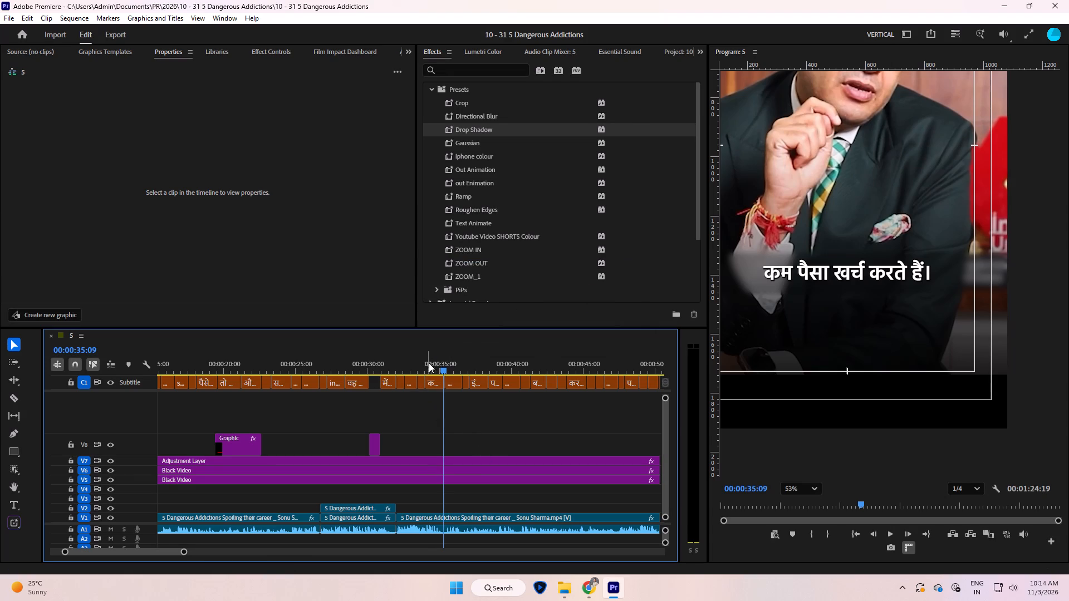
click(440, 363)
key(ctrl+s)
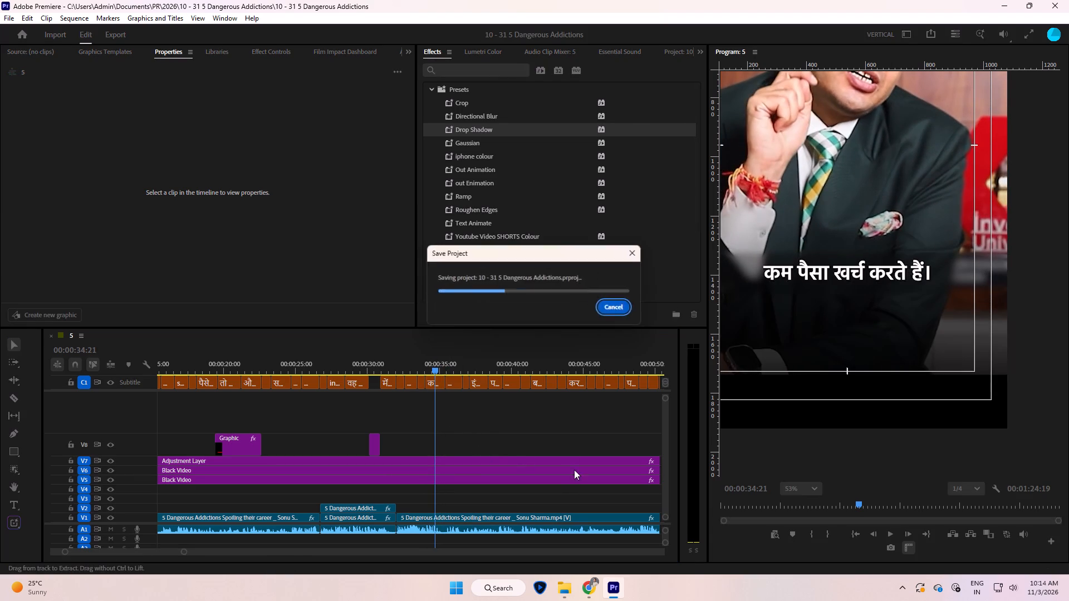
click(560, 432)
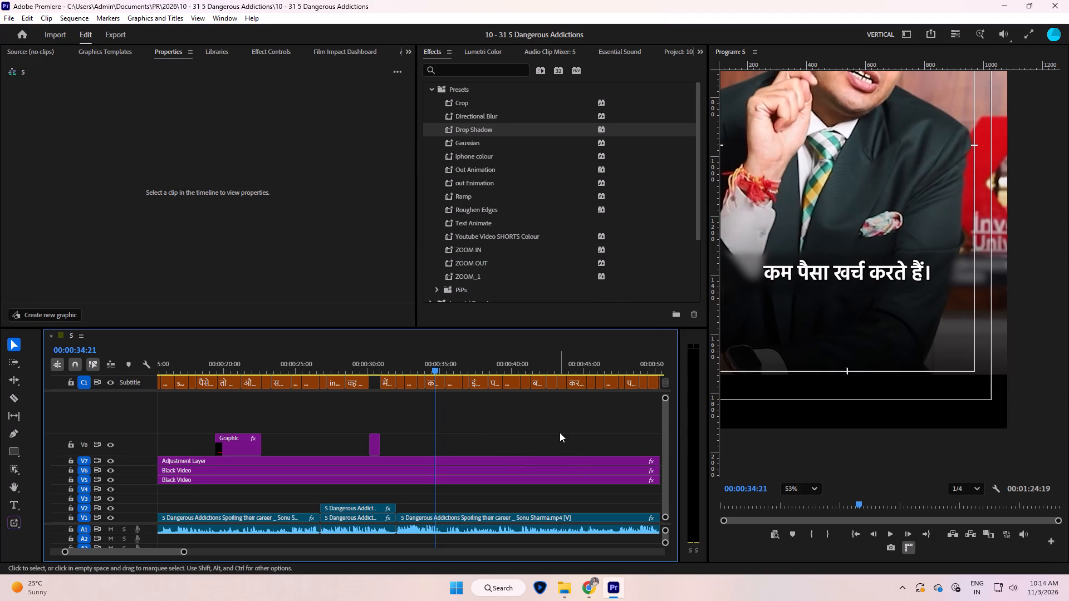
click(420, 373)
key(space)
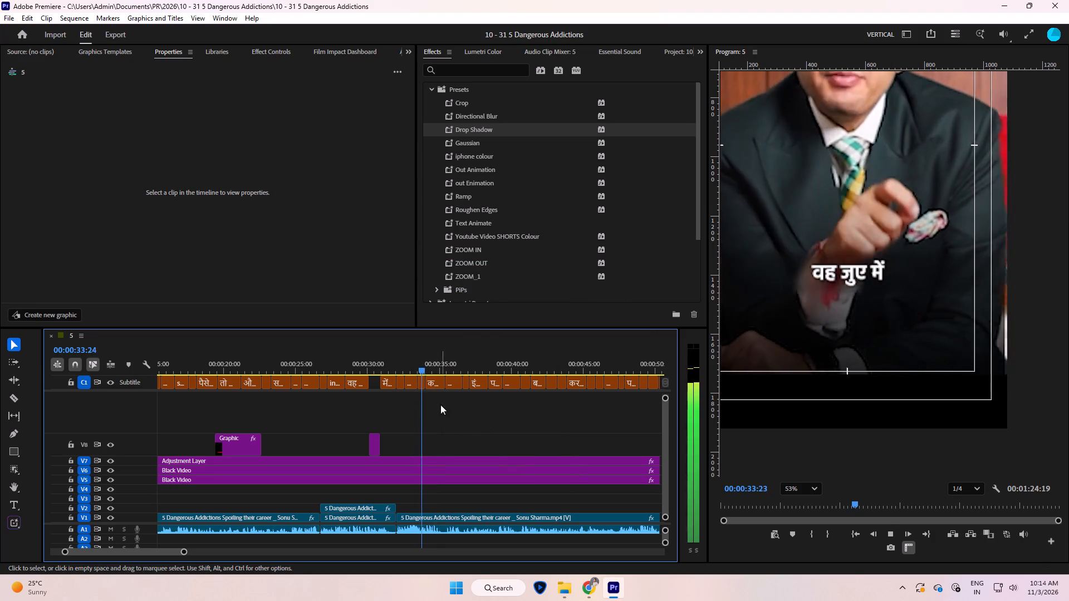
key(space)
key(space)
key(space)
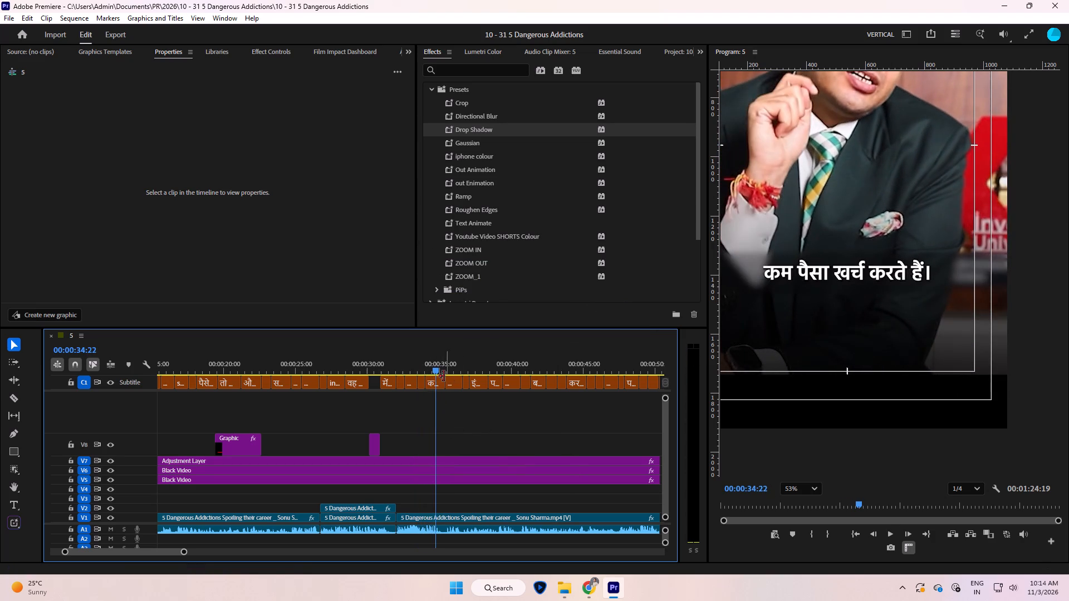
key(space)
key(space)
key(space)
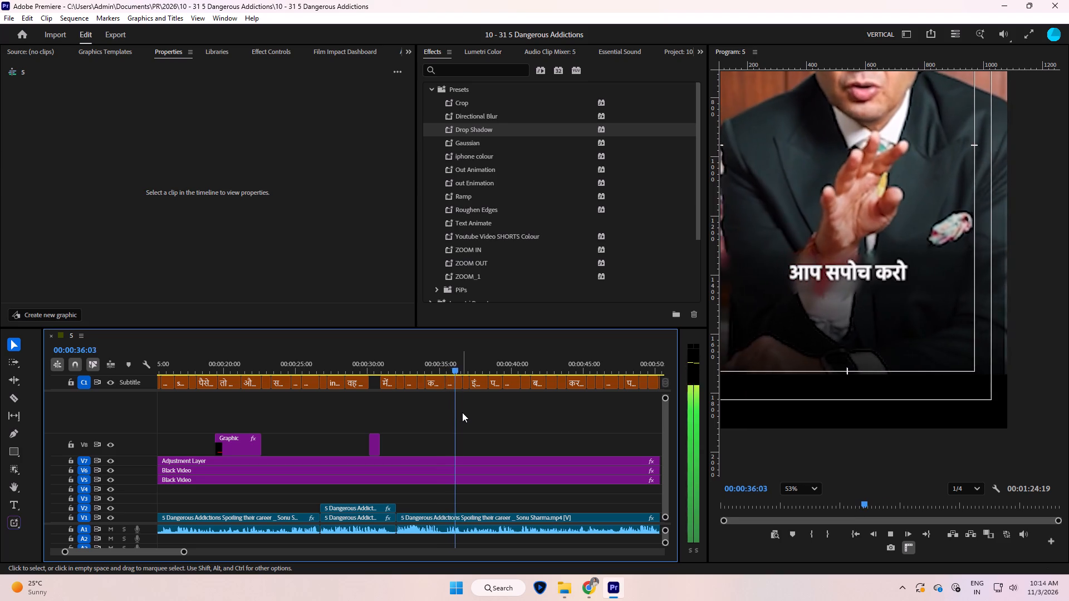
key(space)
Replace the word "सपोच" with the copied "supposed" in the caption "आप सपोच करो".
click(455, 390)
click(453, 385)
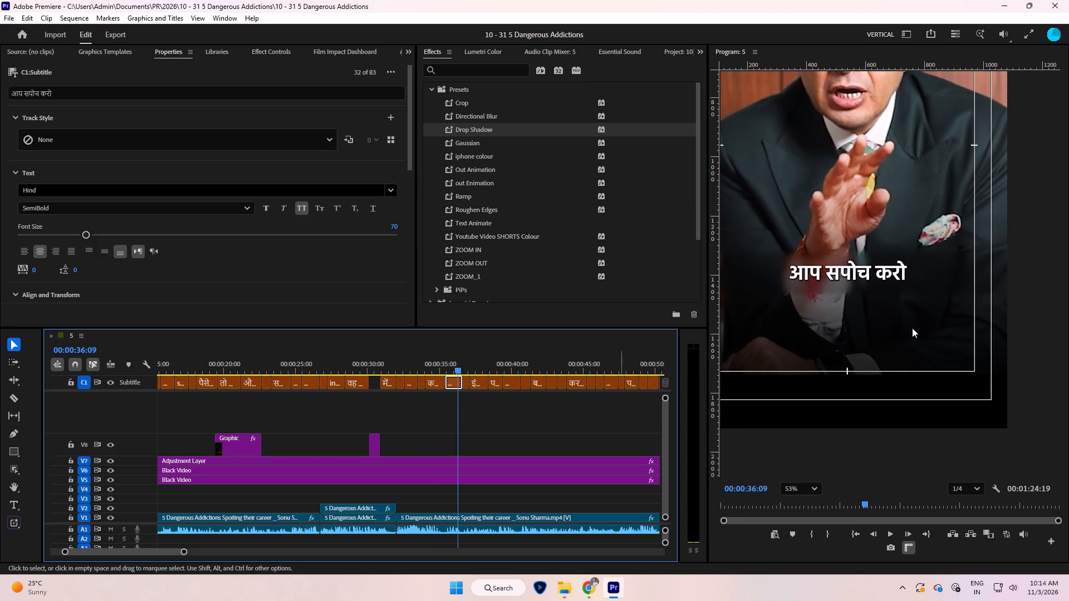
triple_click(855, 272)
click(854, 271)
click(835, 266)
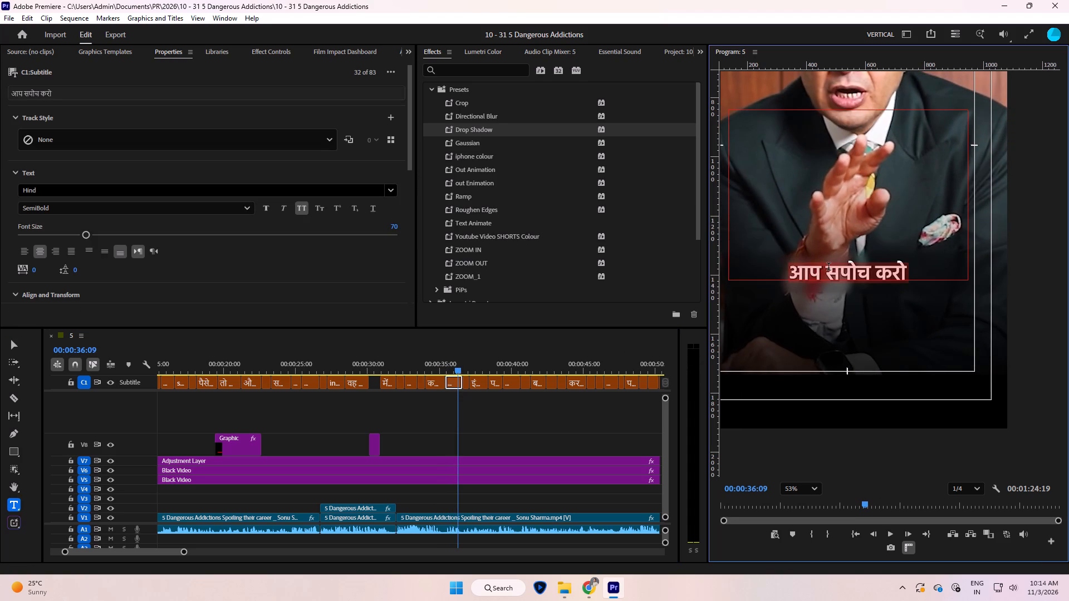
drag(827, 268, 867, 274)
key(ctrl+v)
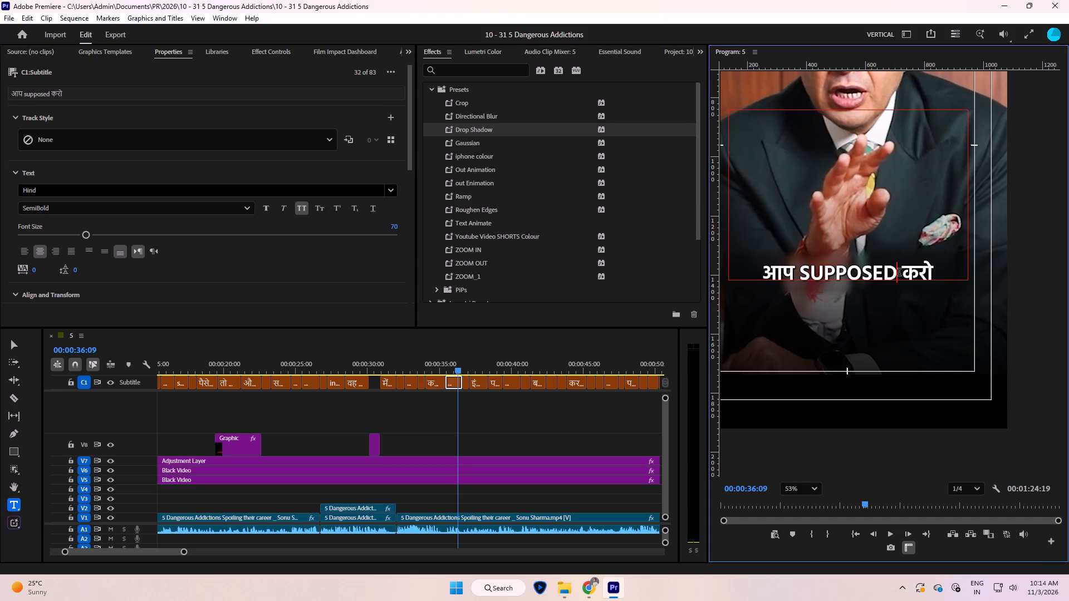
Set the fill of the word "SUPPOSED" in the caption to bright green with hue 110°, and save the project.
key(shift+Left)
key(shift+Left)
key(shift+Left)
key(shift+Left)
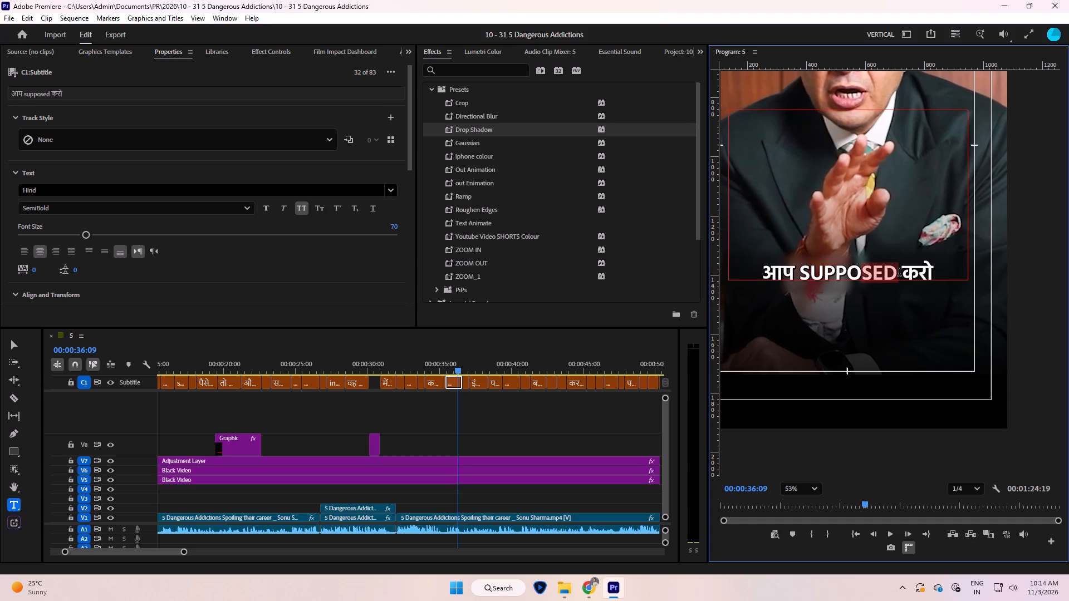
key(shift+Left)
key(shift+Left)
key(shift+Left)
key(shift+Left)
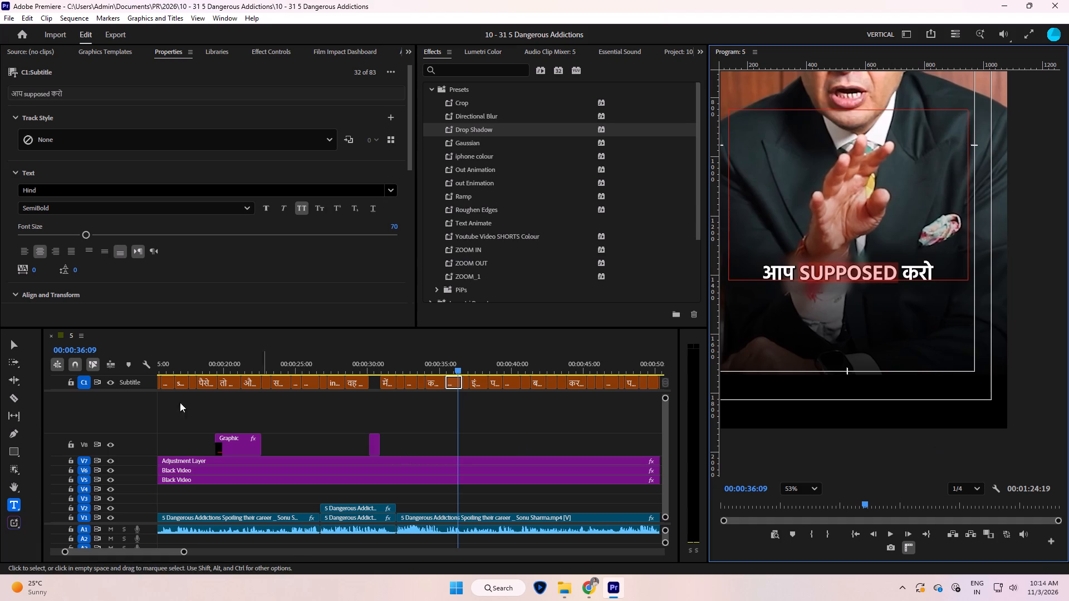
scroll(194, 267, down, 11)
click(38, 263)
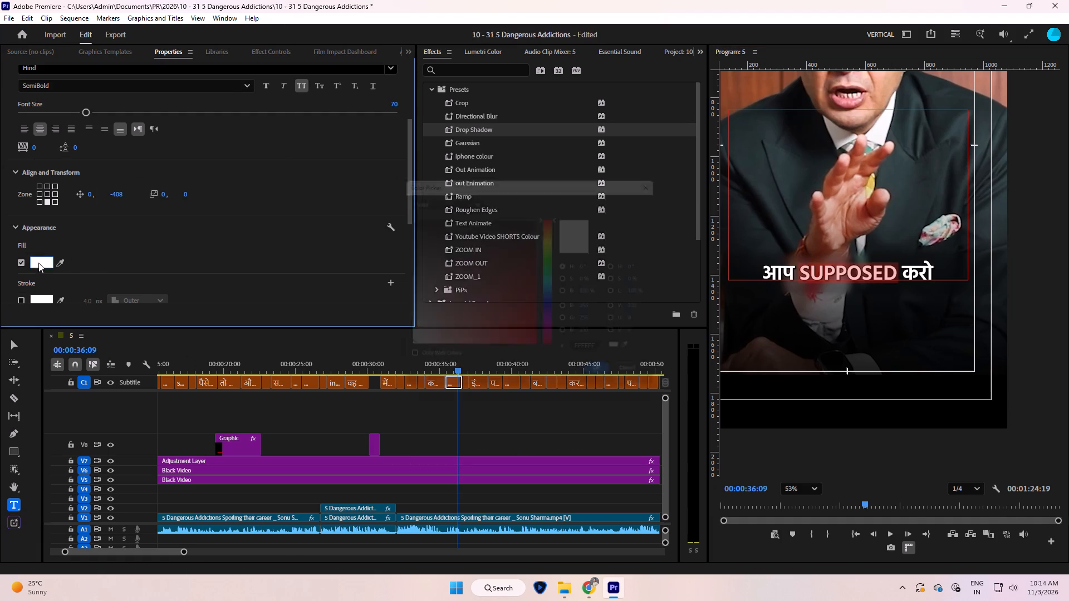
click(552, 255)
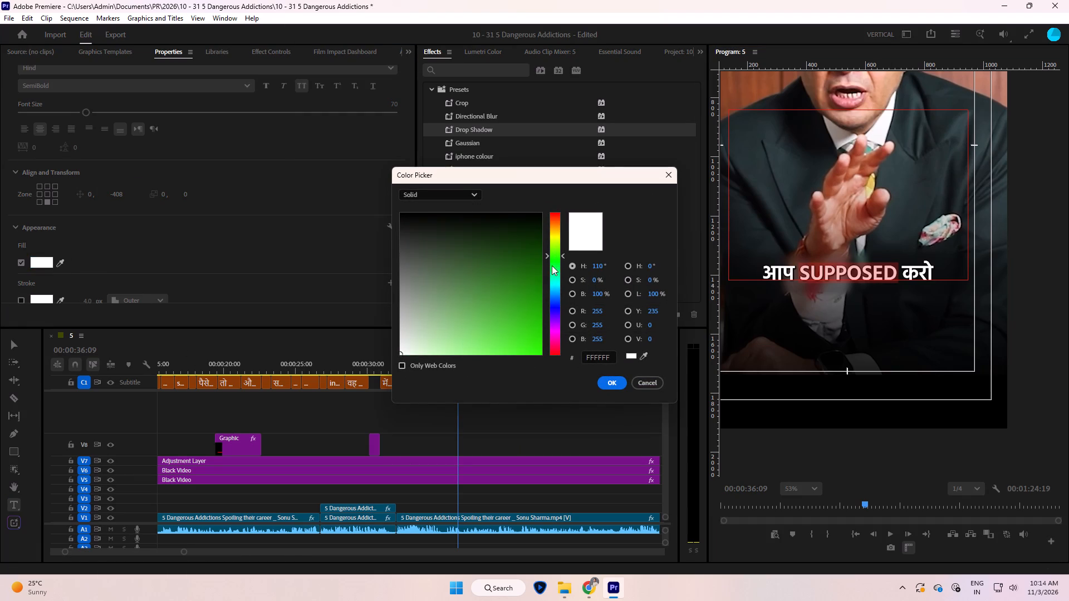
drag(438, 279, 631, 402)
click(610, 384)
click(507, 411)
key(ctrl+s)
ctrl+click(513, 407)
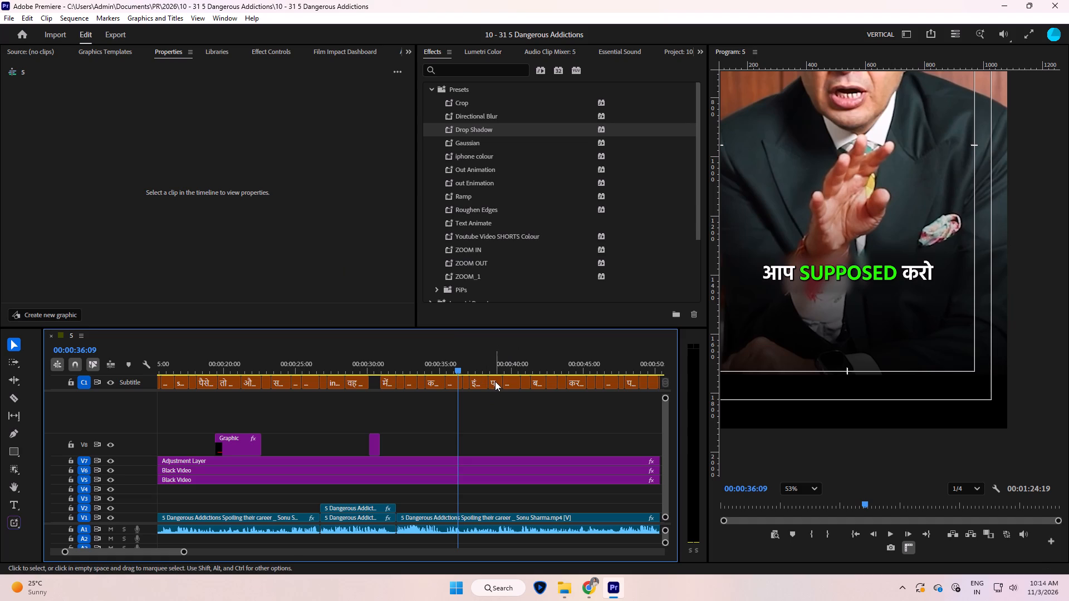
Save the project and play from 00:00:35:00 through the "आप SUPPOSED करो" caption to review the edited wording.
click(441, 368)
key(ctrl+s)
click(475, 403)
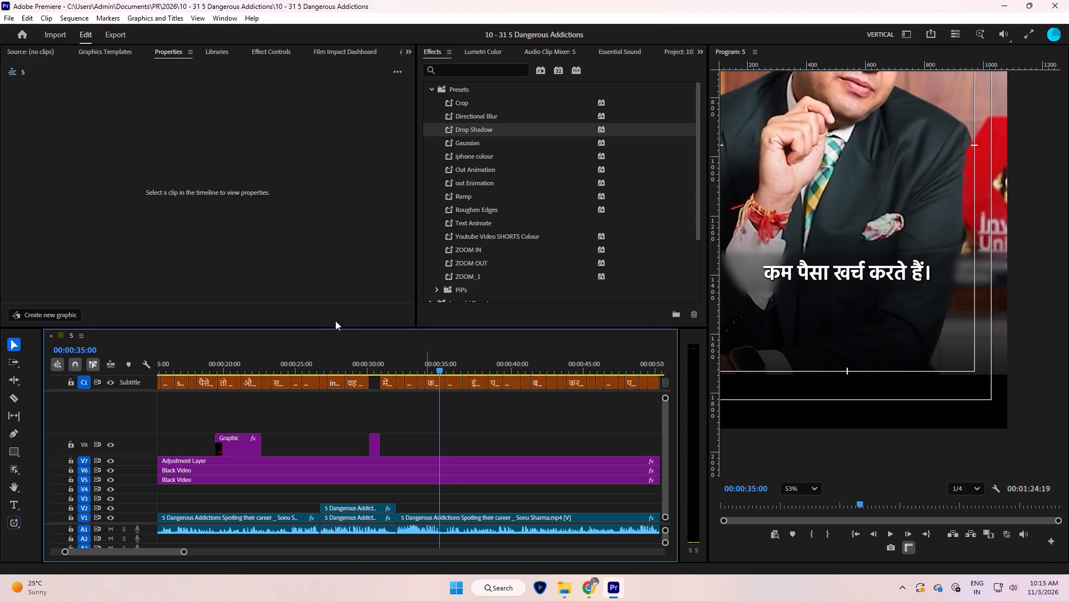
key(ctrl+s)
ctrl+click(487, 408)
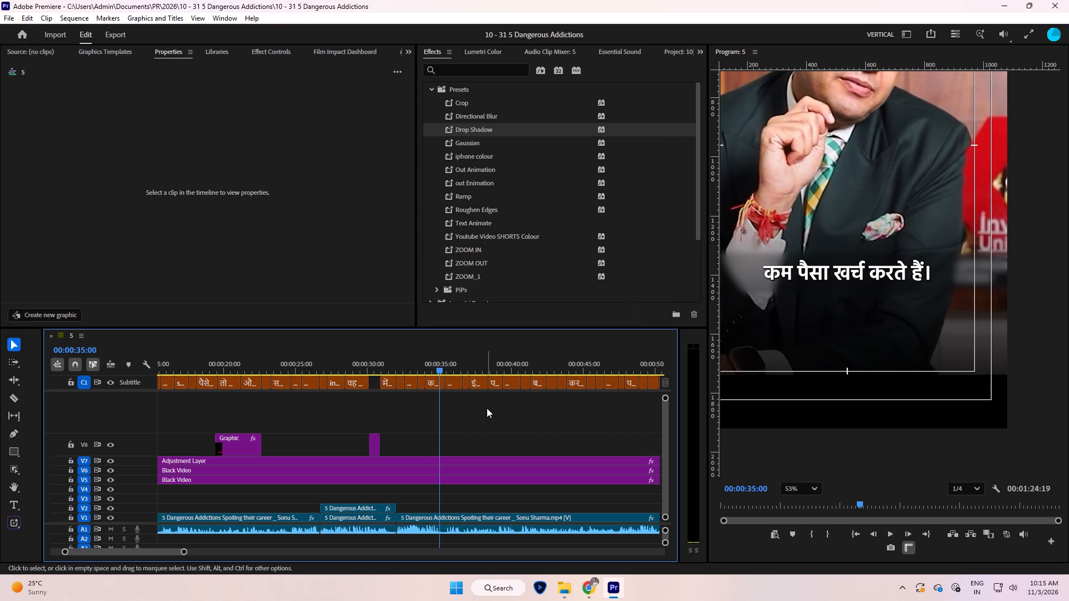
key(space)
key(space)
key(space)
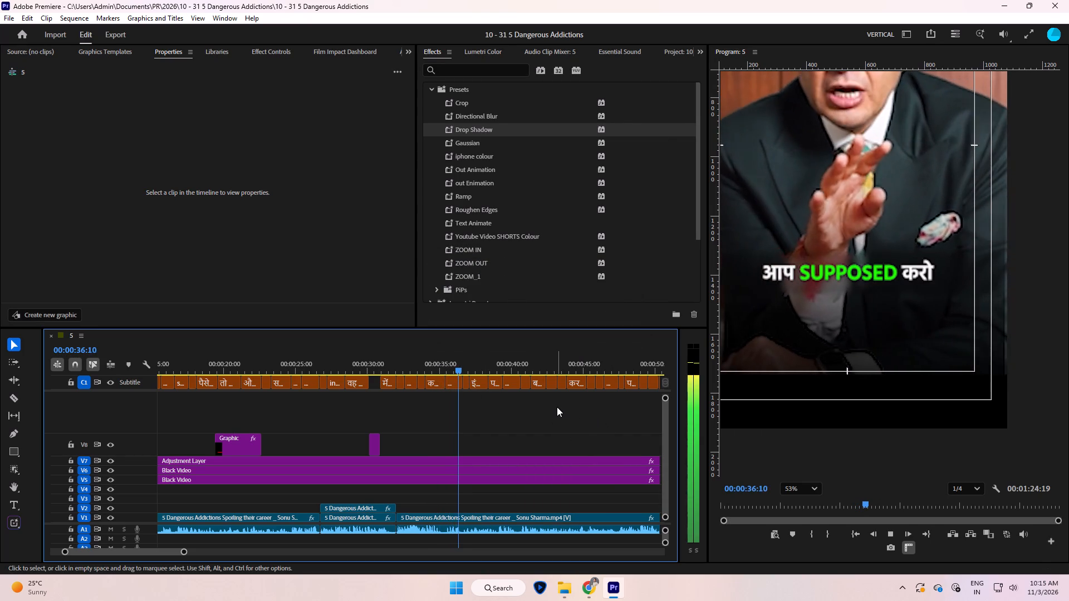
key(space)
key(space)
key(space)
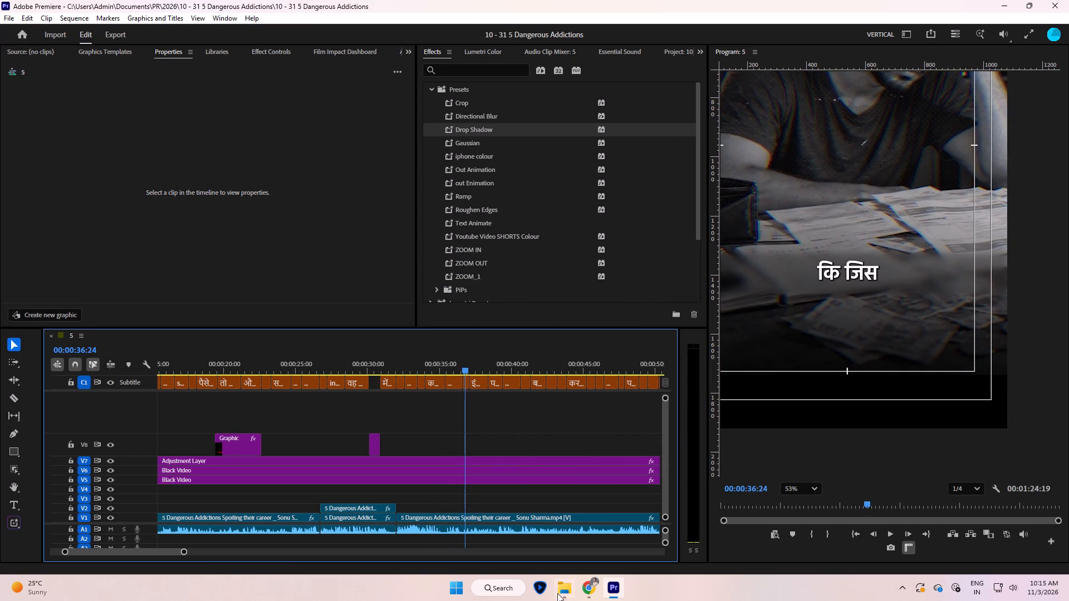
Copy the word "suppose" from the dictionary heading in the Google results and return to Premiere.
click(589, 599)
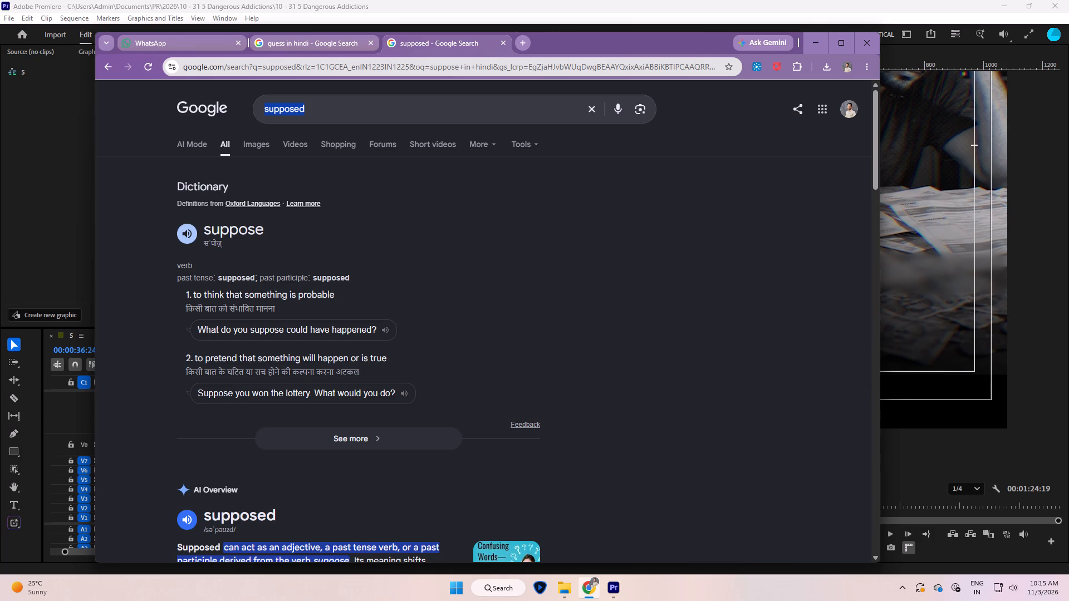
drag(205, 230, 266, 234)
key(ctrl+c)
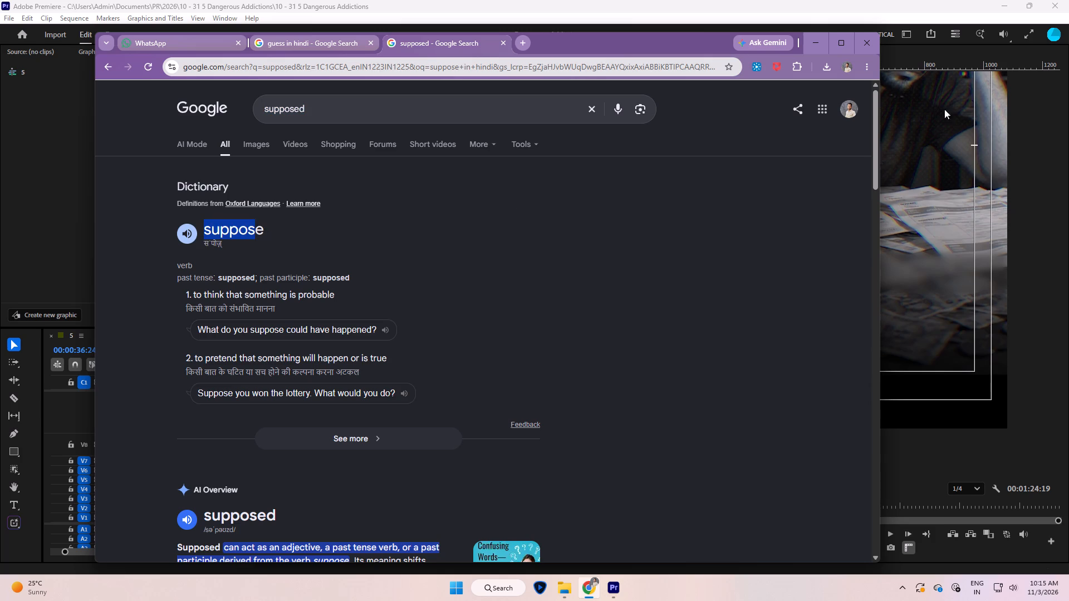
click(815, 40)
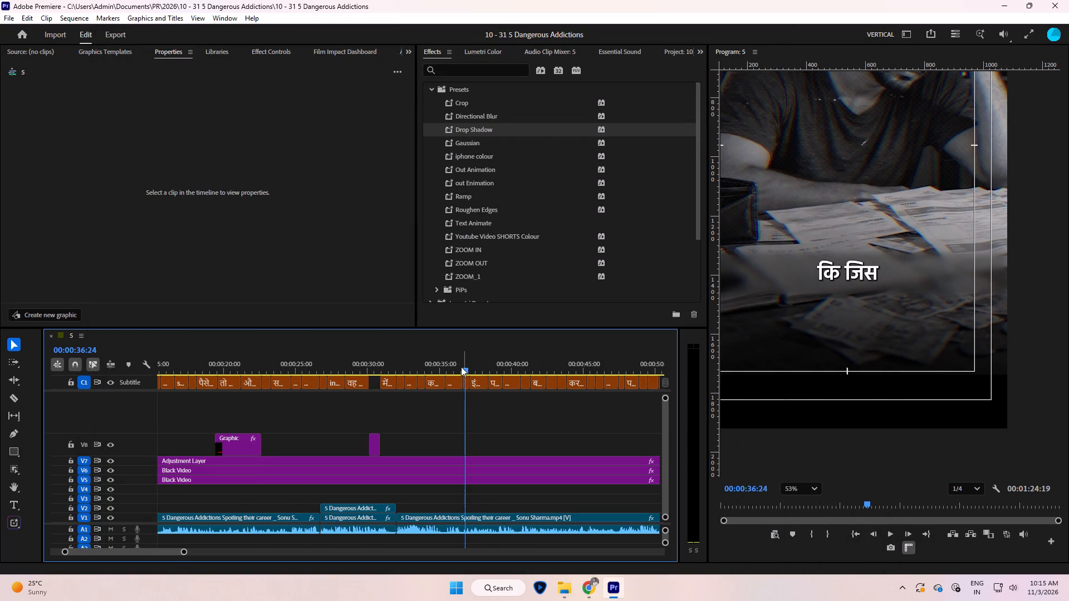
Replace the green word "SUPPOSED" with the copied "suppose" in the caption at 00:00:36:04.
click(457, 370)
triple_click(805, 272)
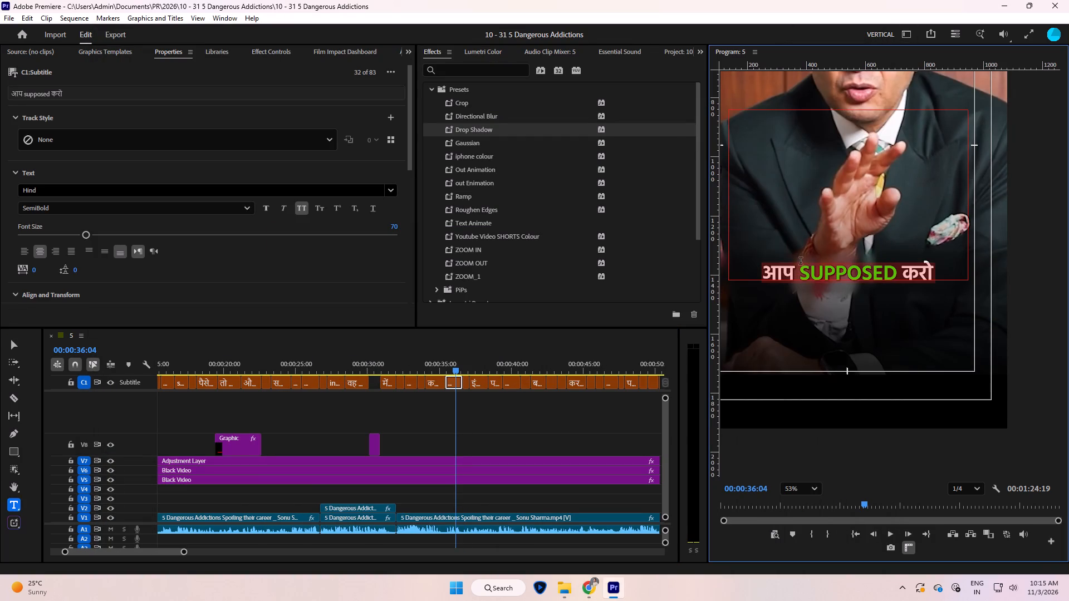
click(800, 258)
drag(801, 269, 890, 275)
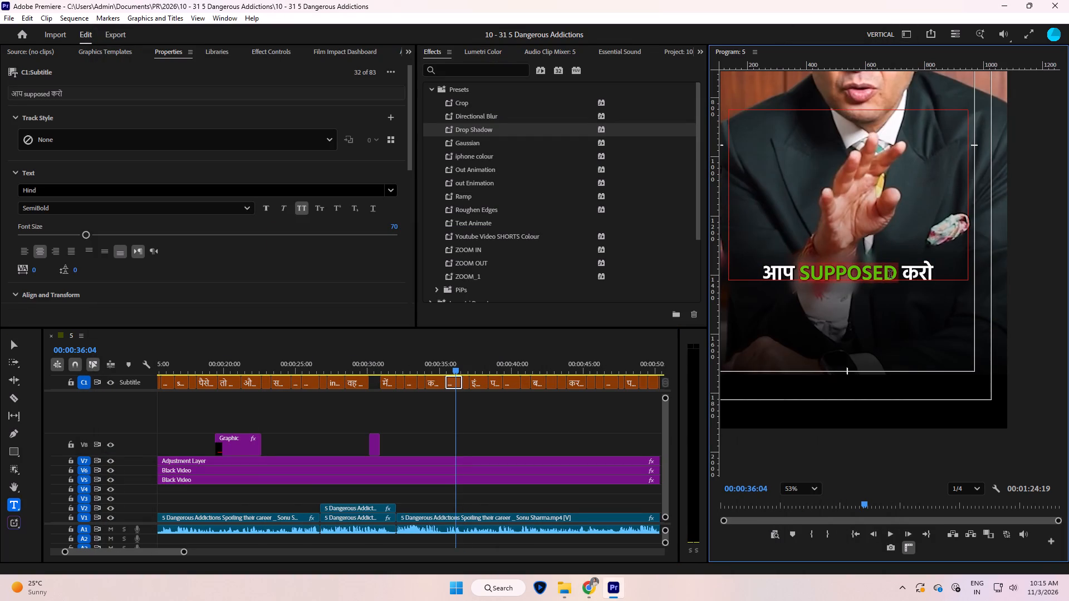
key(ctrl+v)
click(468, 418)
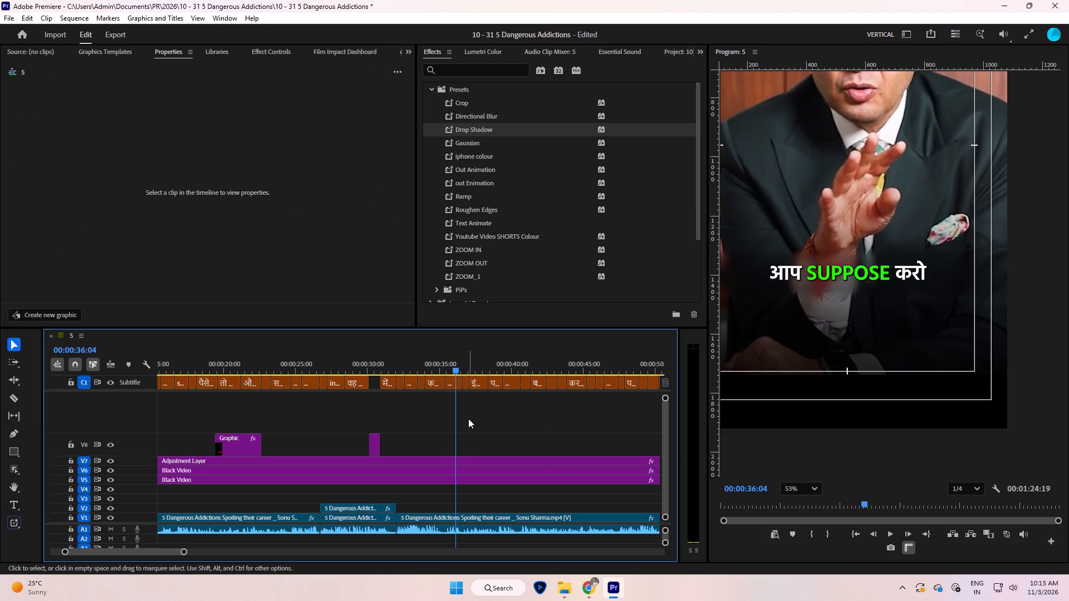
Play from 00:00:36:04 to the "तुम लखपति" caption to review the caption wording against the speech.
key(space)
key(space)
key(space)
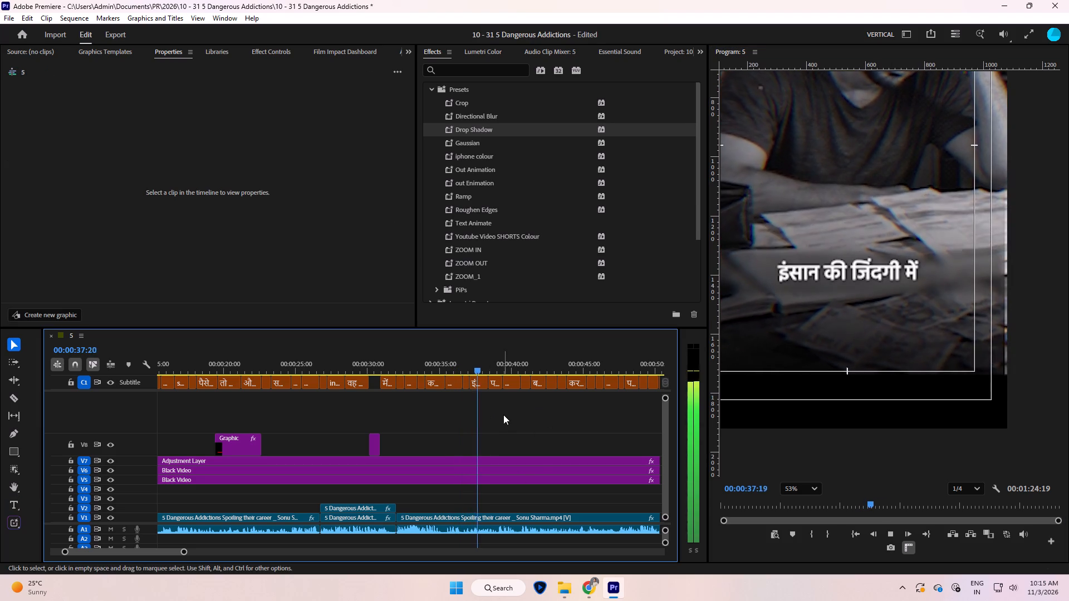
key(space)
key(space)
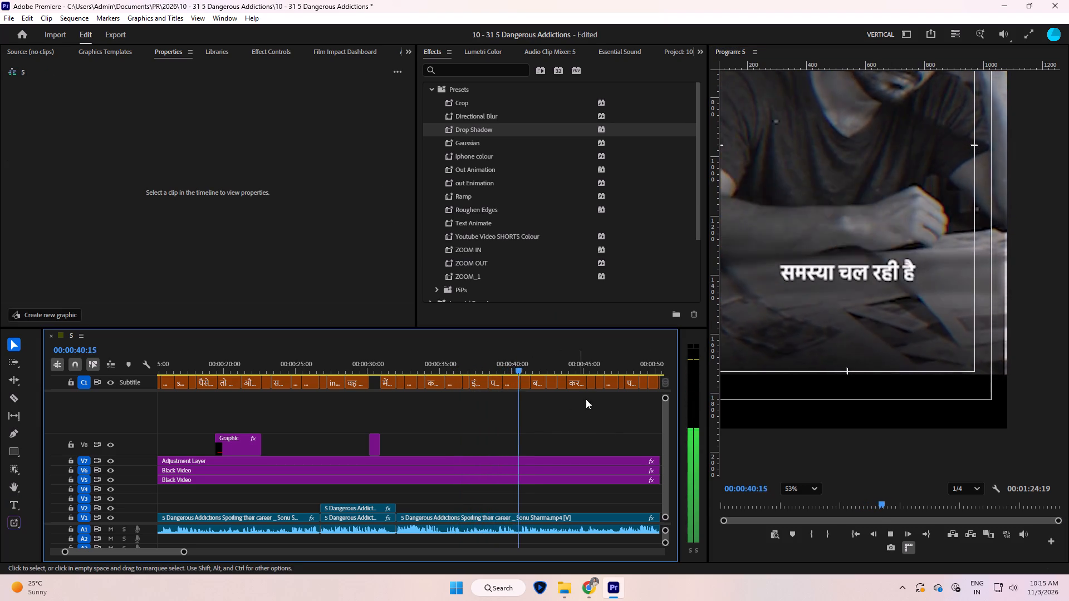
key(space)
key(space)
key(space)
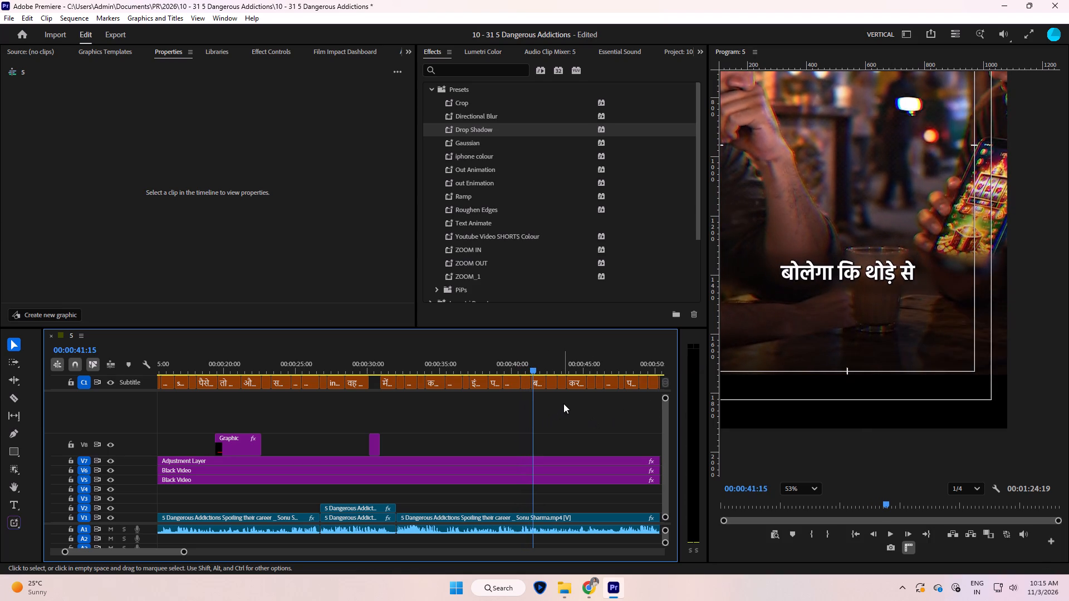
key(space)
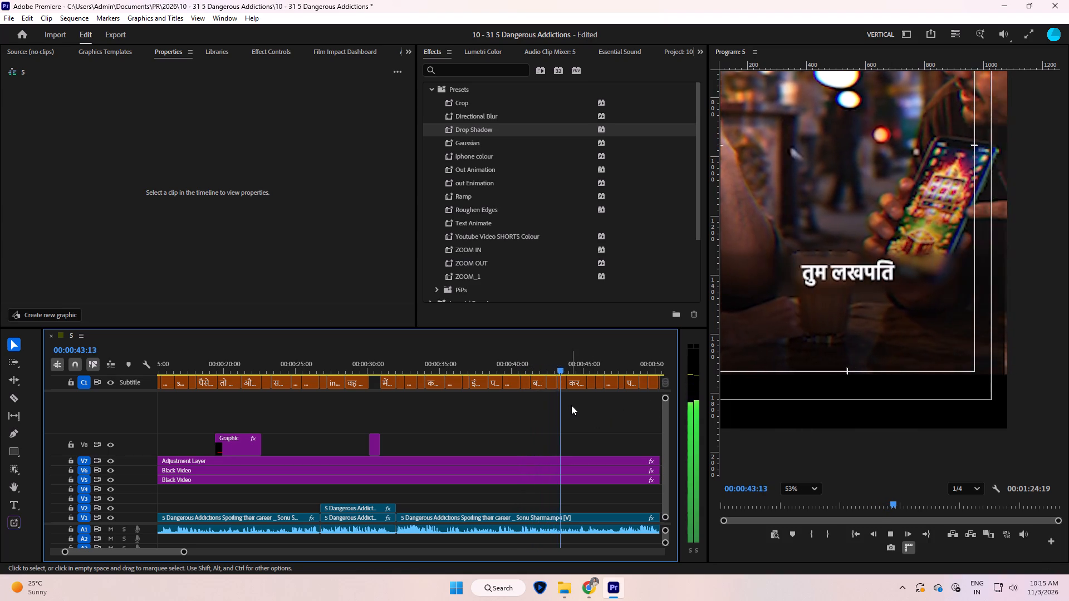
key(space)
Set the fill of the word "लखपति" in the "तुम लखपति" caption at 00:00:43:22 to bright green.
click(556, 365)
key(space)
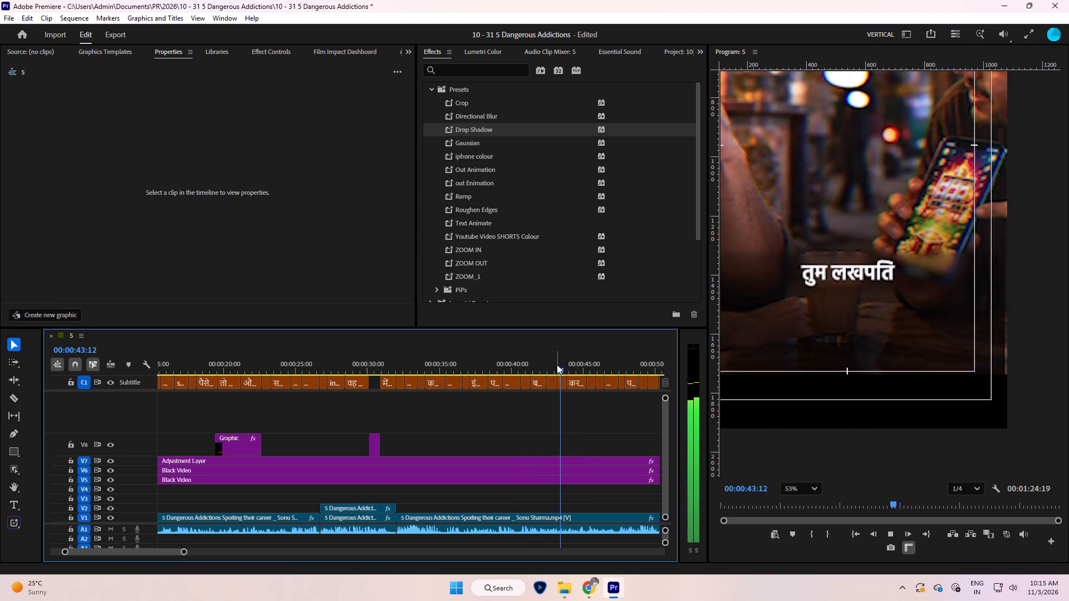
key(space)
triple_click(861, 272)
click(839, 268)
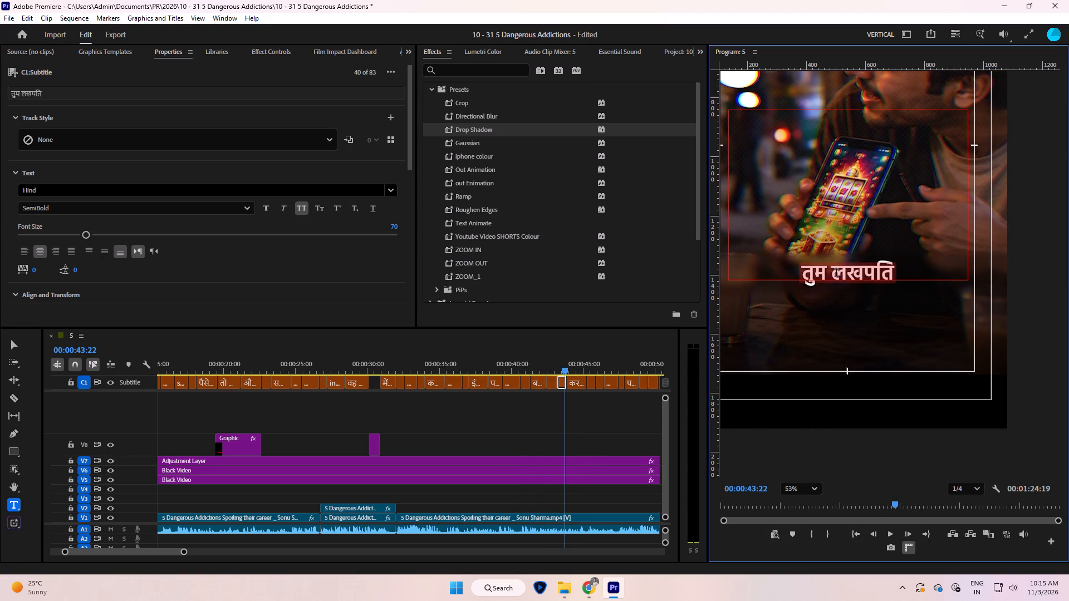
drag(830, 267, 900, 270)
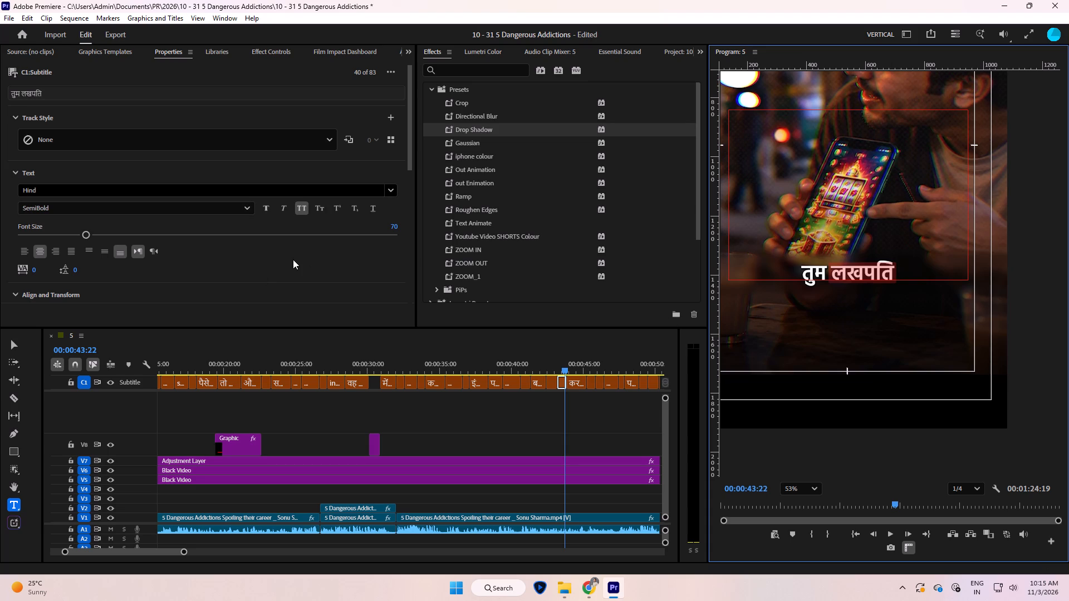
scroll(218, 262, down, 8)
click(36, 299)
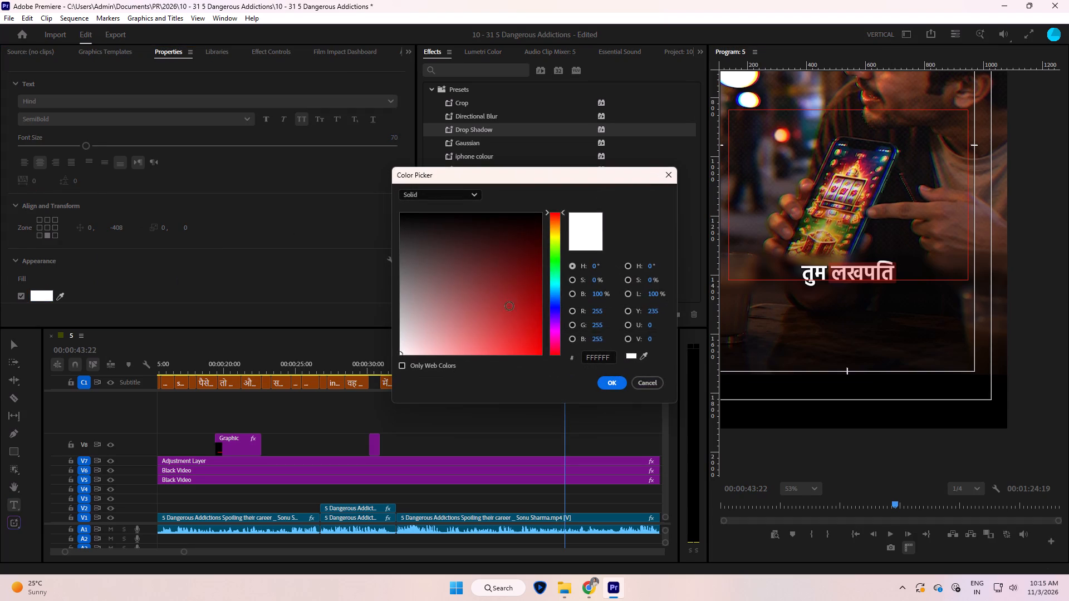
drag(517, 297, 603, 415)
click(553, 255)
key(Return)
click(543, 437)
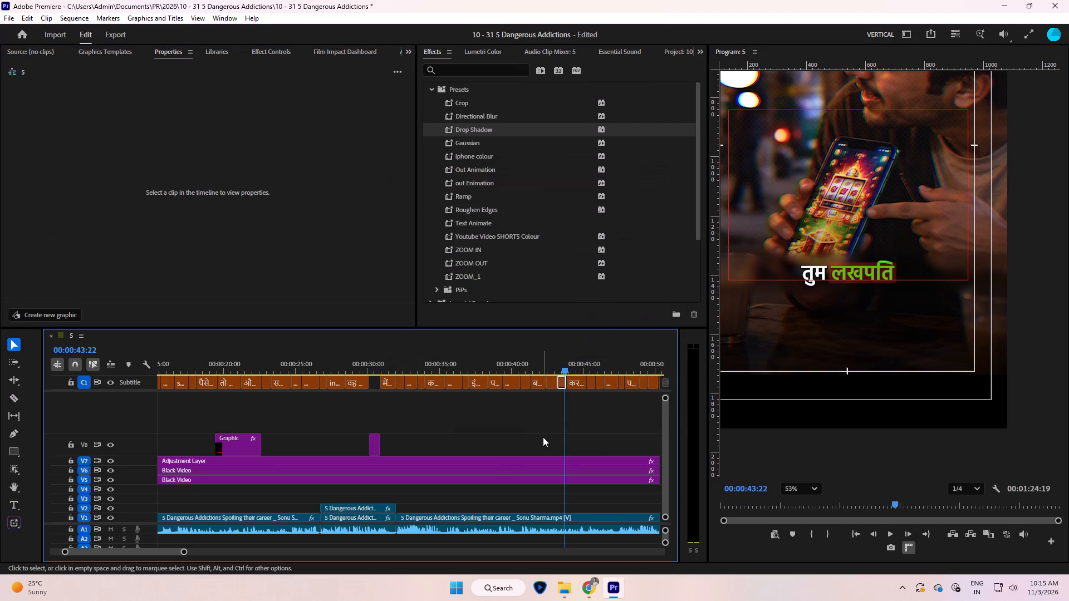
Set the fill of the word "करोड़पति" in the "करोड़पति बन सकते हो" caption at 00:00:44:12 to bright green.
click(543, 437)
text(--=)
key(space)
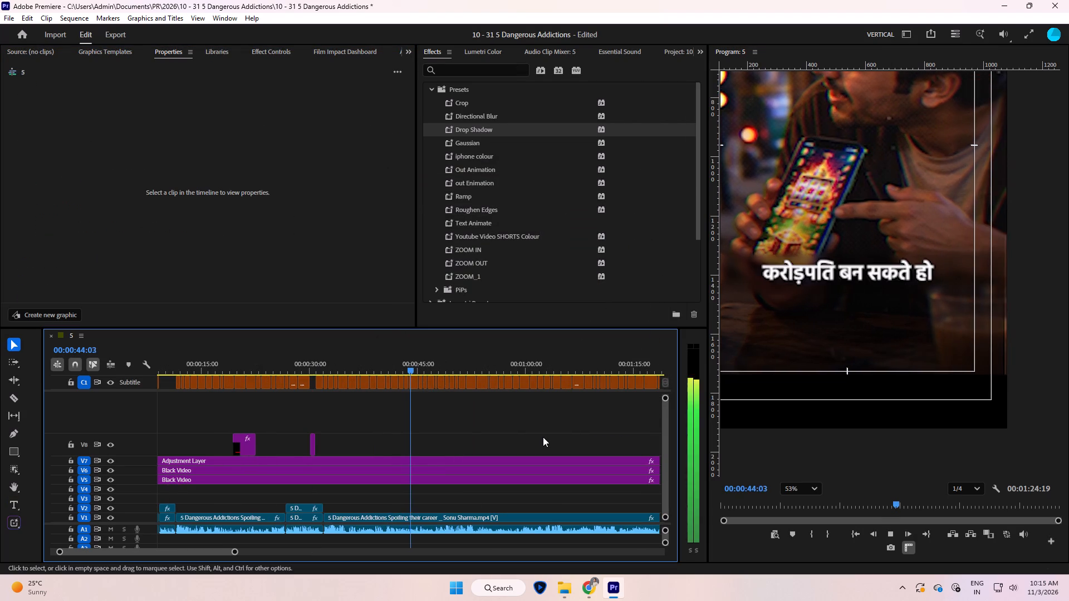
key(space)
triple_click(836, 273)
click(836, 260)
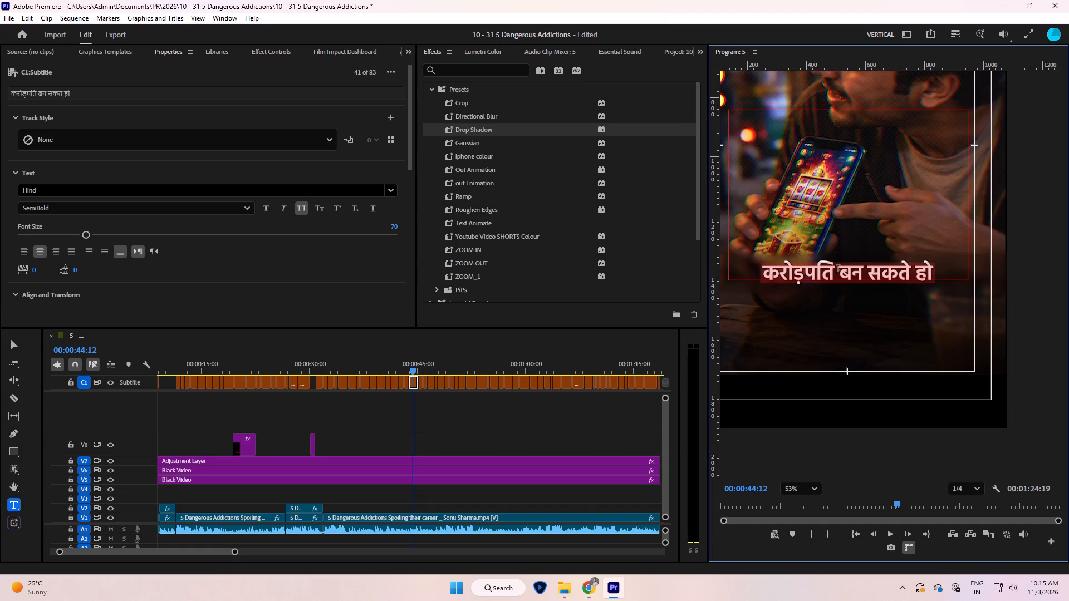
click(836, 263)
drag(835, 268, 557, 247)
scroll(118, 270, down, 7)
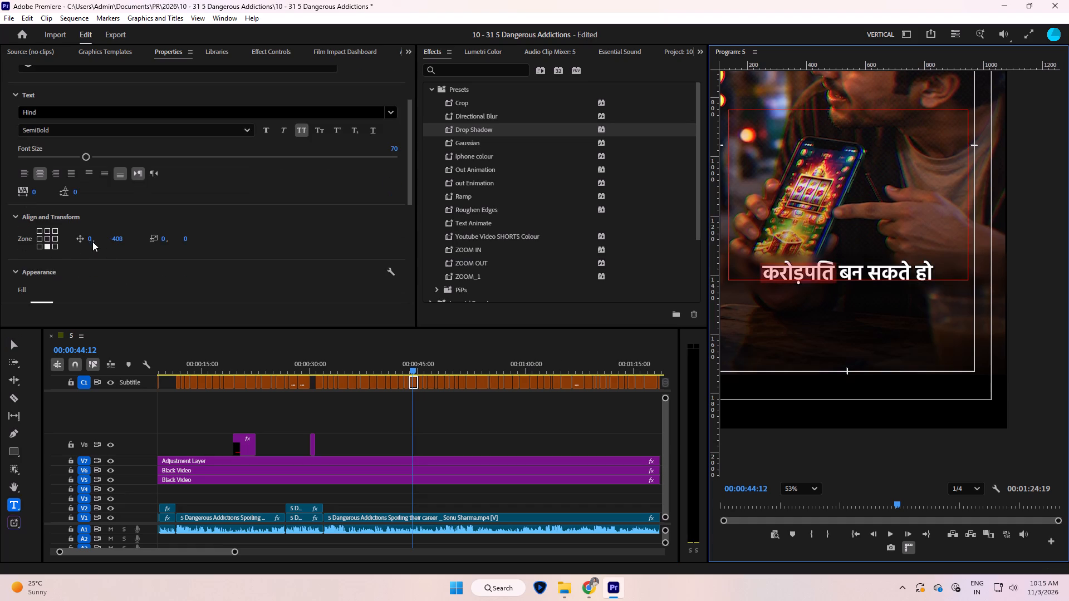
scroll(109, 269, down, 5)
click(43, 250)
drag(526, 287, 629, 441)
click(561, 255)
key(Return)
click(480, 428)
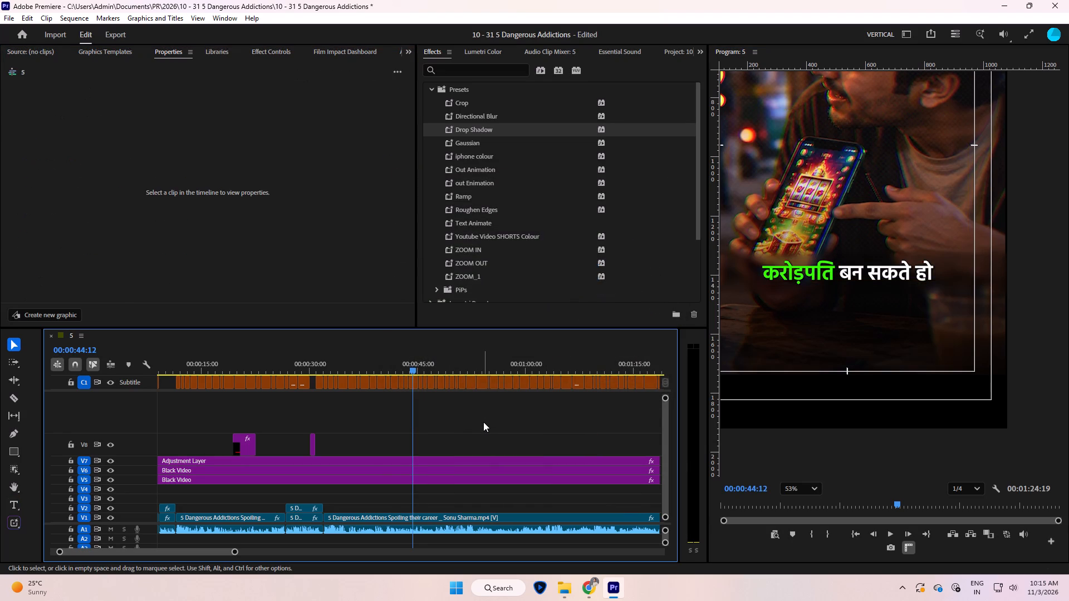
Play from 00:00:44:12 to the "और सत्य का एल्गोरिथम" caption at 00:00:54:04, replaying the last part to check its wording.
key(space)
key(space)
key(space)
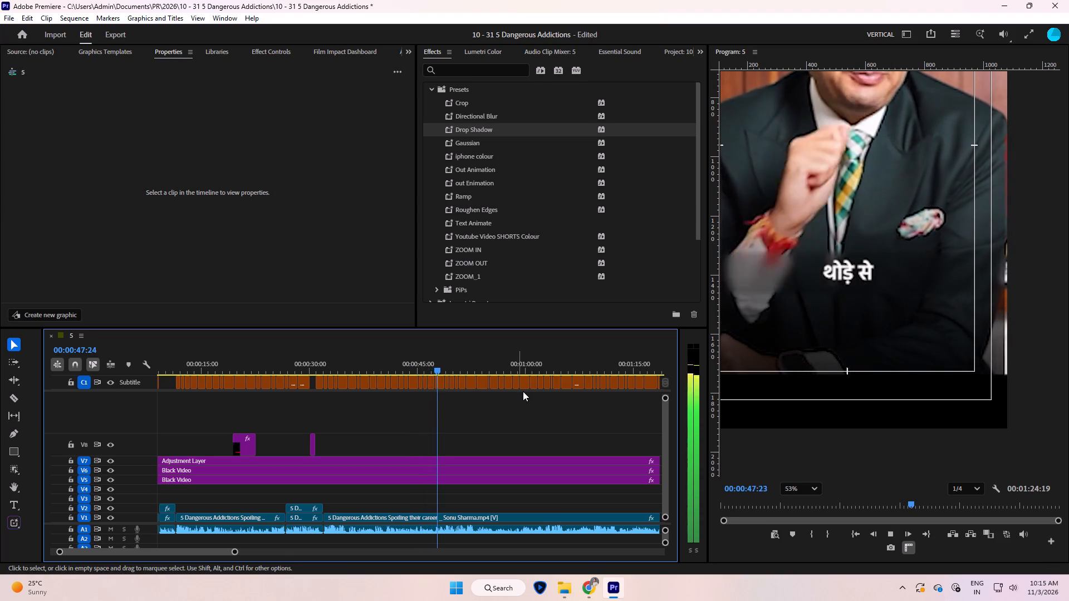
key(space)
key(space)
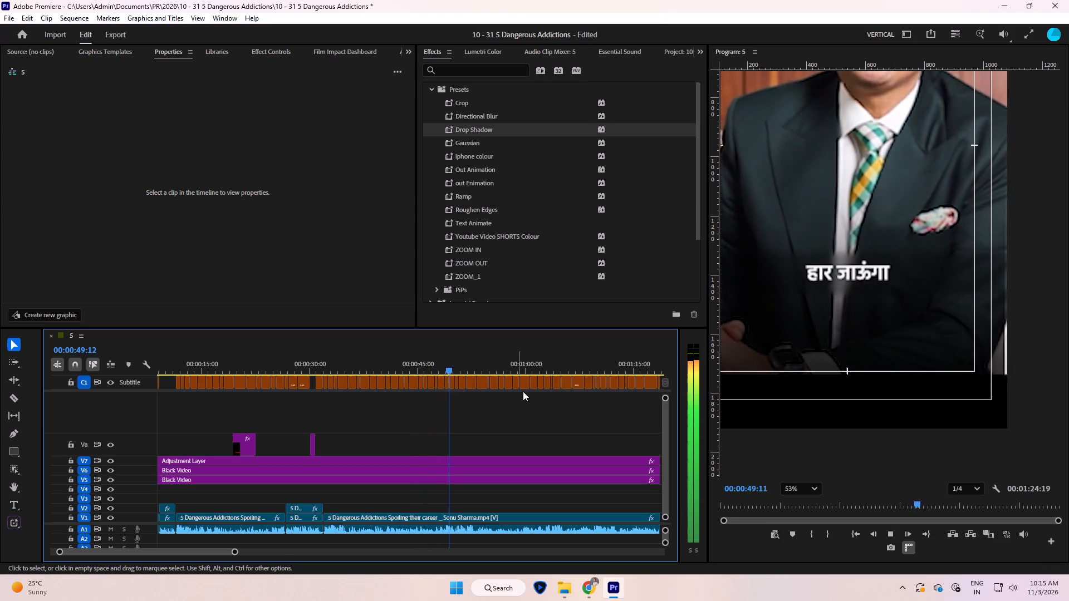
key(space)
key(space)
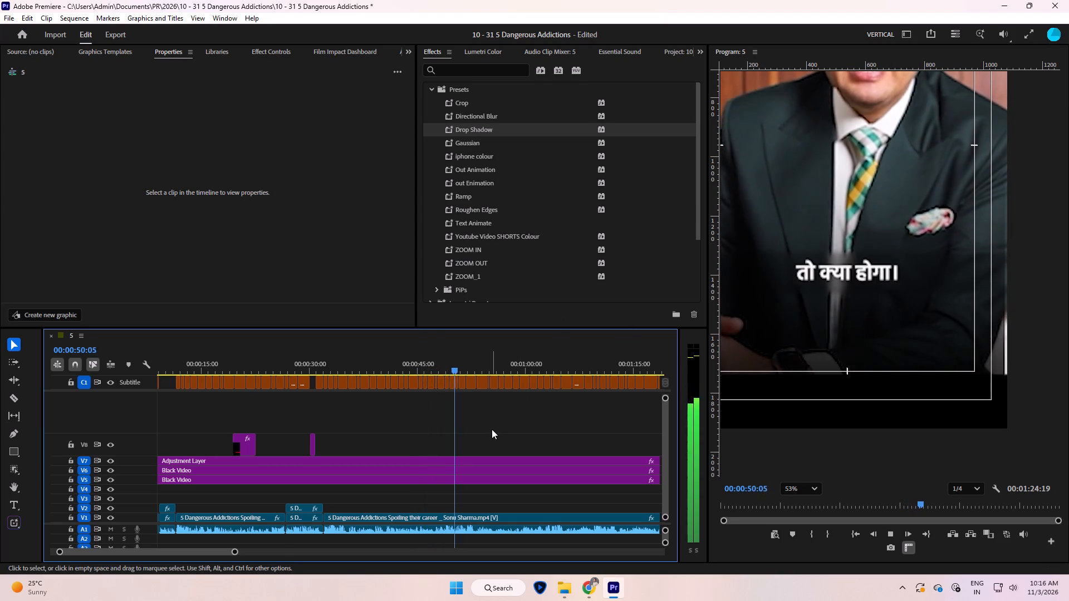
key(space)
key(space)
key(space)
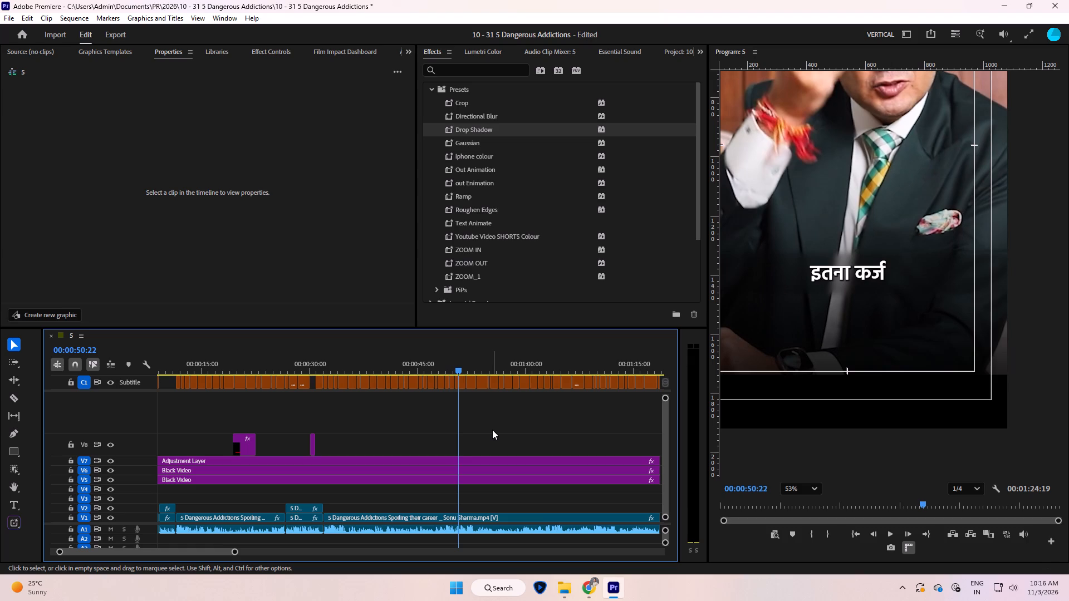
key(space)
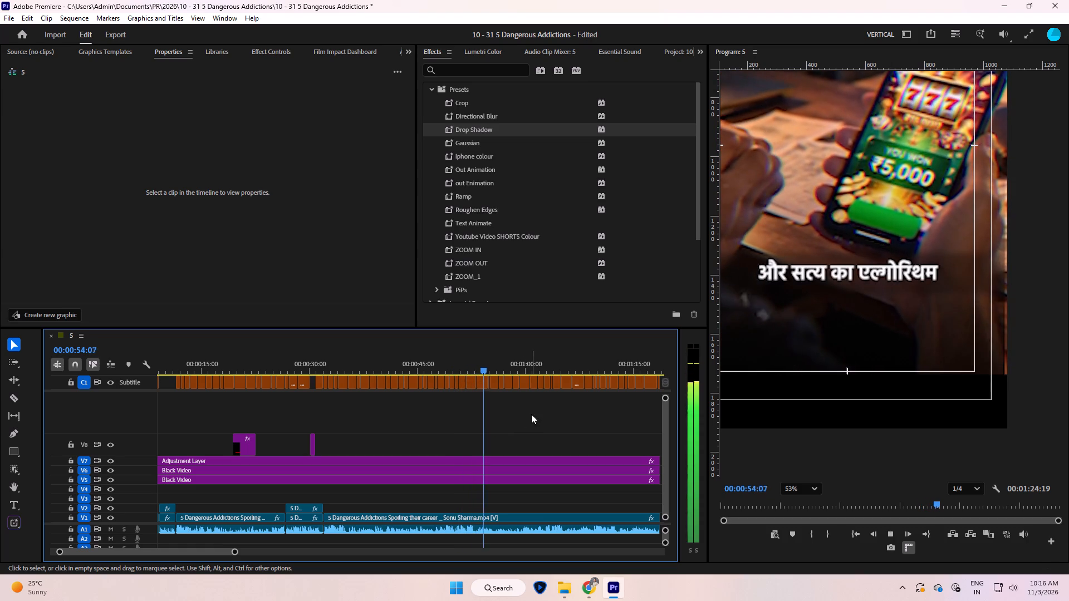
key(space)
key(space)
key(space)
click(476, 368)
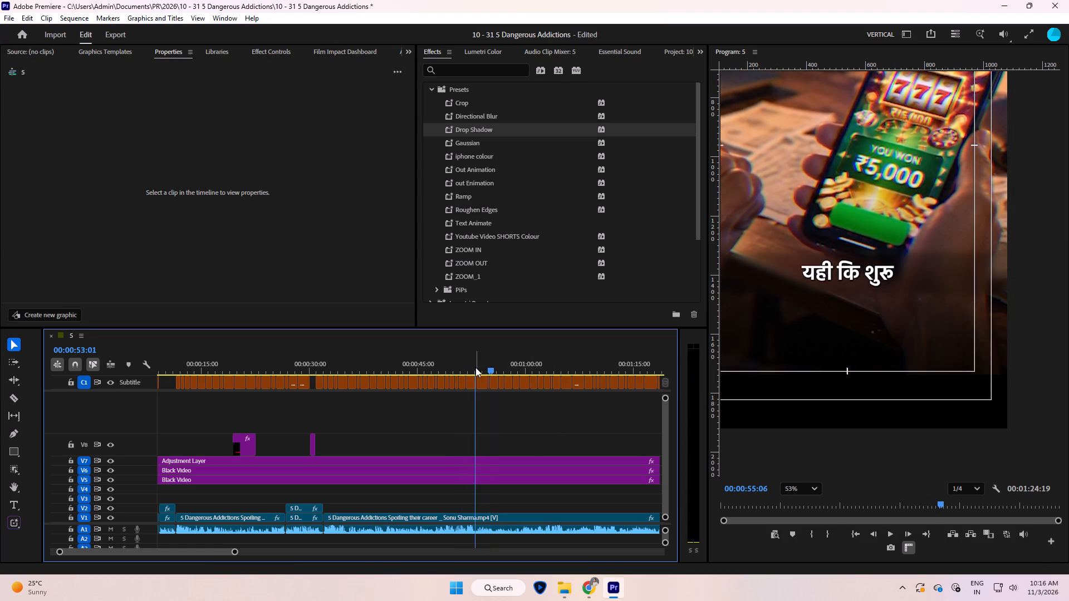
key(space)
key(space)
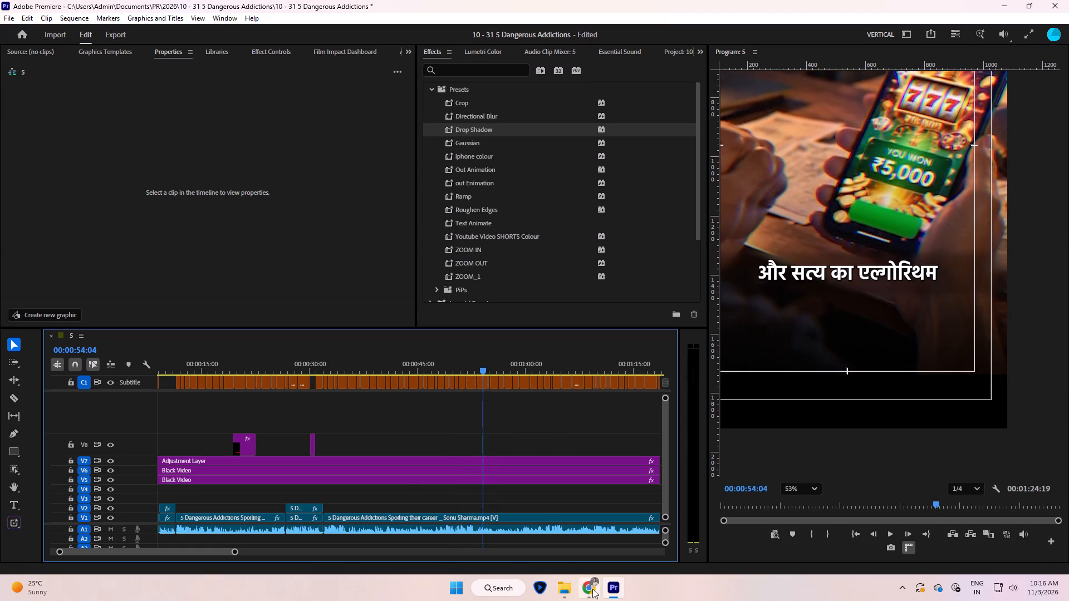
Switch to Chrome and open the Hindi typing site easyhindityping.com in a new tab.
click(592, 589)
click(315, 36)
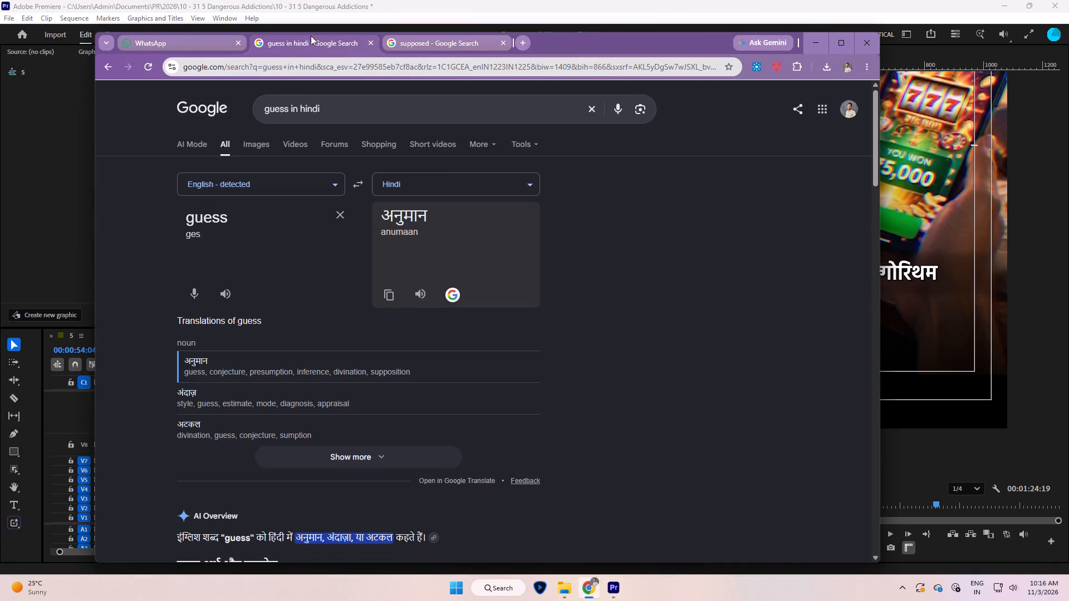
click(340, 215)
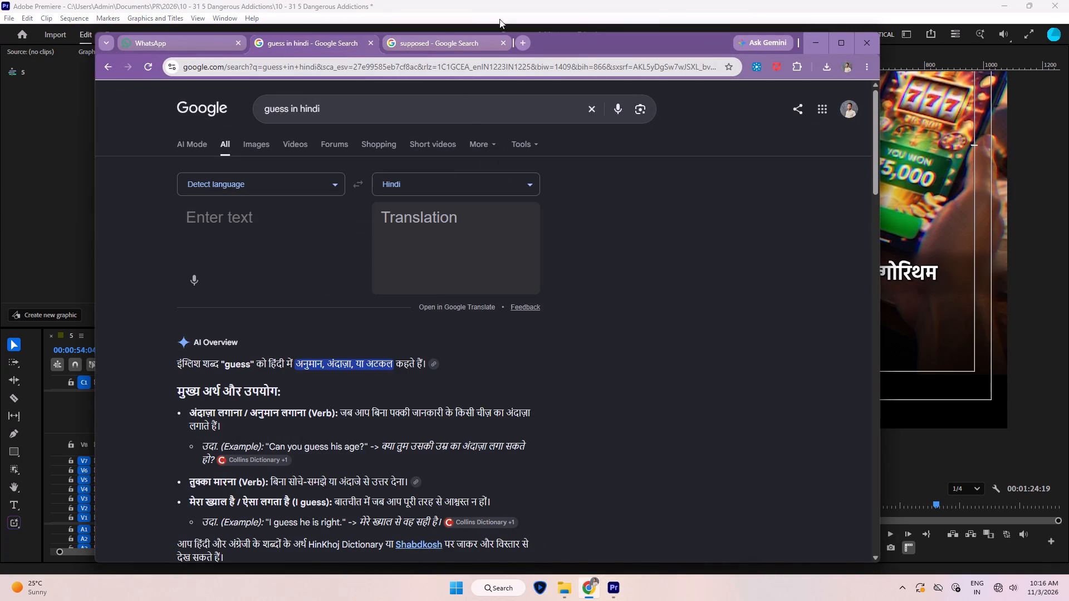
click(523, 45)
click(339, 176)
click(452, 368)
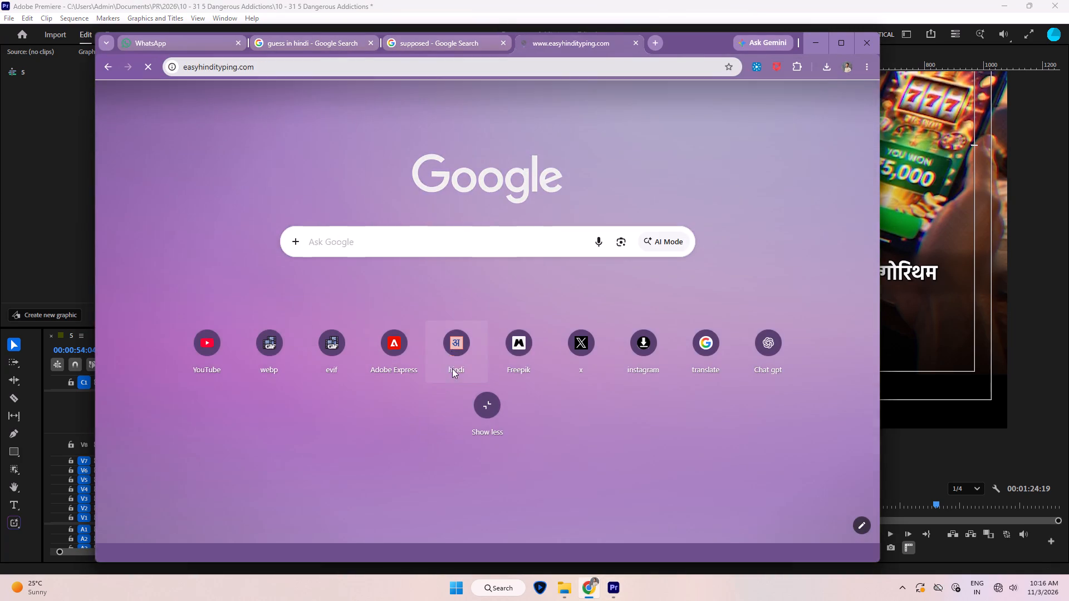
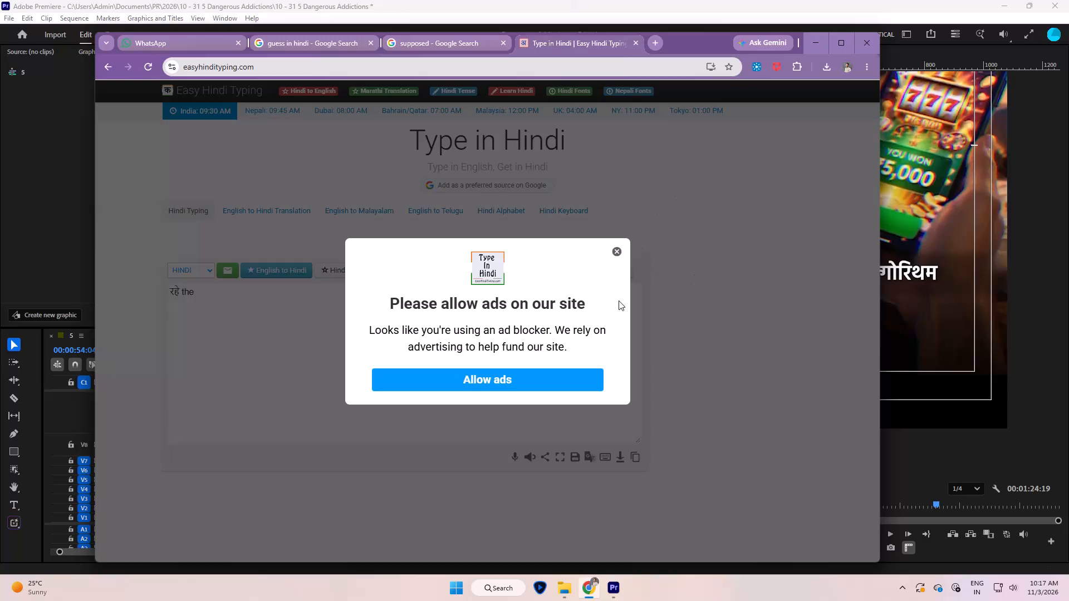
Dismiss the request to allow ads and try to clear the old text "रहे the" from the Hindi typing box.
click(619, 250)
click(287, 333)
key(ctrl+s)
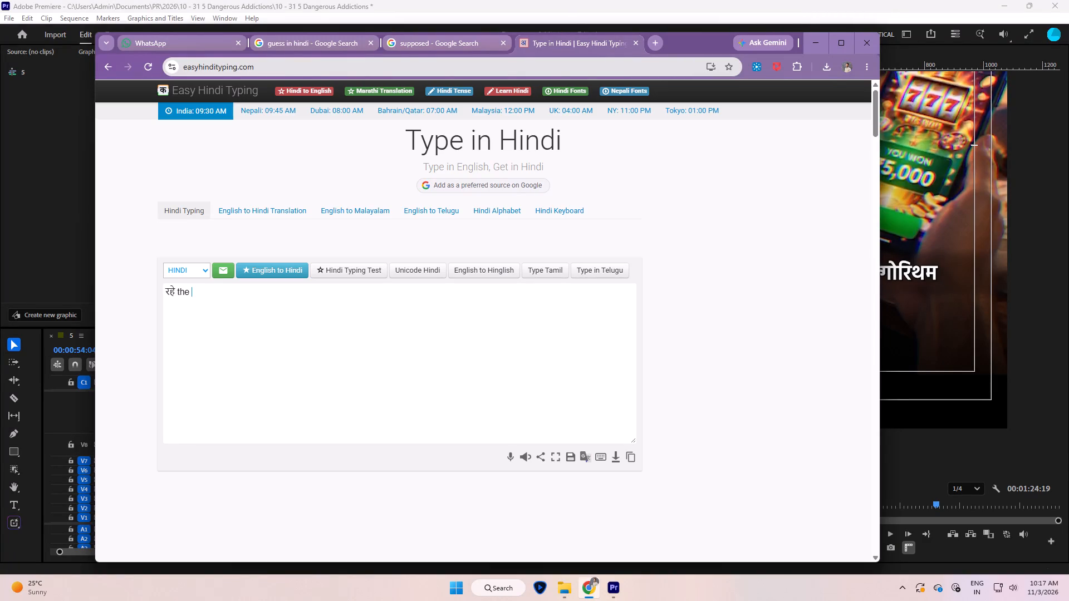
click(327, 337)
click(220, 315)
key(BackSpace)
key(BackSpace)
key(BackSpace)
key(BackSpace)
key(BackSpace)
key(BackSpace)
key(BackSpace)
key(BackSpace)
key(ctrl+s)
click(219, 365)
drag(179, 287, 166, 294)
Switch to Premiere and save the project.
click(76, 203)
key(ctrl+s)
Return to the Hindi typing site in Chrome, clear the box and transliterate "satte" into "सट्टे".
click(594, 597)
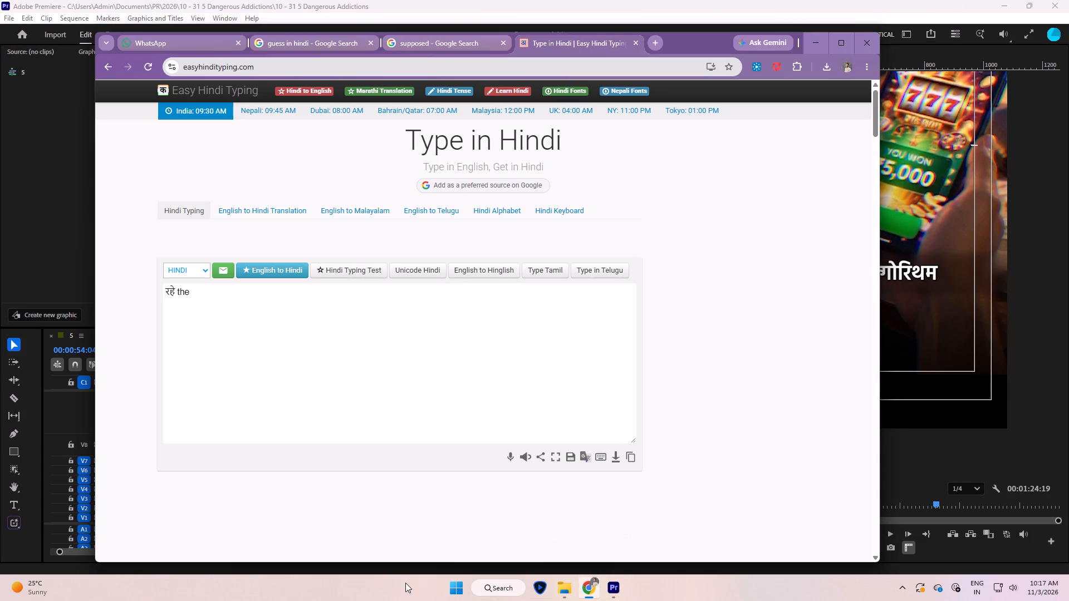
click(189, 293)
drag(170, 284, 223, 285)
key(BackSpace)
key(BackSpace)
key(BackSpace)
key(BackSpace)
key(BackSpace)
text(satte)
key(space)
key(BackSpace)
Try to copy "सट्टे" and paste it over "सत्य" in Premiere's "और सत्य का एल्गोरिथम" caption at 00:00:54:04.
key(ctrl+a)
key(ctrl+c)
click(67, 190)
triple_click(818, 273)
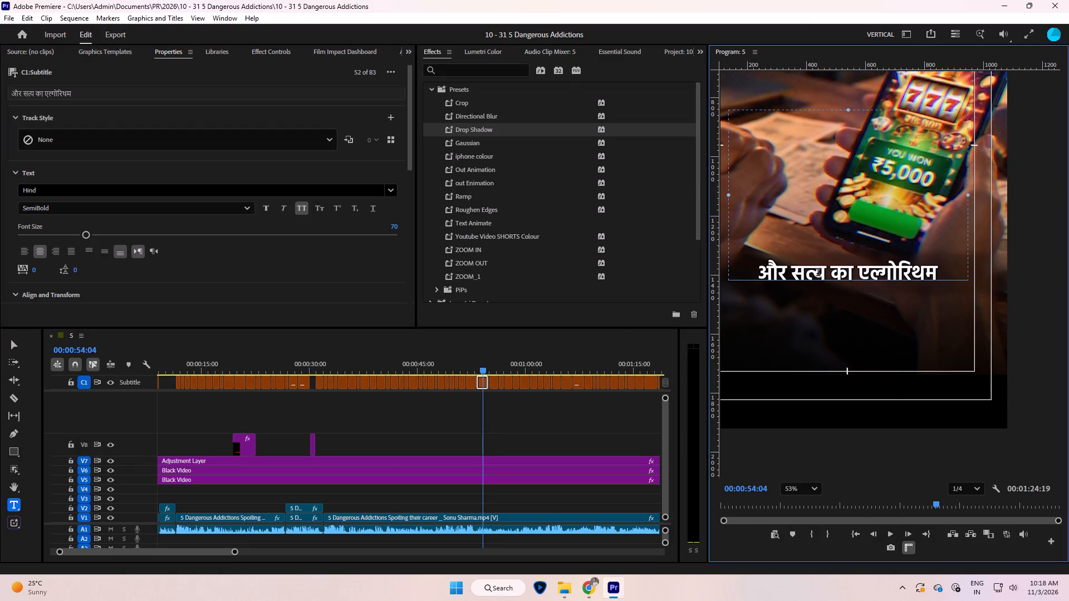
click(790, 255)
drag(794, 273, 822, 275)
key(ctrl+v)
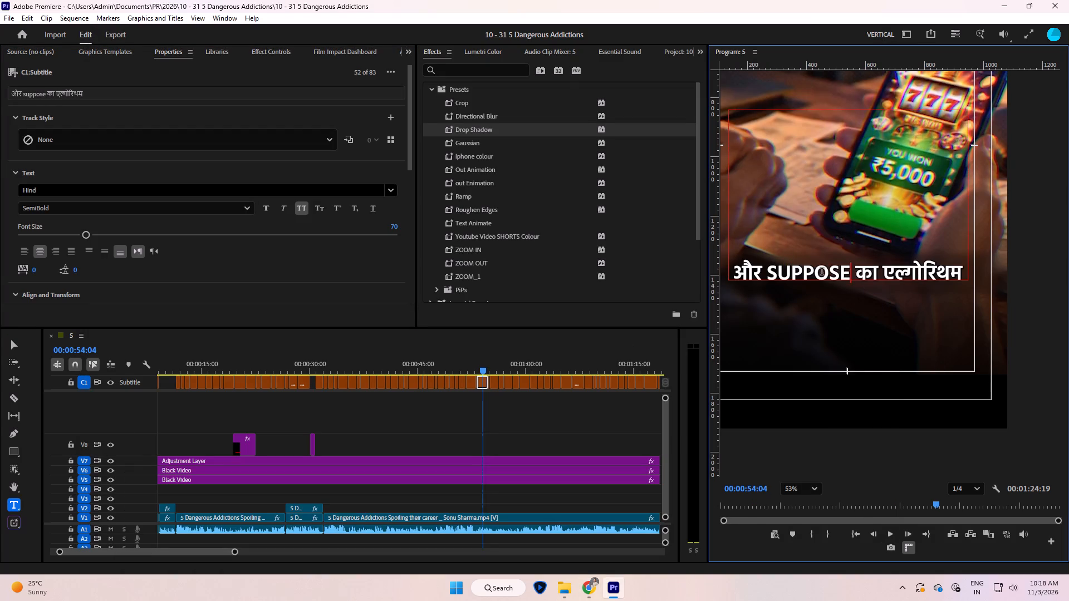
Replace "suppose" in the caption at 00:00:54:04 with "सट्टे", copied from the Hindi typing site in Chrome.
drag(848, 271, 767, 280)
click(590, 589)
key(ctrl+c)
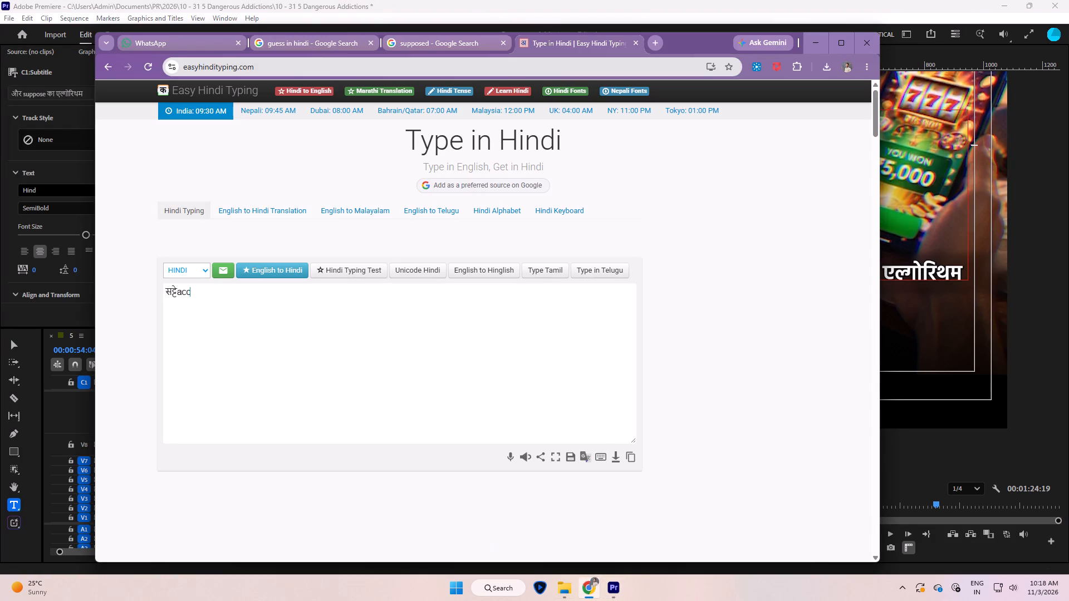
key(BackSpace)
key(BackSpace)
key(BackSpace)
key(ctrl+a)
key(BackSpace)
drag(189, 292, 131, 292)
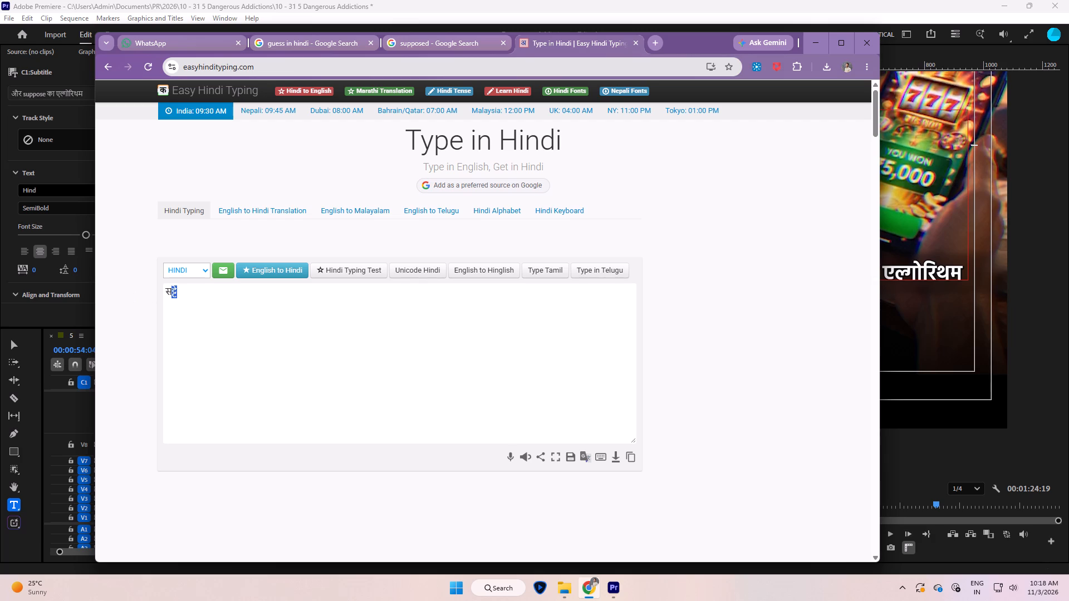
key(ctrl+c)
key(BackSpace)
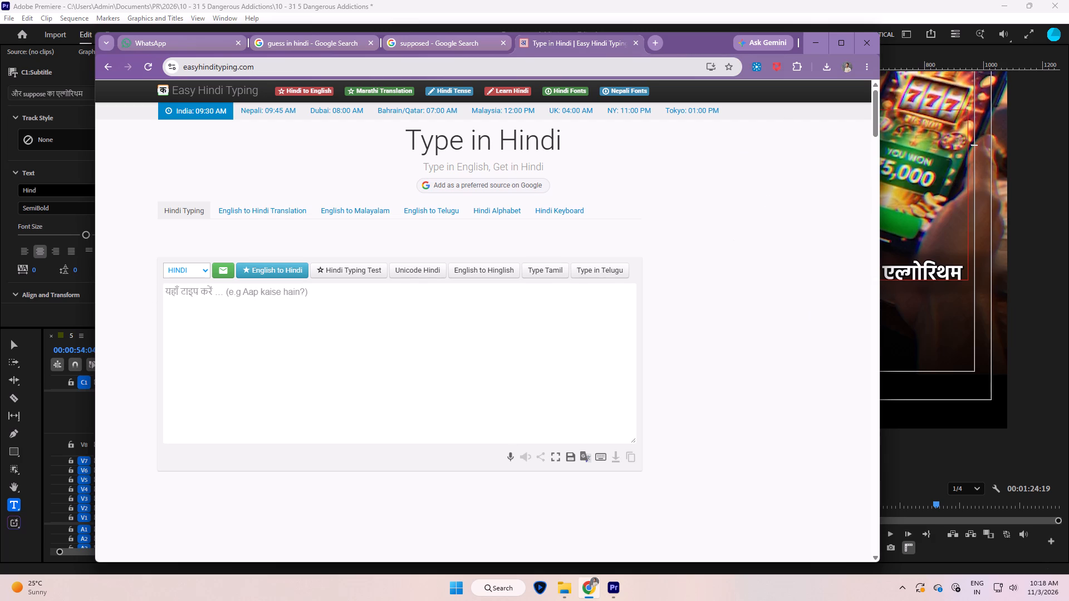
key(ctrl+z)
key(ctrl+z)
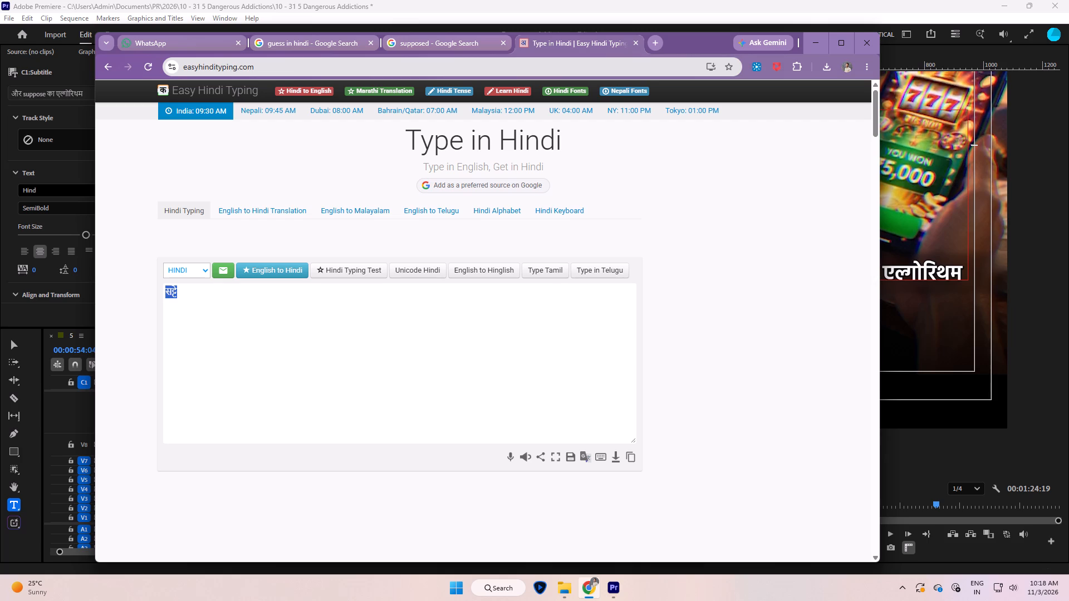
right_click(173, 291)
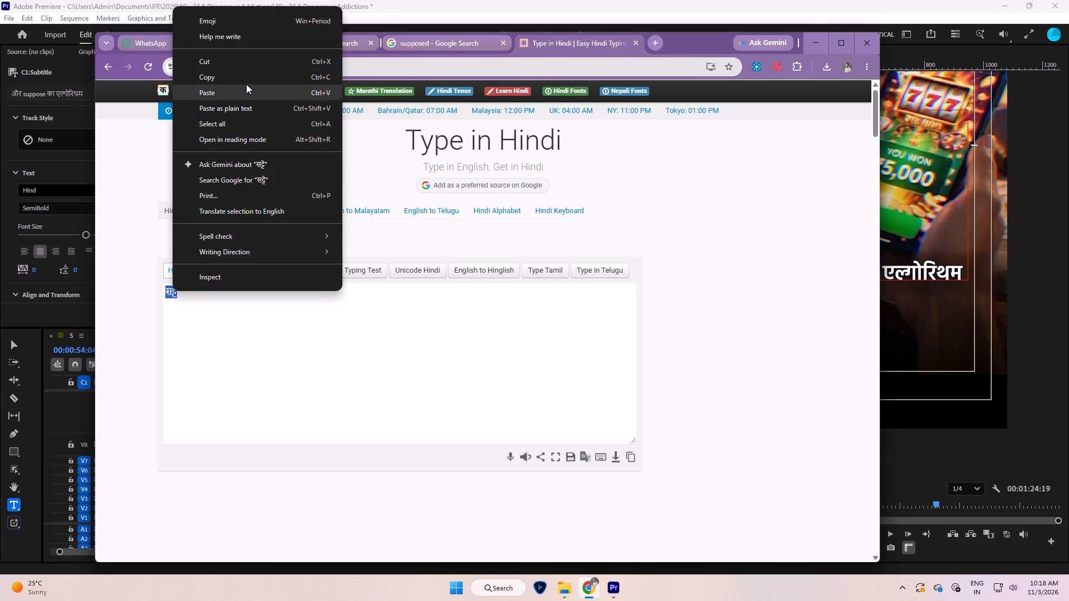
click(246, 81)
click(817, 46)
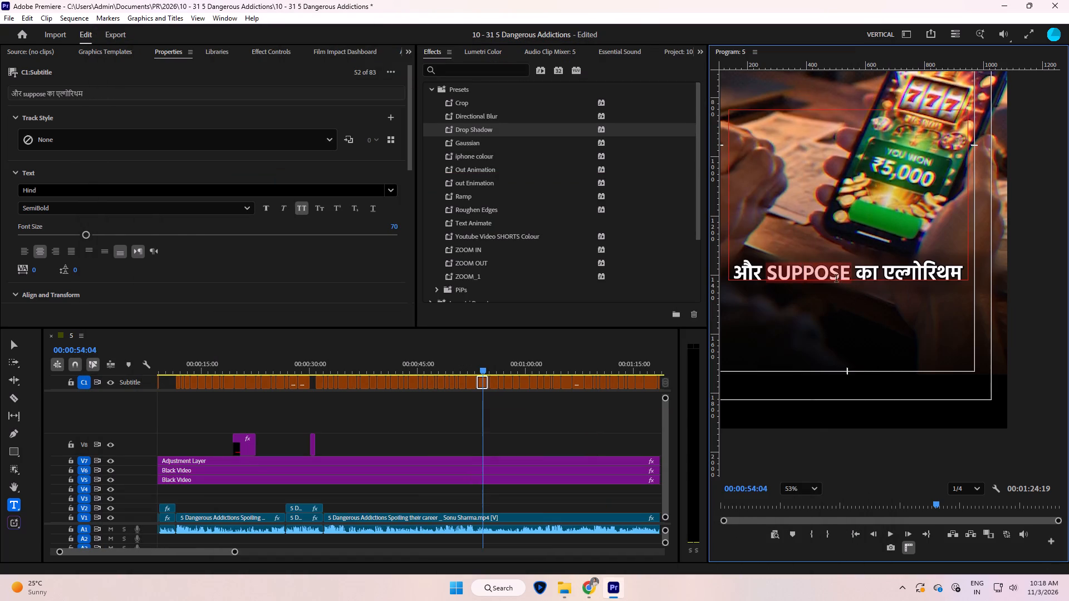
key(ctrl+v)
Replace "एल्गोरिथम" in the caption at 00:00:54:04 with "algorithm", copied from a Google search for that word in Chrome.
drag(854, 269, 891, 272)
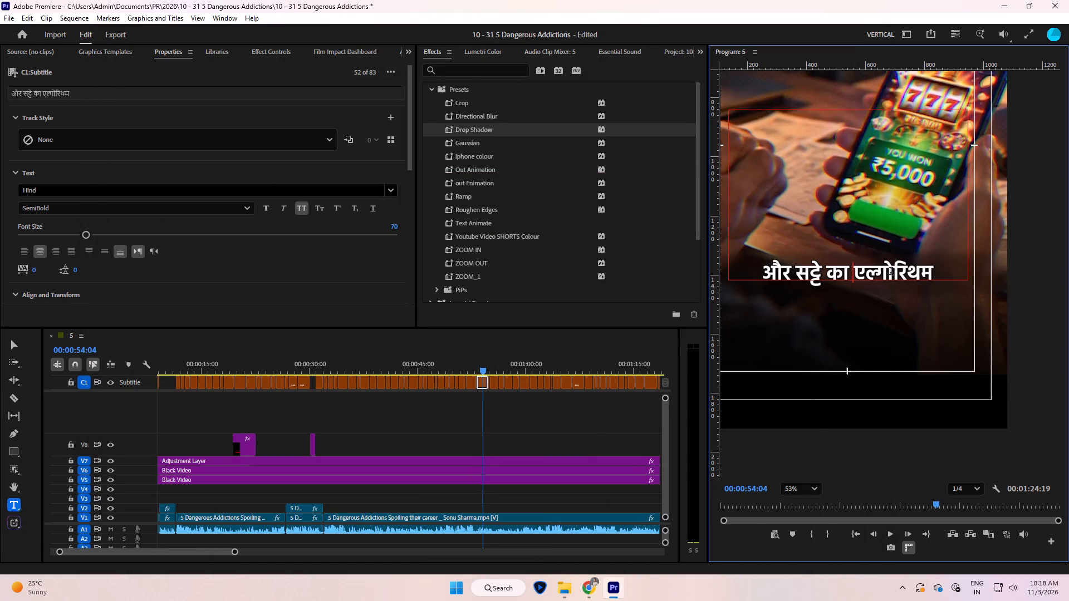
drag(891, 272, 945, 273)
click(594, 593)
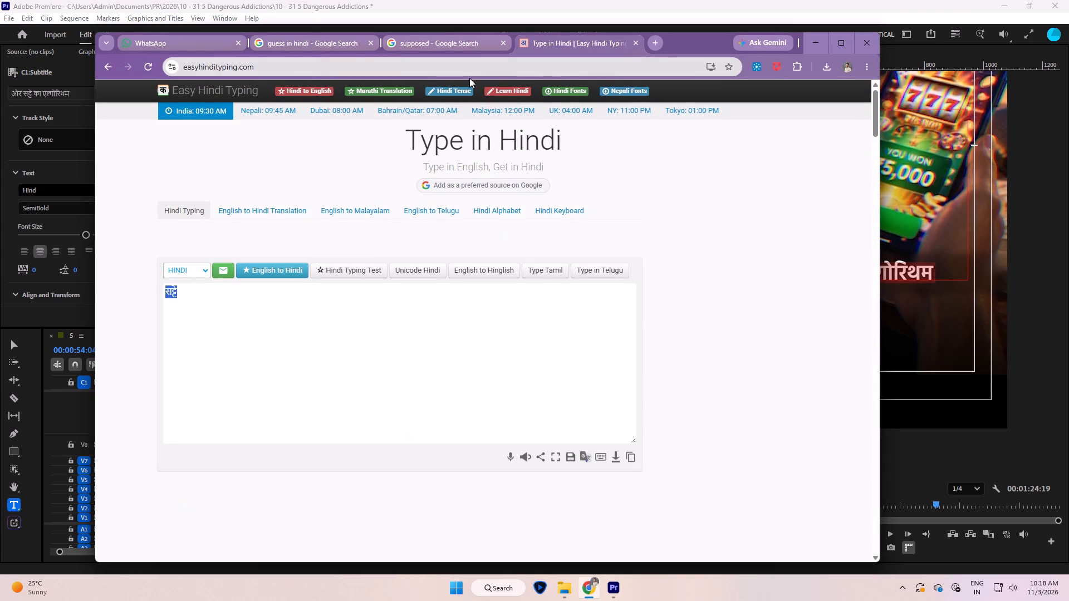
click(304, 48)
drag(340, 105, 194, 117)
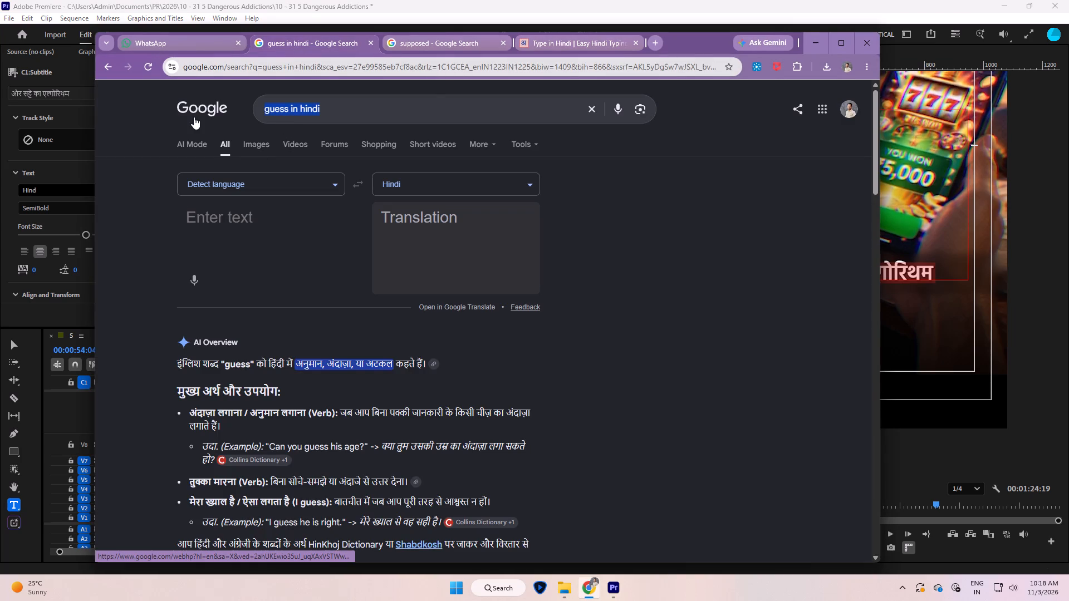
text(algor)
key(Down)
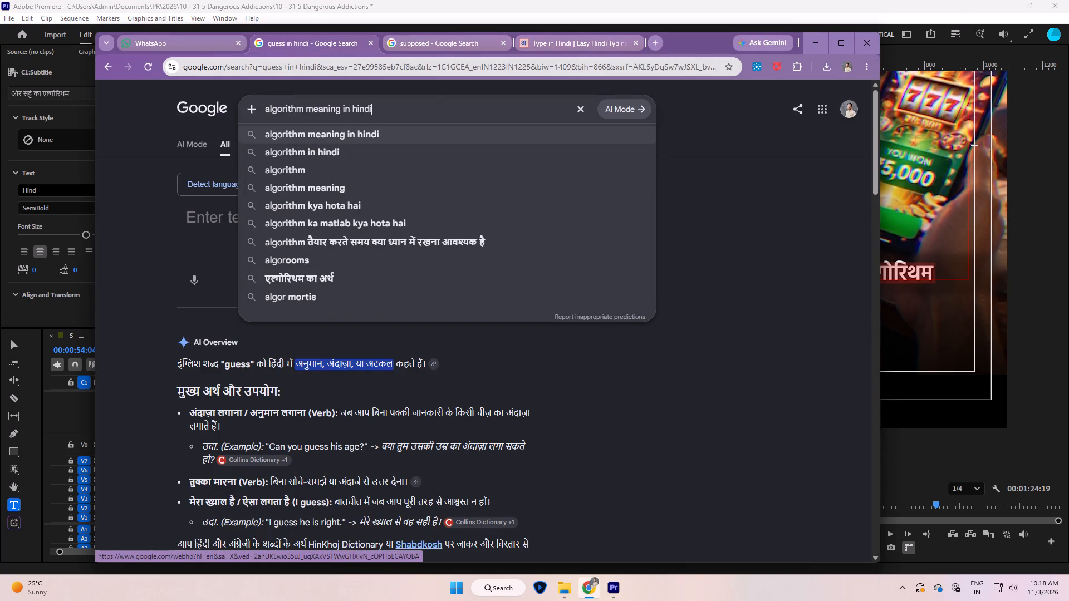
click(317, 171)
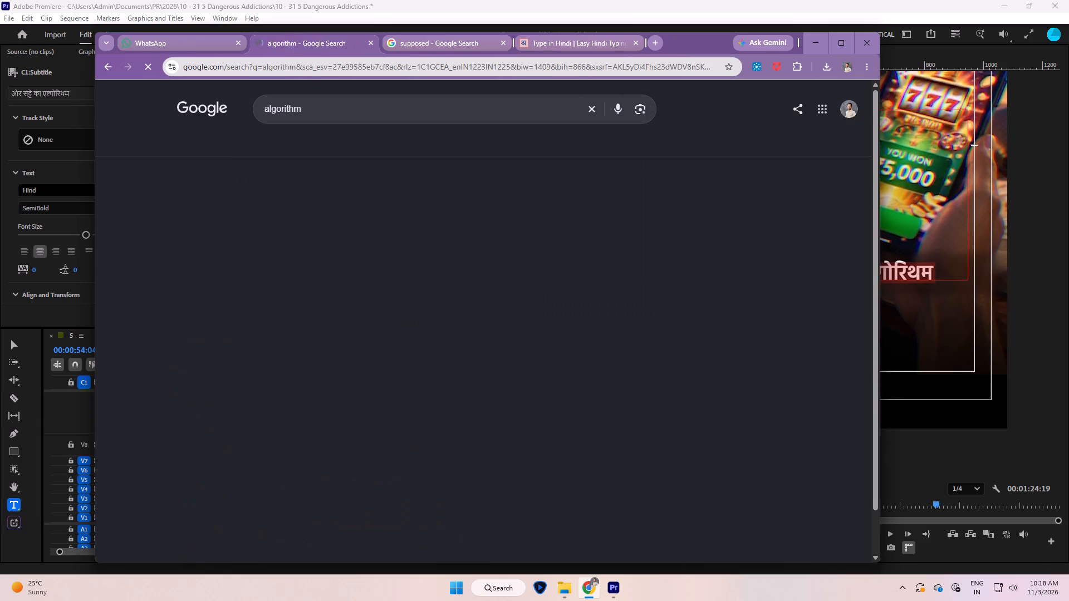
click(327, 111)
key(ctrl+a)
key(ctrl+c)
click(820, 43)
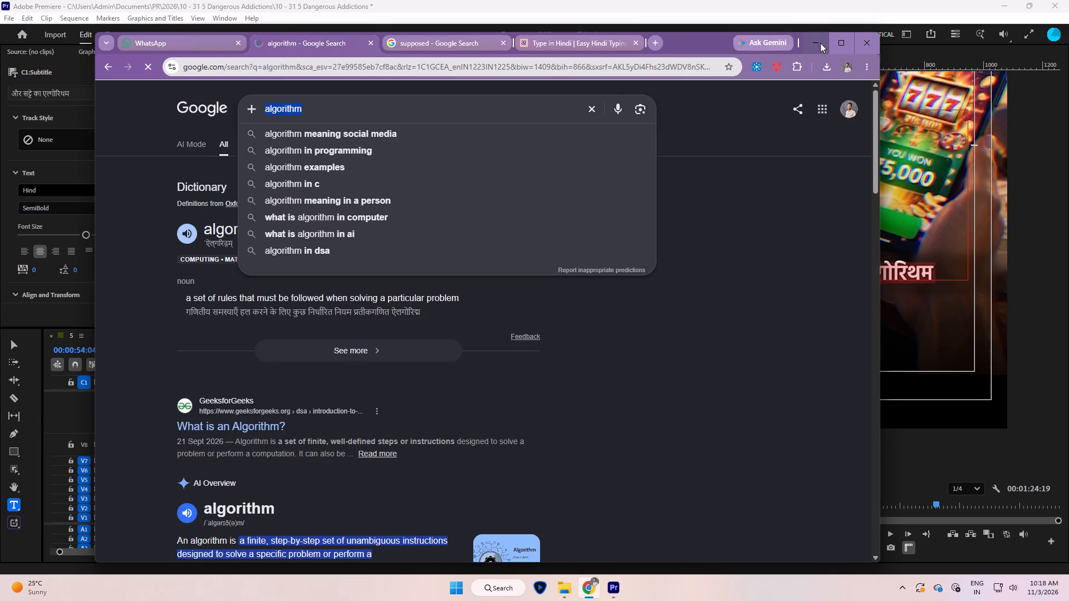
key(ctrl+v)
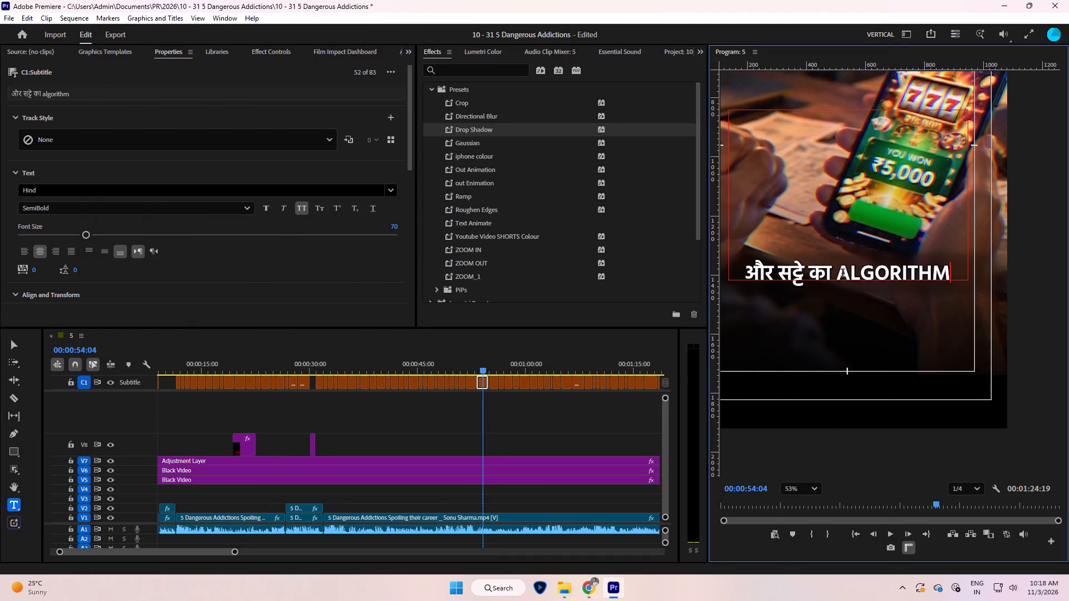
Set the fill of the word "algorithm" in the caption at 00:00:54:04 to yellow, FFE400.
drag(840, 274, 1032, 282)
scroll(154, 267, down, 12)
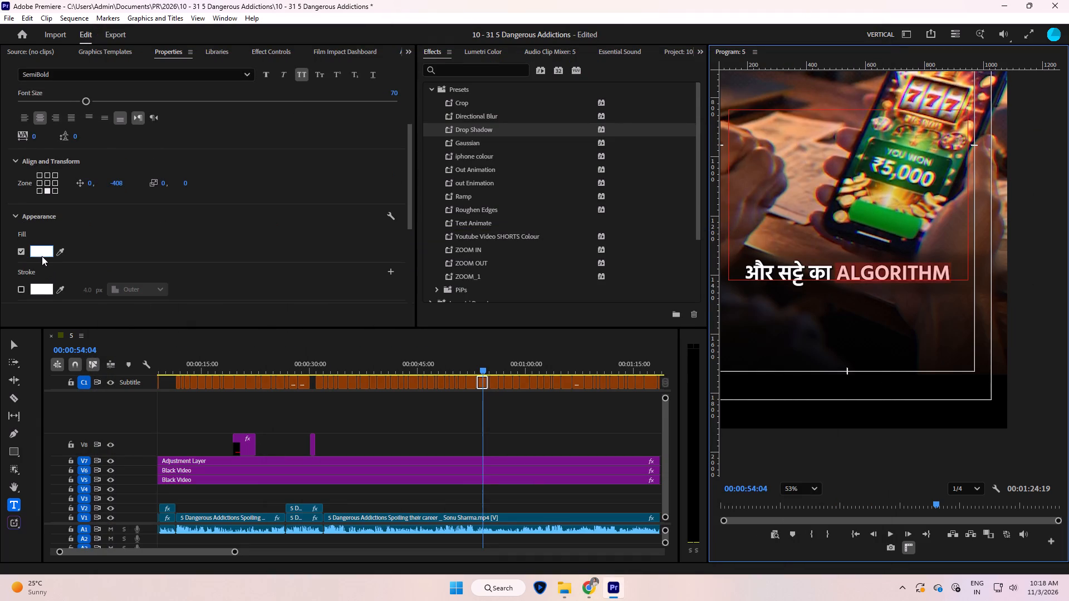
click(42, 256)
drag(523, 274, 605, 413)
click(558, 247)
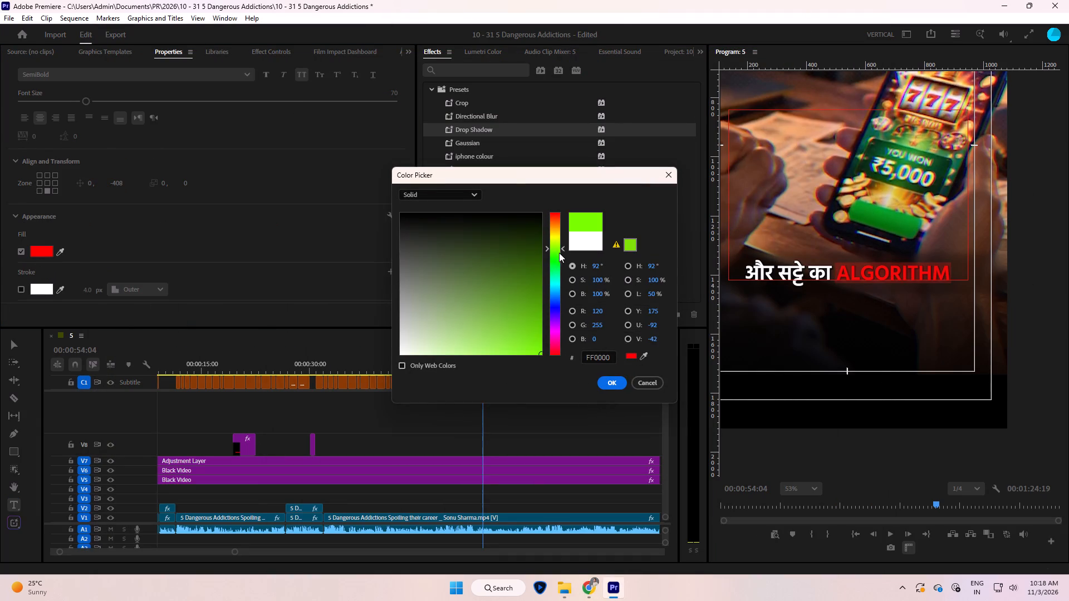
click(557, 234)
key(Return)
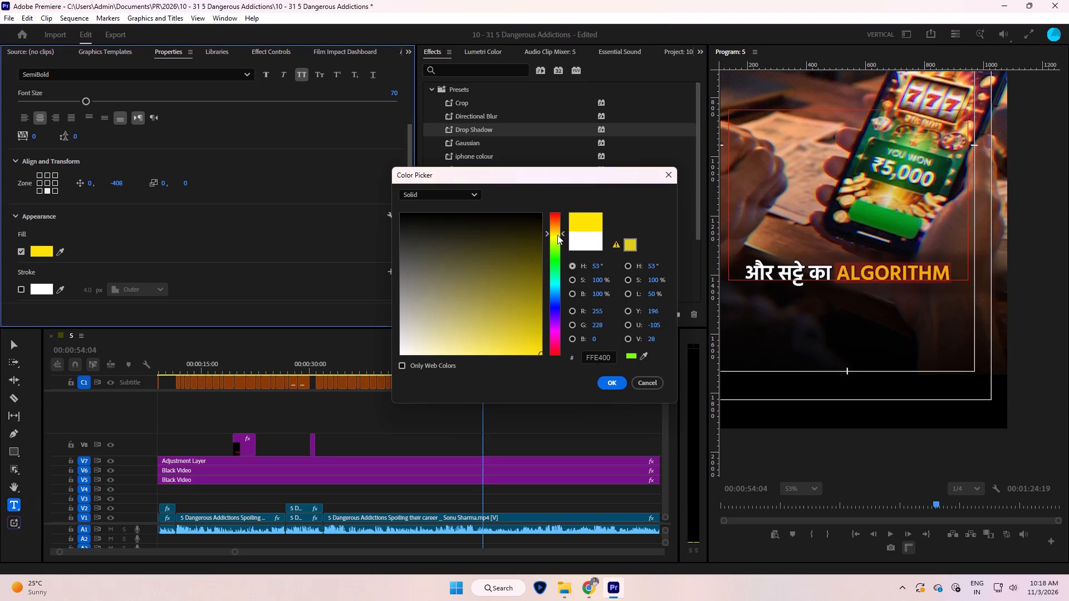
Play from the "algorithm" caption through the "यही कि शुरू" caption, replaying it to check wording against the audio.
click(524, 416)
key(space)
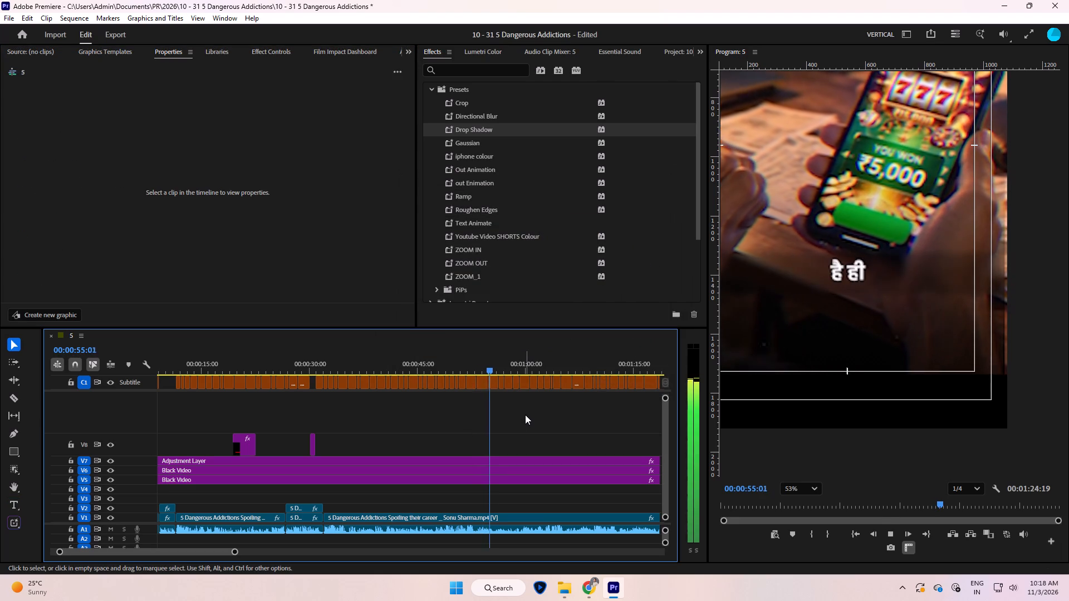
key(space)
click(483, 367)
key(space)
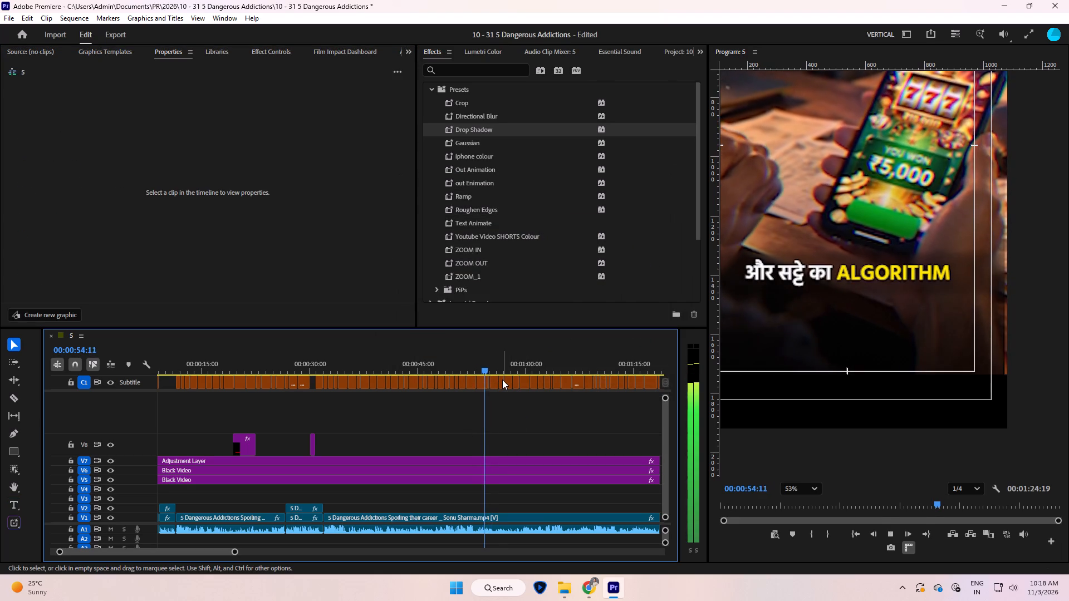
key(space)
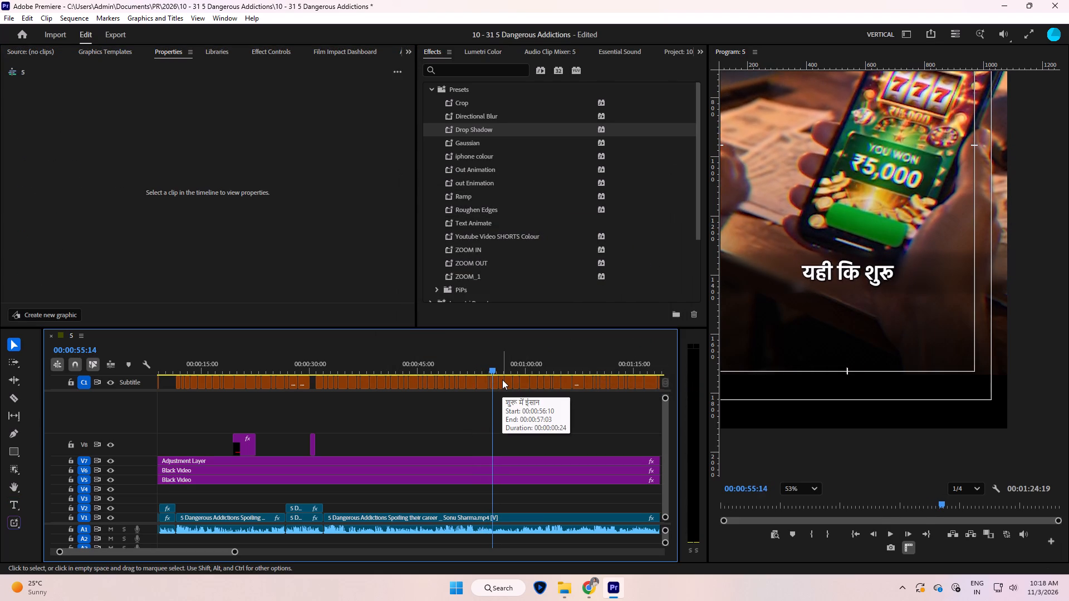
key(space)
key(space)
click(529, 411)
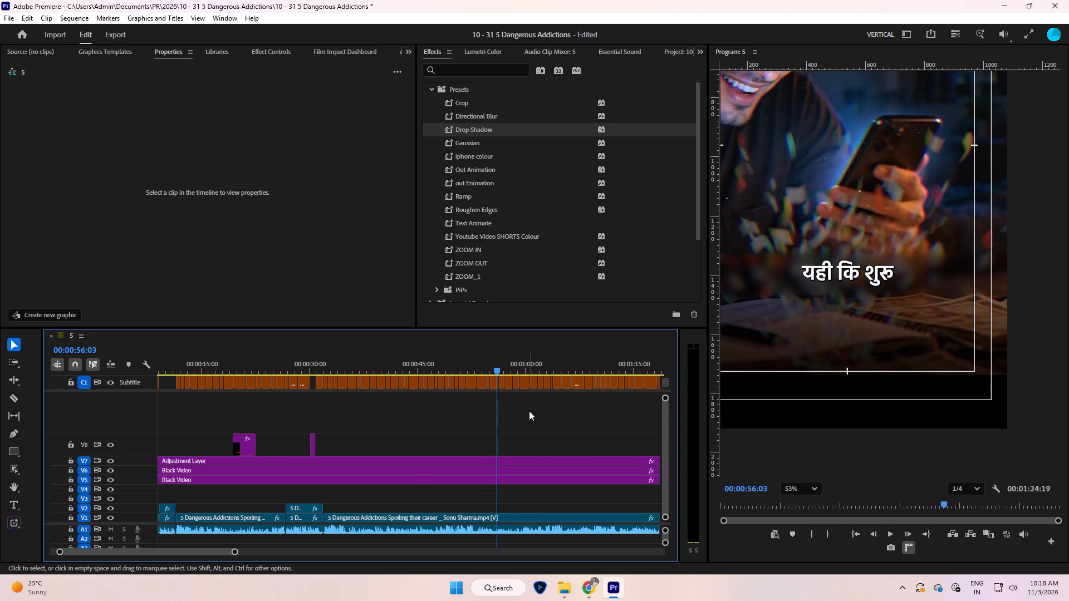
key(equal)
key(equal)
key(equal)
drag(322, 359, 312, 362)
key(space)
click(369, 367)
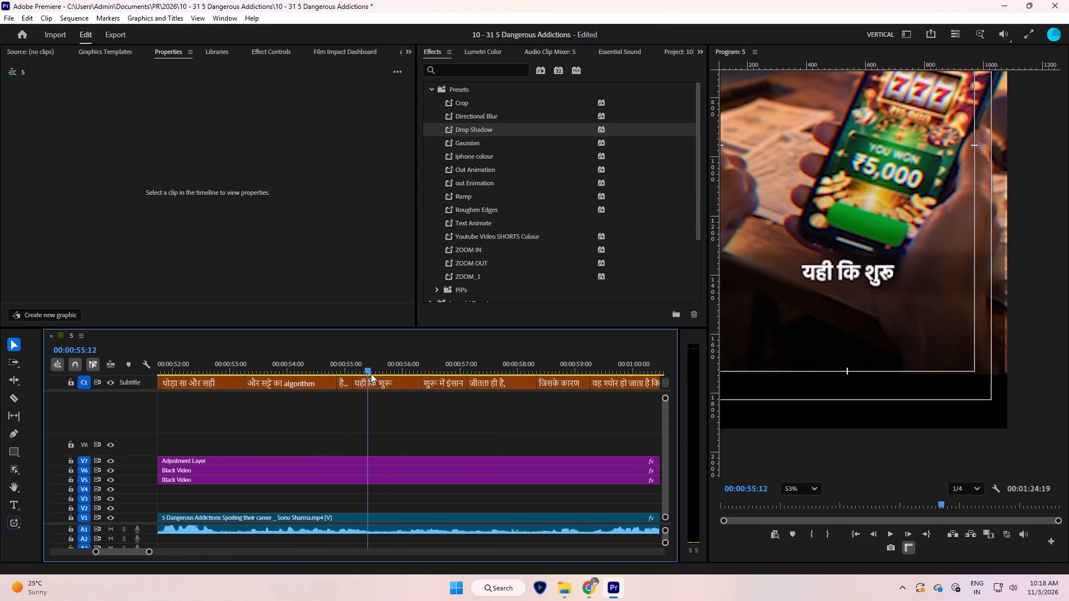
click(380, 383)
key(space)
key(space)
Cut "कि शुरू" out of the "यही कि शुरू" caption at 00:00:55:23, leaving only "यही".
triple_click(885, 272)
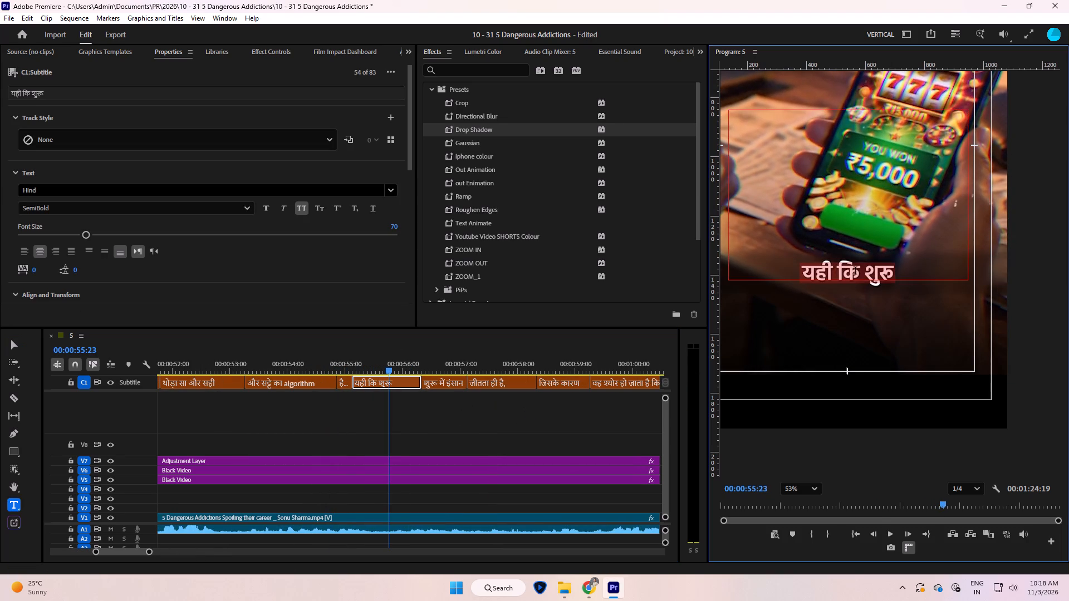
click(839, 261)
drag(838, 268, 978, 285)
key(ctrl+x)
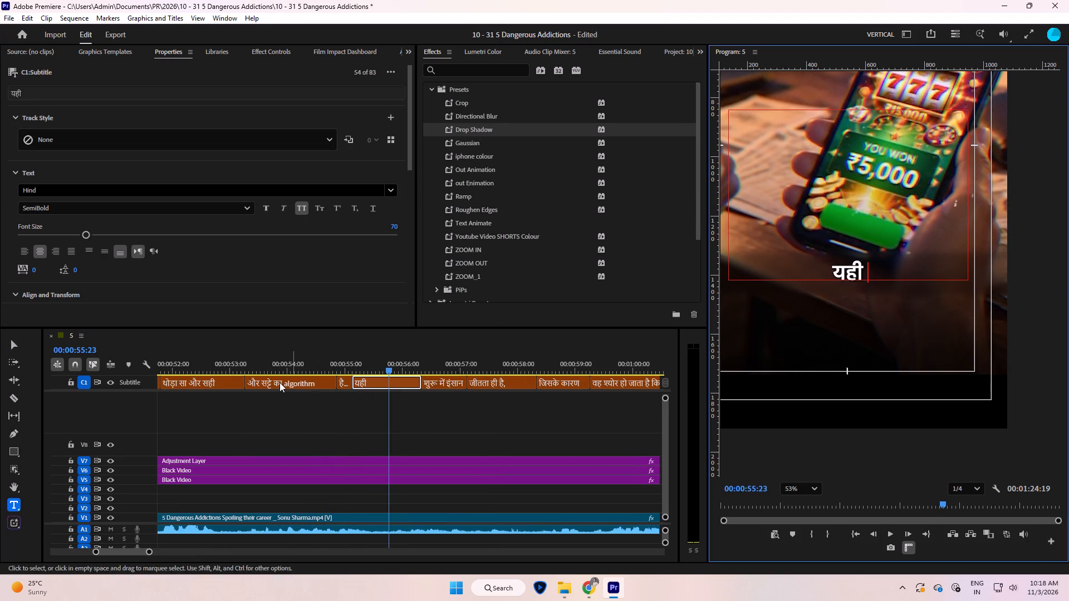
Move "है ही" out of the short caption at 00:00:55:00 to the start of the "यही" caption, making it "है ही यही".
click(346, 364)
click(345, 386)
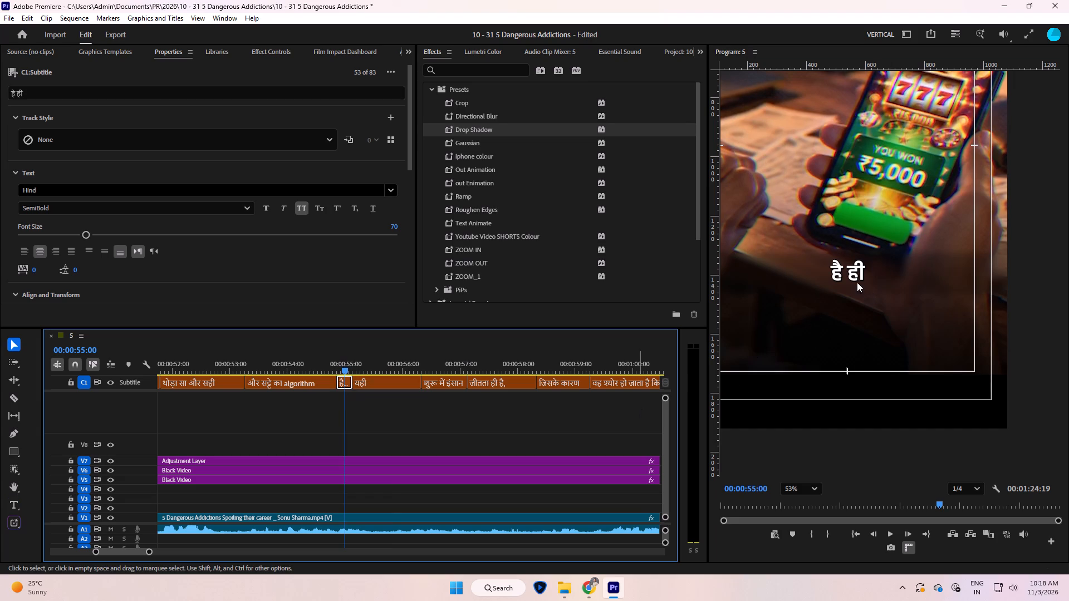
triple_click(853, 272)
key(ctrl+a)
key(ctrl+x)
click(365, 368)
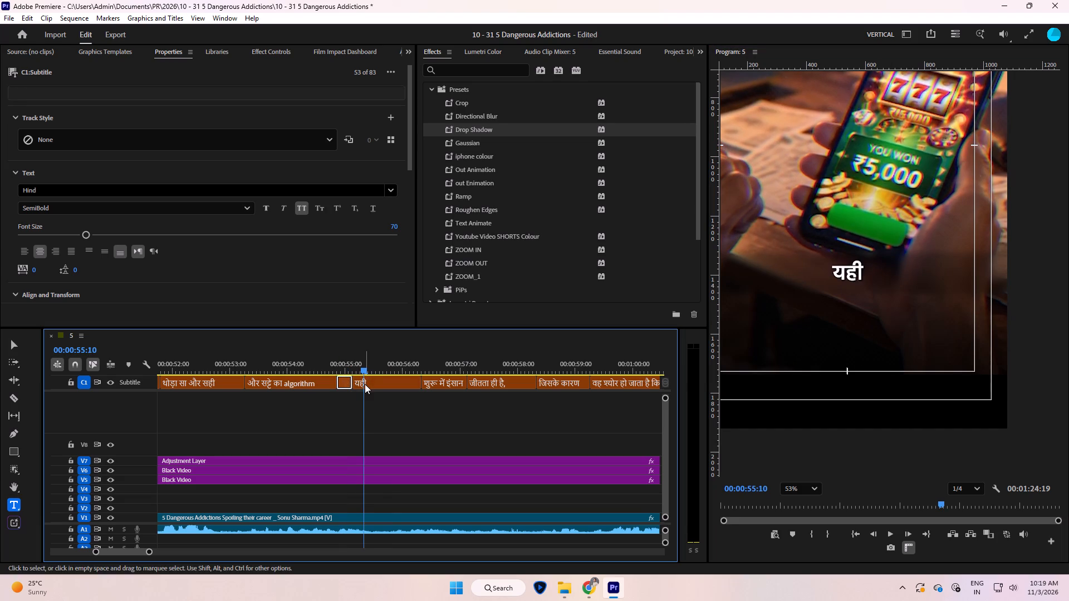
click(365, 384)
triple_click(837, 271)
click(820, 265)
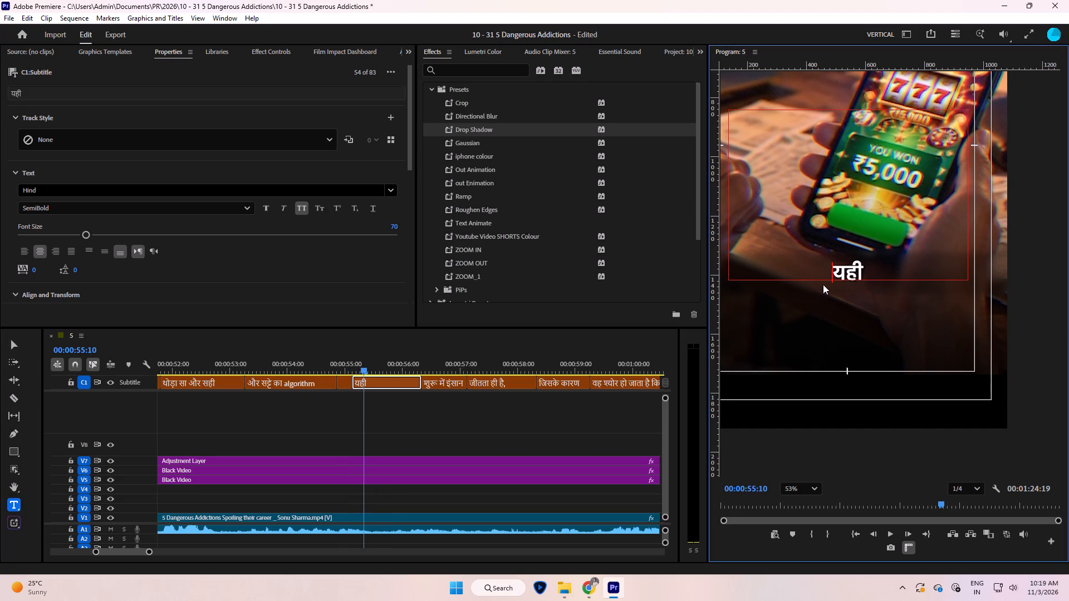
key(ctrl+v)
key(space)
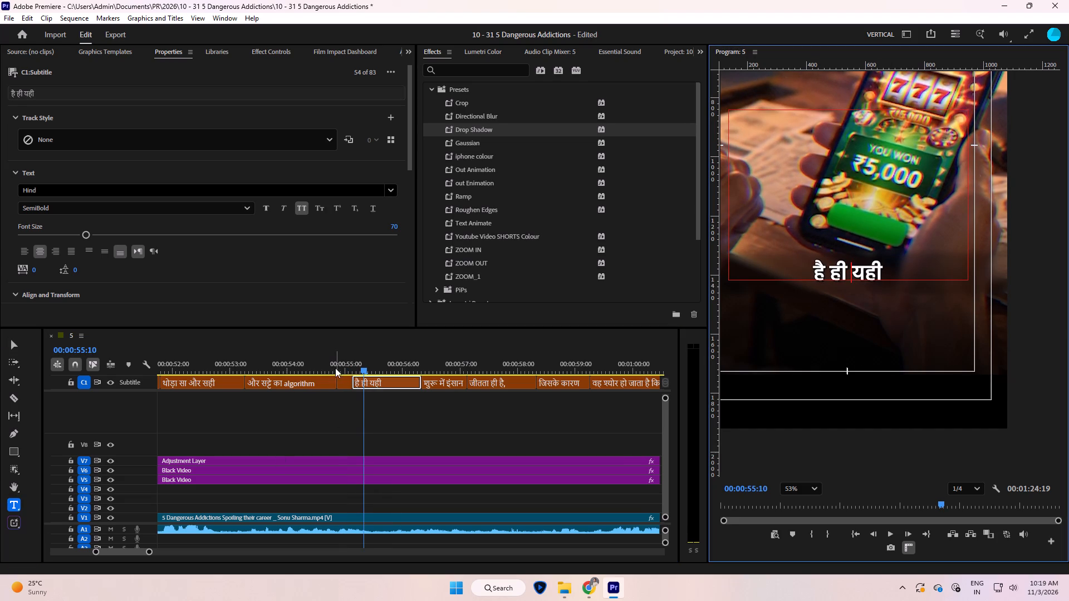
Delete the emptied caption and extend the start of the "है ही यही" caption back to the end of the "algorithm" caption.
click(336, 367)
click(365, 405)
key(space)
key(space)
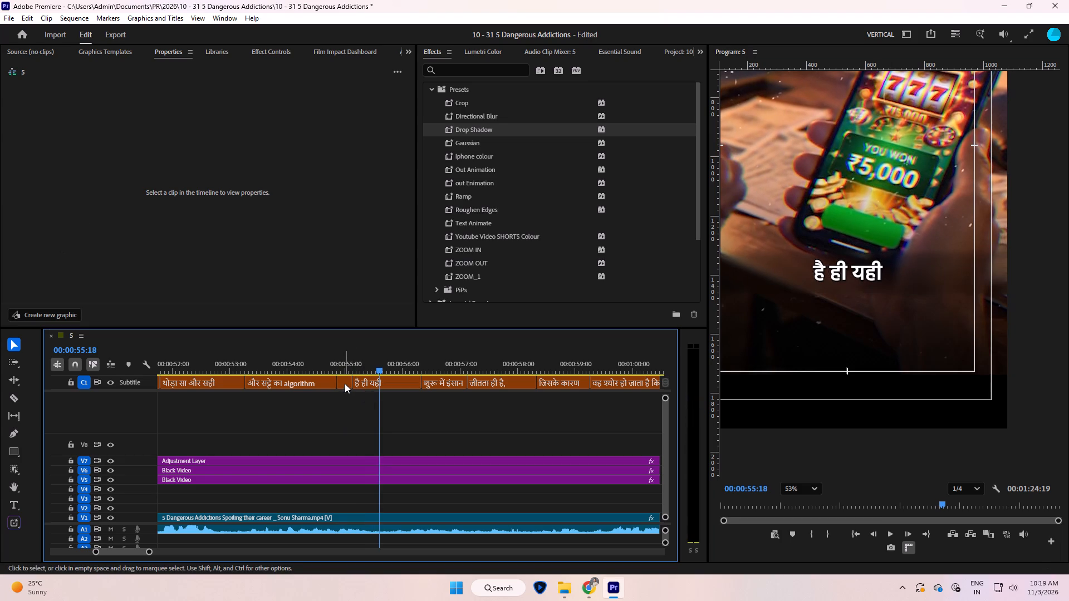
click(345, 383)
key(Delete)
drag(351, 382, 340, 387)
Play the "है ही यही" caption and split it at 00:00:55:25, selecting the second part.
key(Up)
key(space)
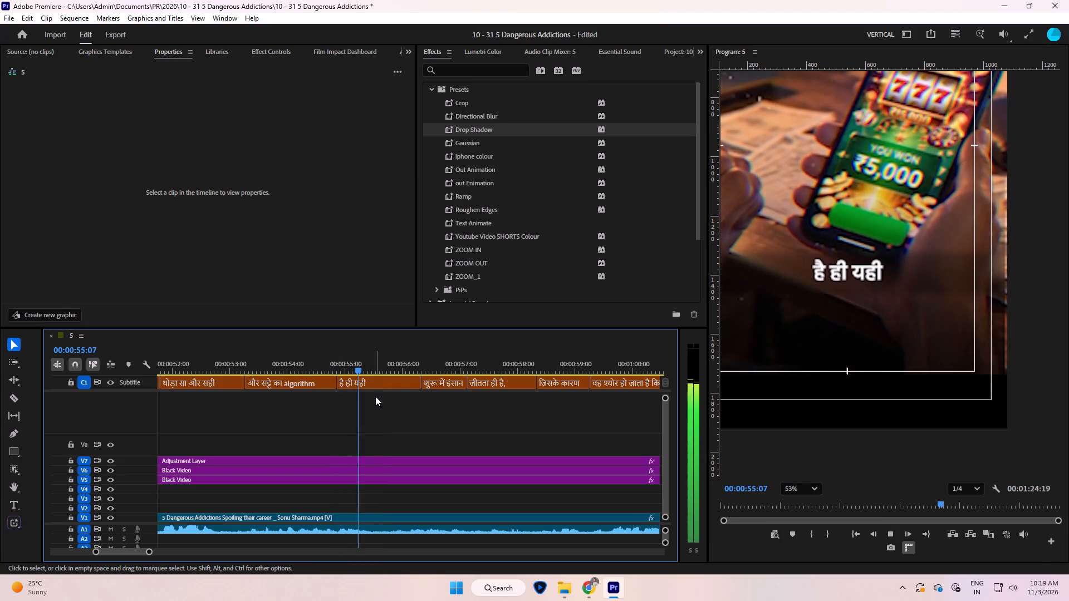
key(space)
key(Left)
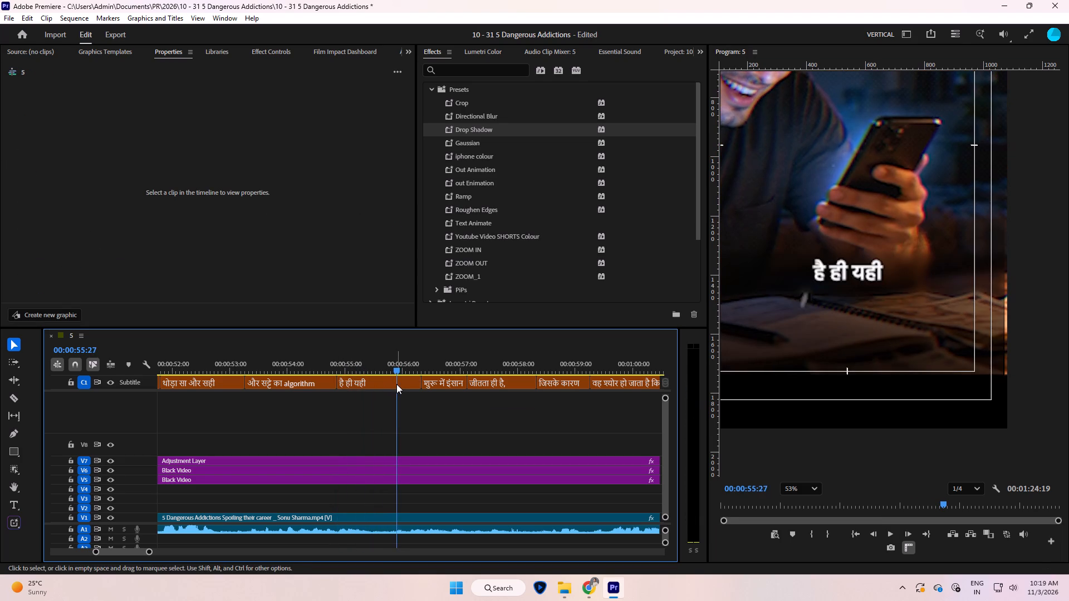
key(Left)
key(Left)
click(396, 384)
key(k)
click(408, 385)
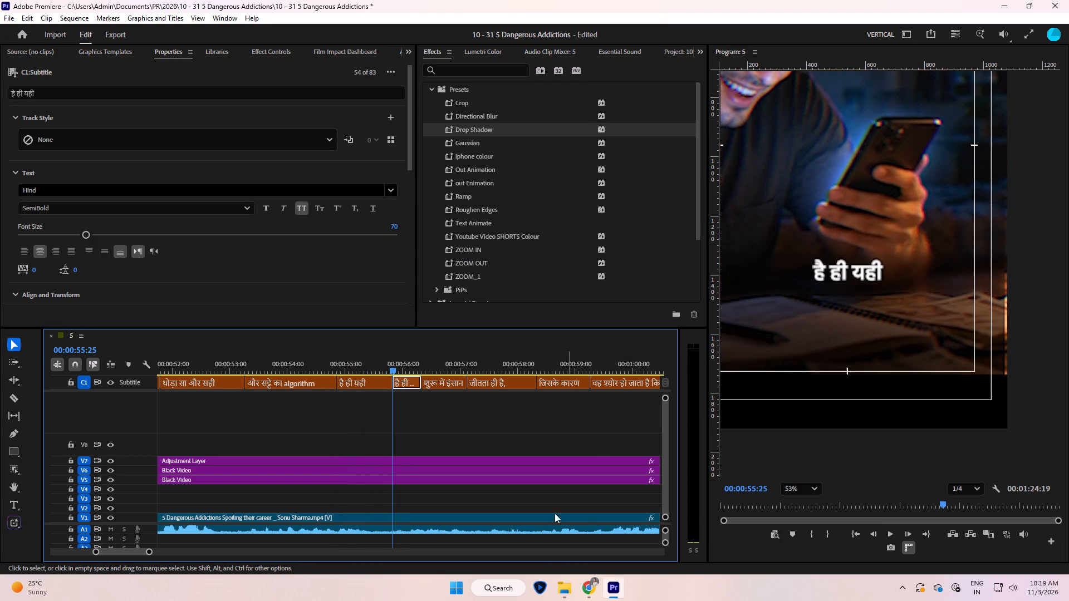
Write "की शुरू" on the Easy Hindi Typing site in Chrome and copy it.
key(space)
key(space)
click(593, 593)
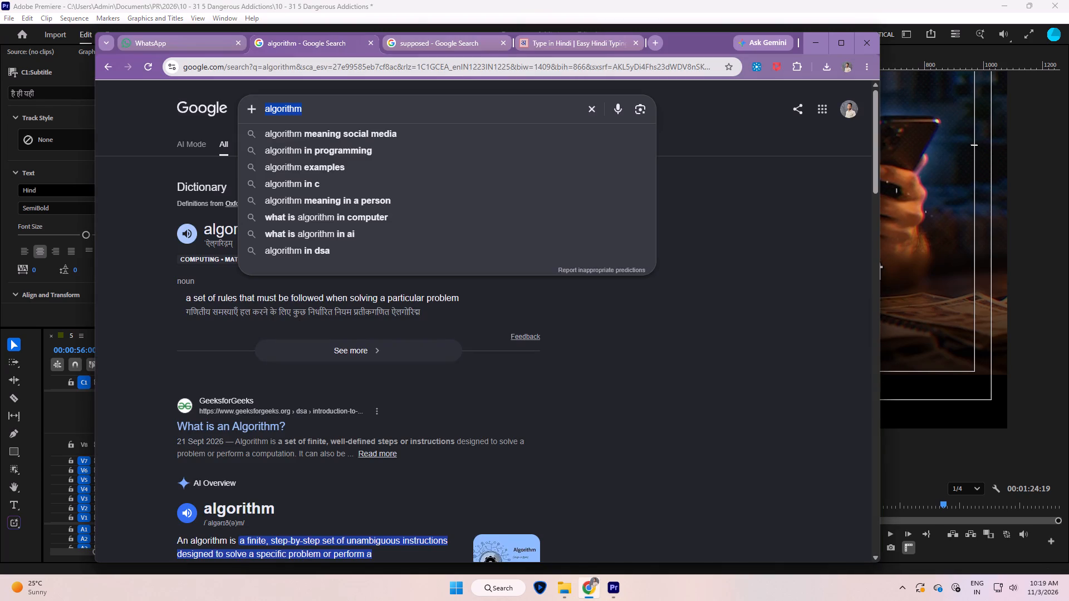
click(577, 44)
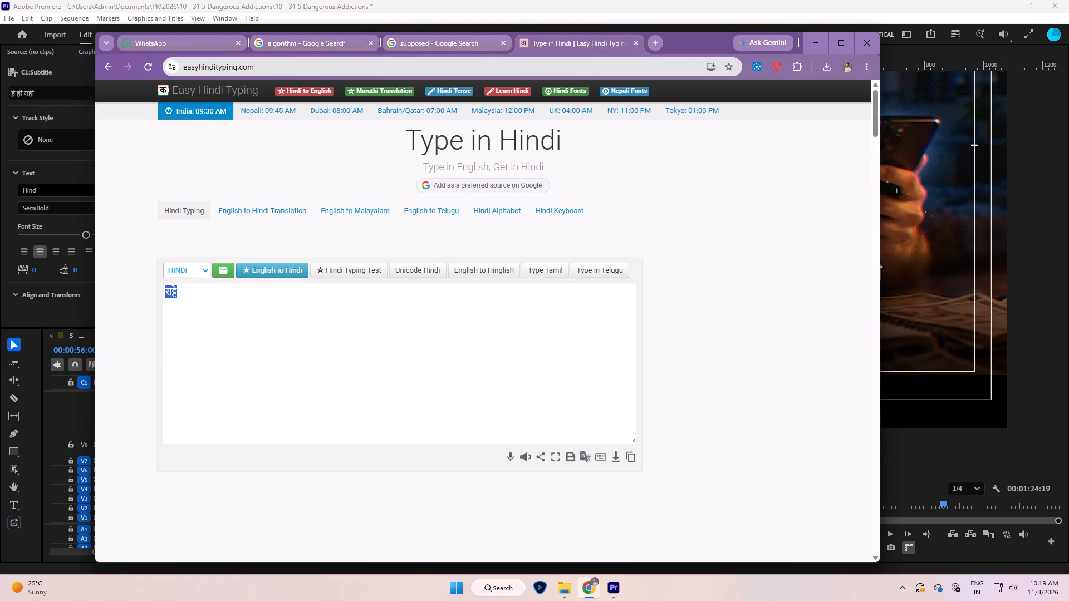
text(ki)
key(space)
text(shuru)
key(space)
key(ctrl+a)
key(ctrl+c)
drag(193, 293, 228, 293)
key(BackSpace)
drag(197, 290, 126, 294)
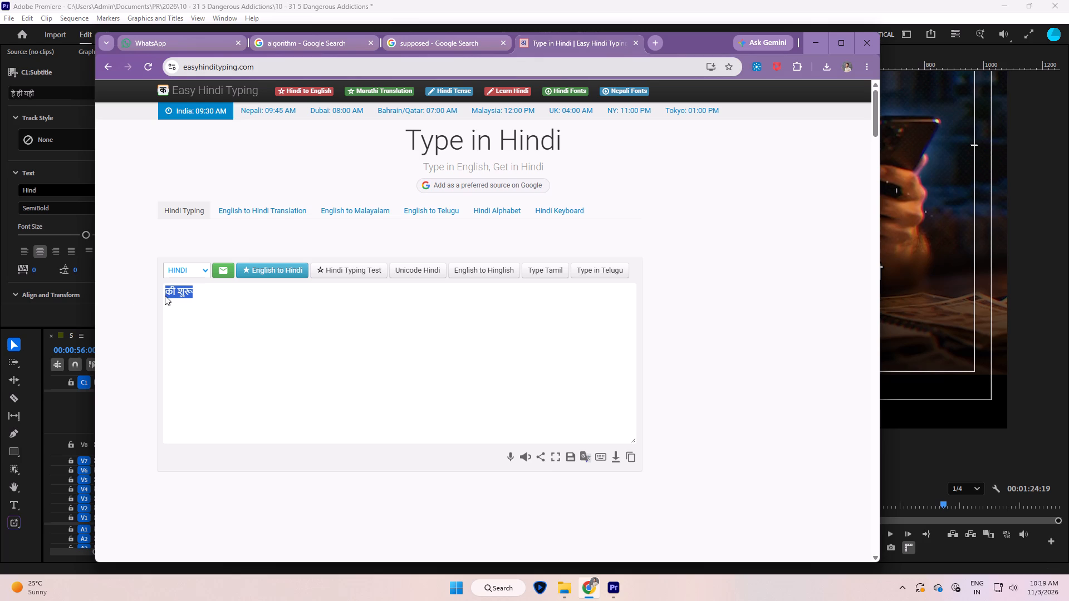
right_click(176, 292)
click(214, 79)
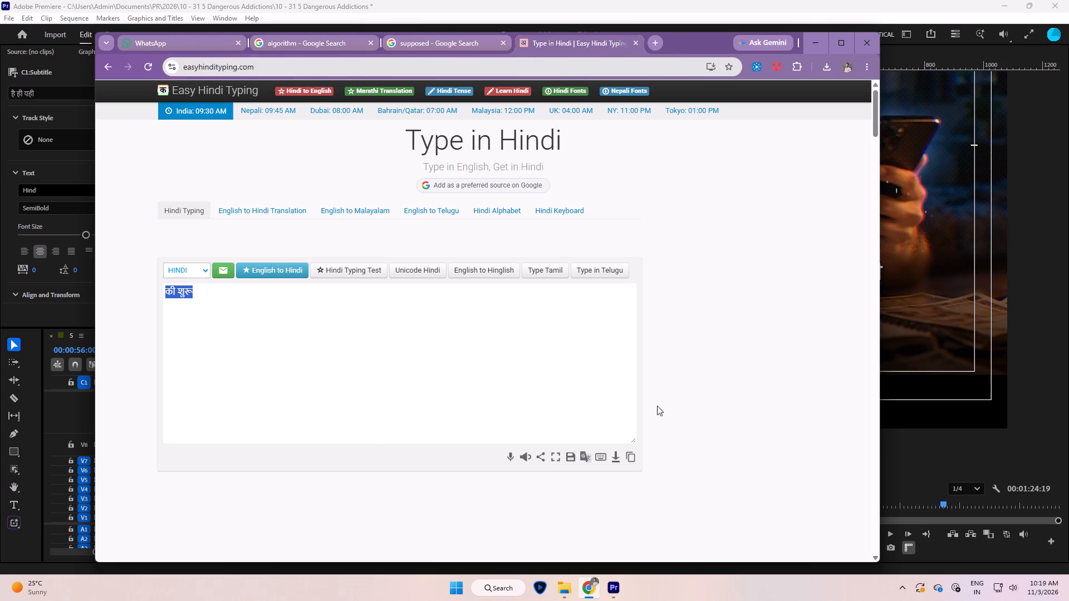
click(817, 48)
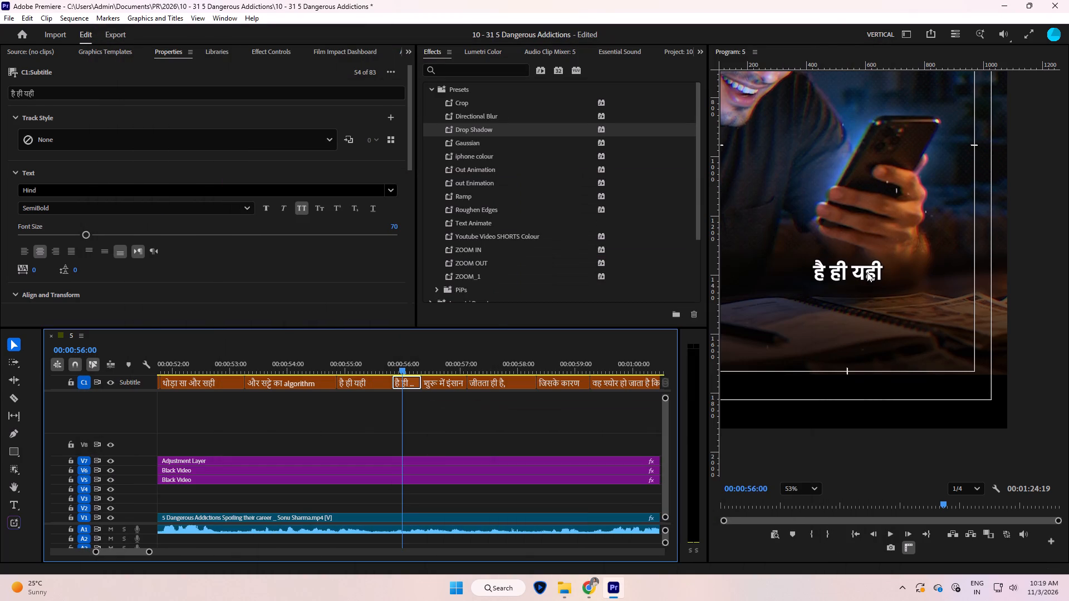
Replace the text of the split-off caption at 00:00:56:00 in Premiere with the copied "की शुरू".
double_click(845, 274)
key(ctrl+a)
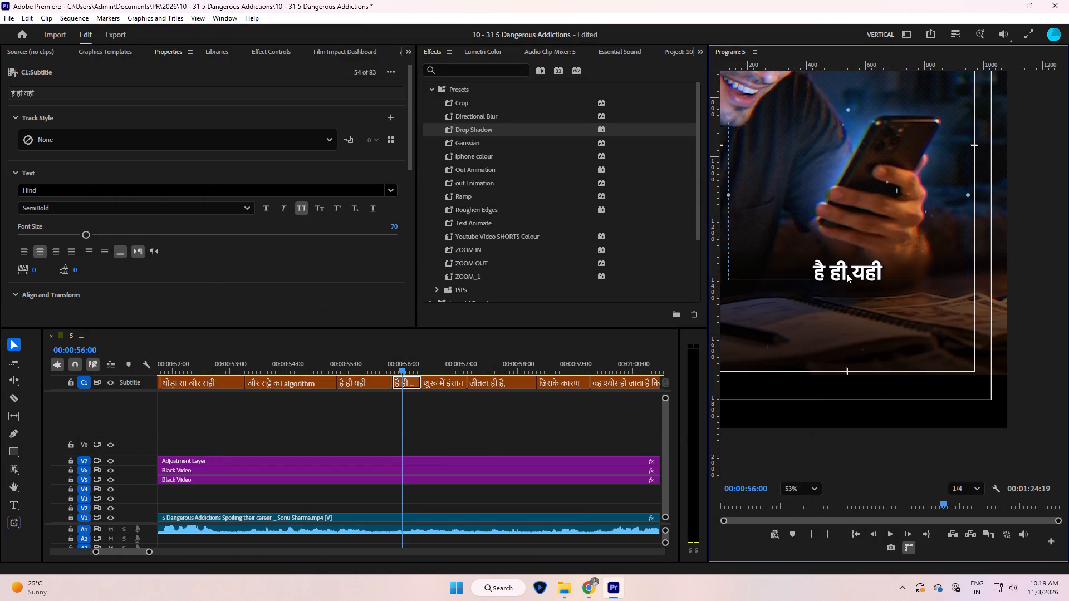
triple_click(852, 273)
key(ctrl+a)
key(ctrl+v)
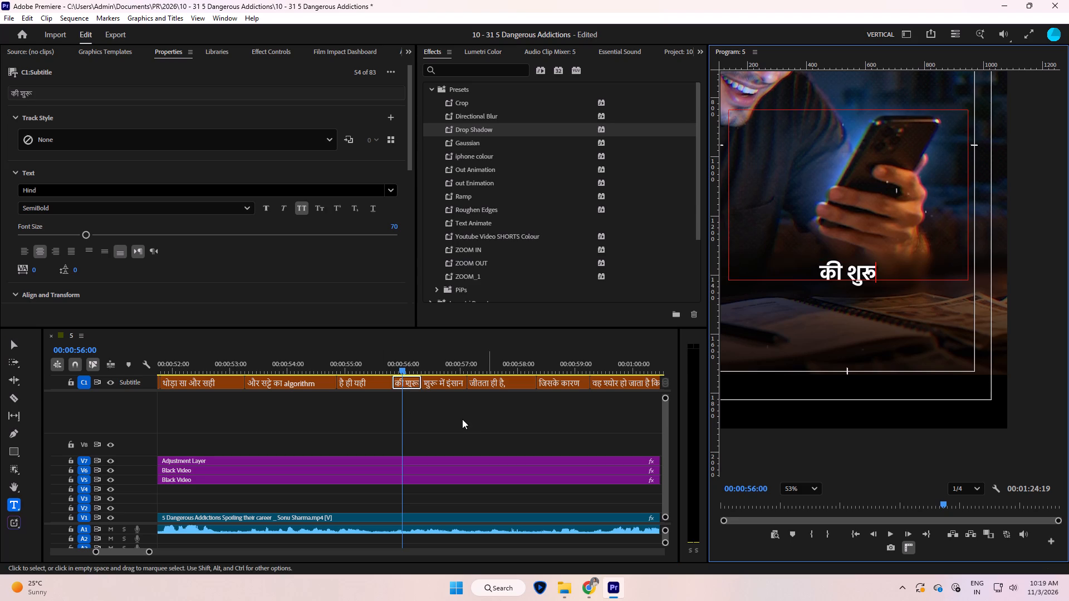
Play from the "की शुरू" caption through the "वह श्योर हो जाता है कि" caption, checking wording against the audio.
click(462, 415)
key(space)
key(space)
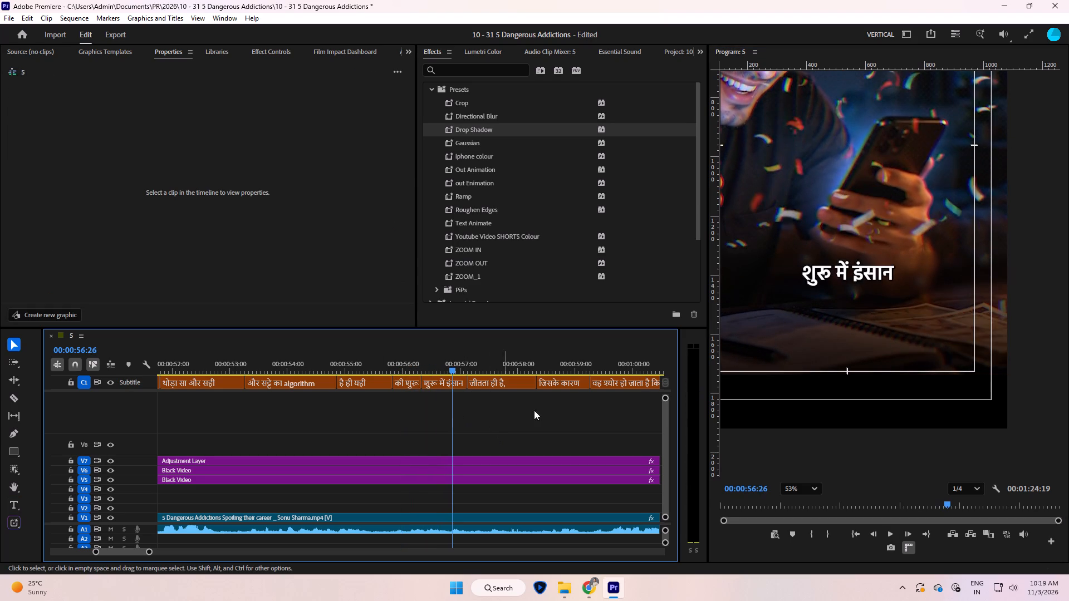
key(space)
key(space)
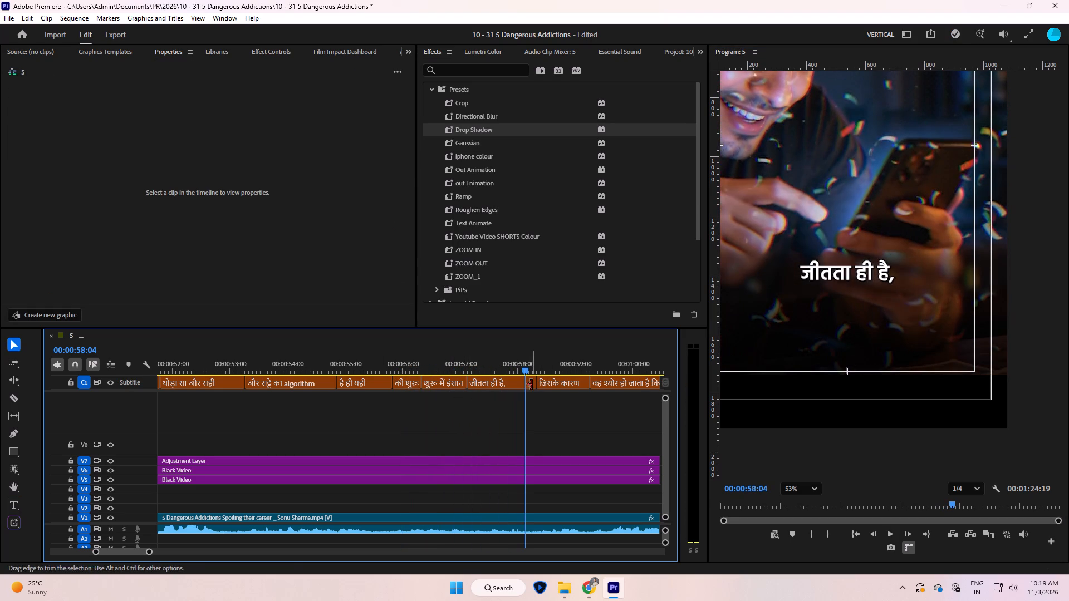
key(space)
key(space)
click(565, 407)
key(minus)
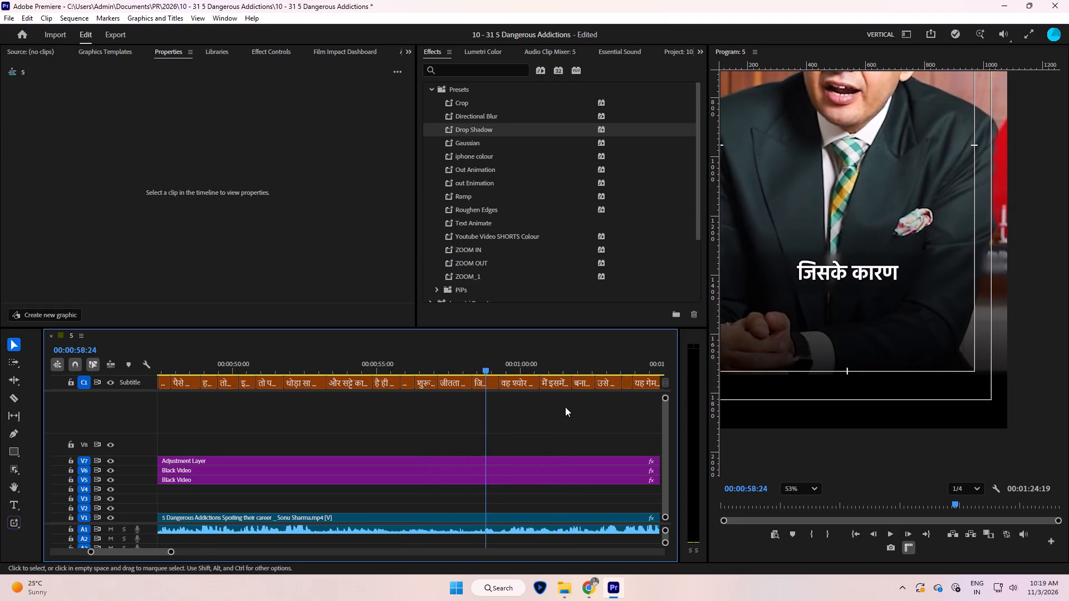
text(--)
key(space)
text(==)
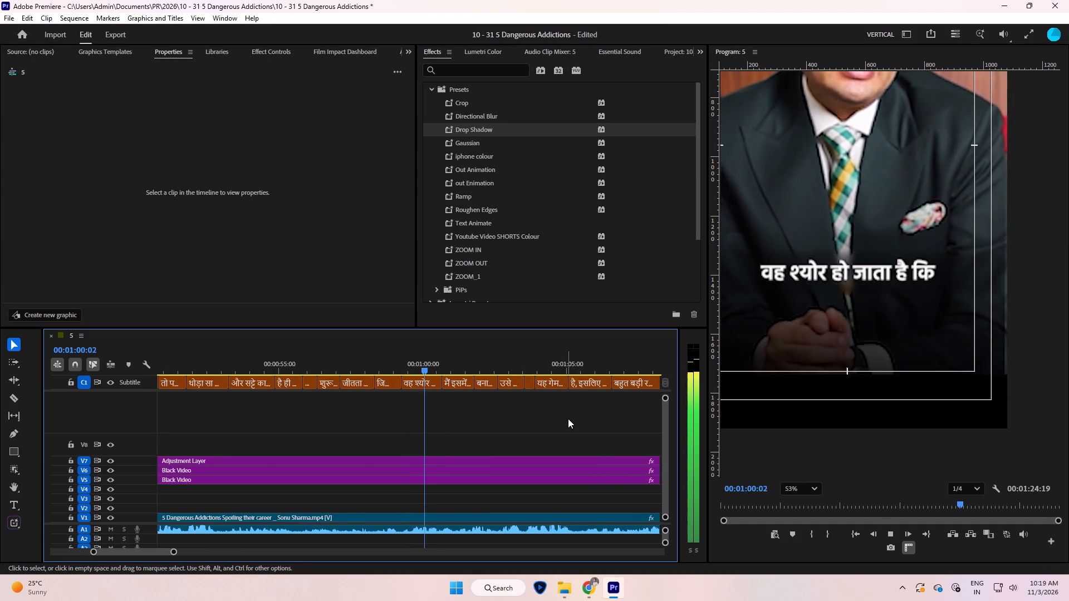
key(space)
key(space)
Replace "श्योर" with "sure" in the caption at 00:00:59:23.
click(395, 367)
key(space)
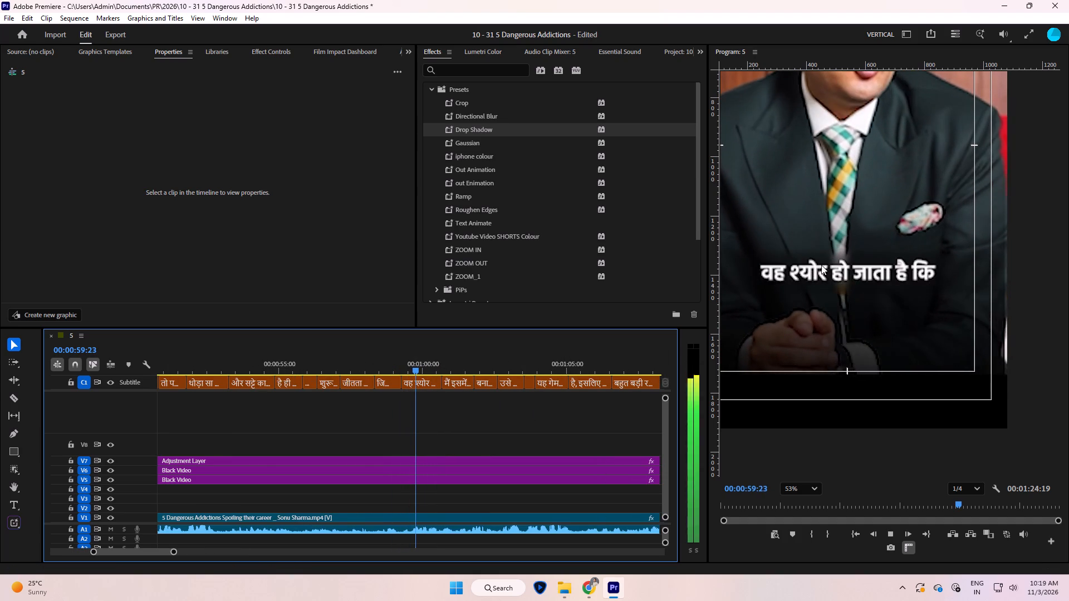
key(space)
triple_click(814, 267)
click(796, 268)
drag(793, 272, 823, 277)
text(sure)
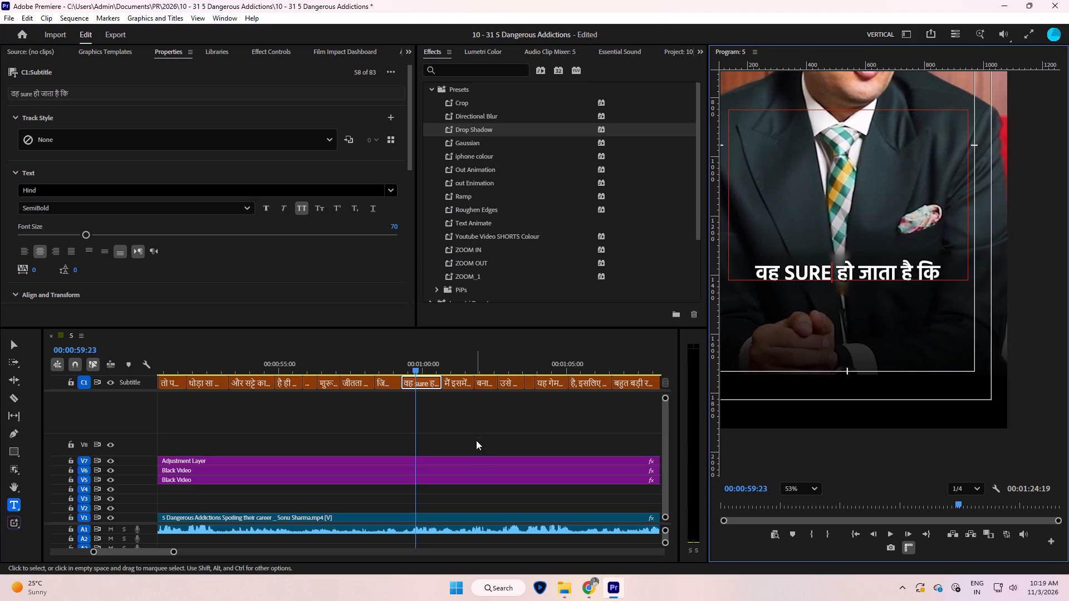
Play on from the "sure" caption through the "यह गेम क्रैक कर लिया" caption, replaying the last one to check its wording.
click(476, 440)
key(space)
key(space)
key(space)
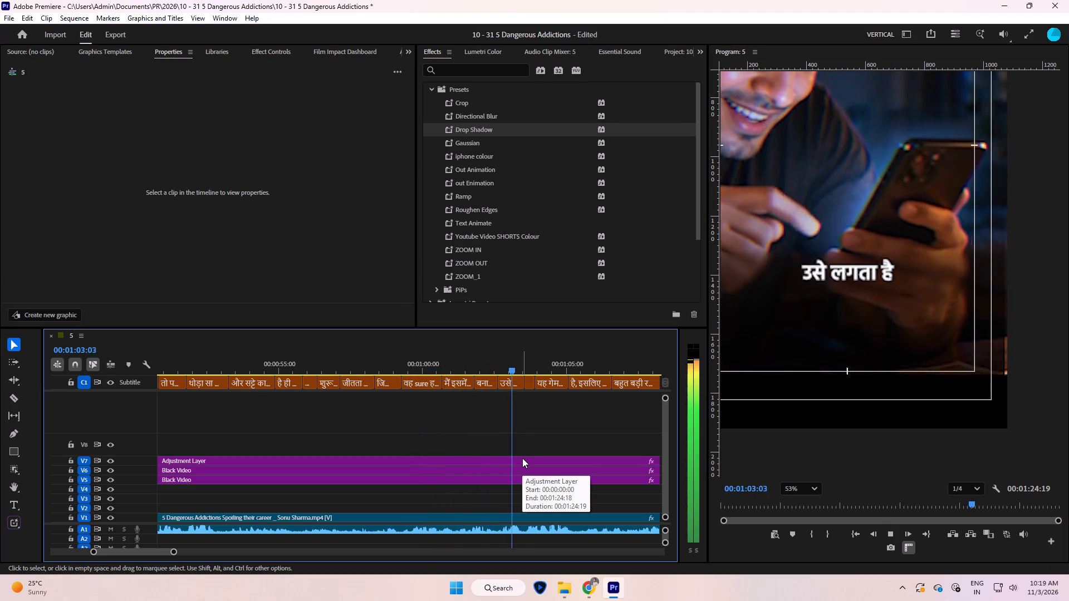
key(space)
key(space)
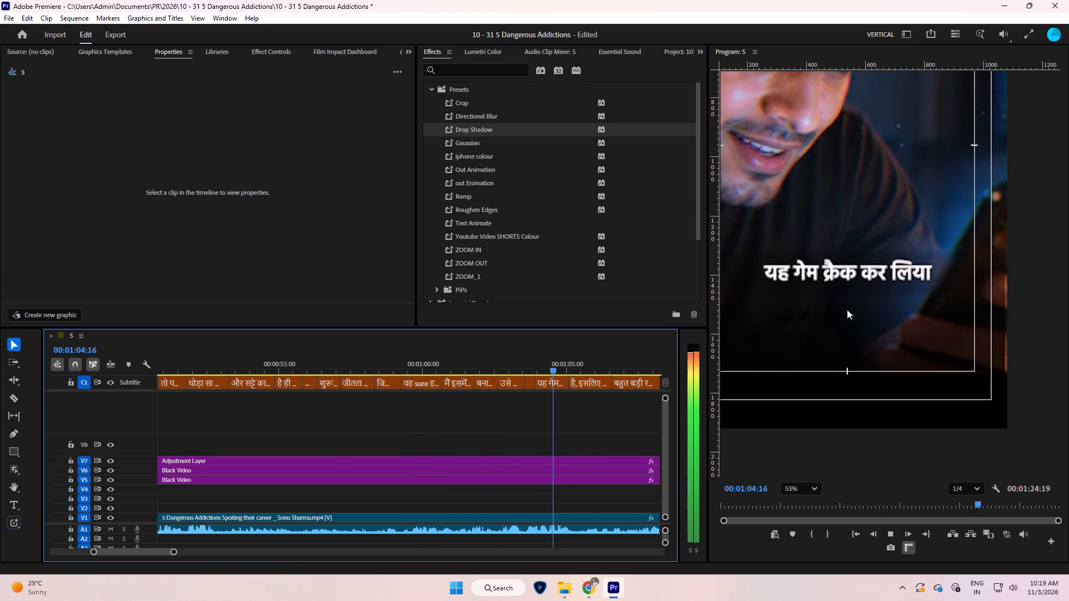
key(space)
click(545, 367)
key(space)
key(space)
Replace "गेम क्रैक" with "game crack" in the caption at 00:01:04:19.
triple_click(815, 262)
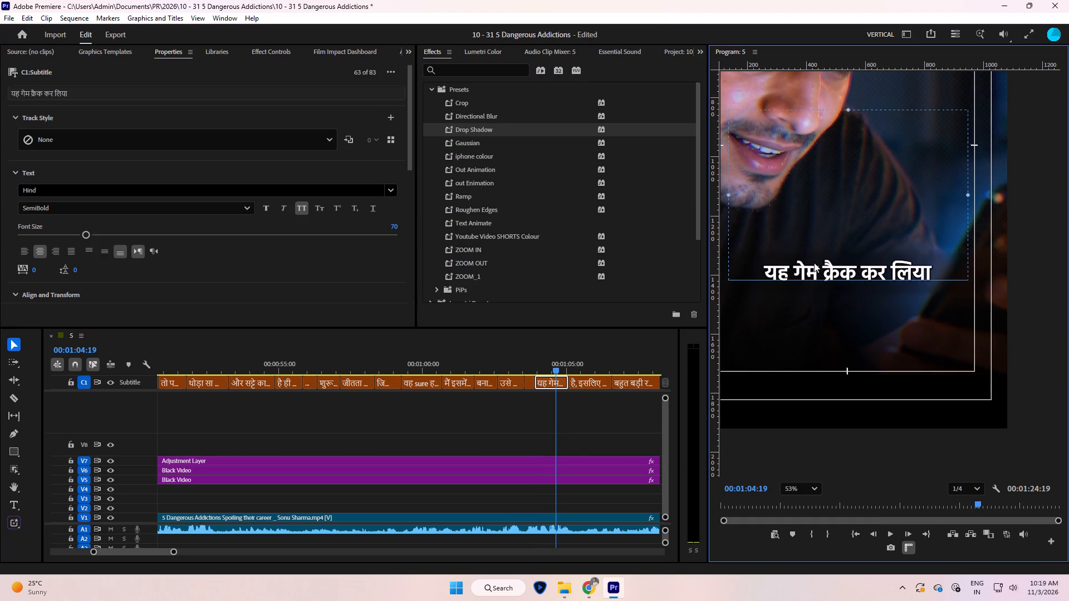
click(789, 257)
drag(793, 271, 845, 277)
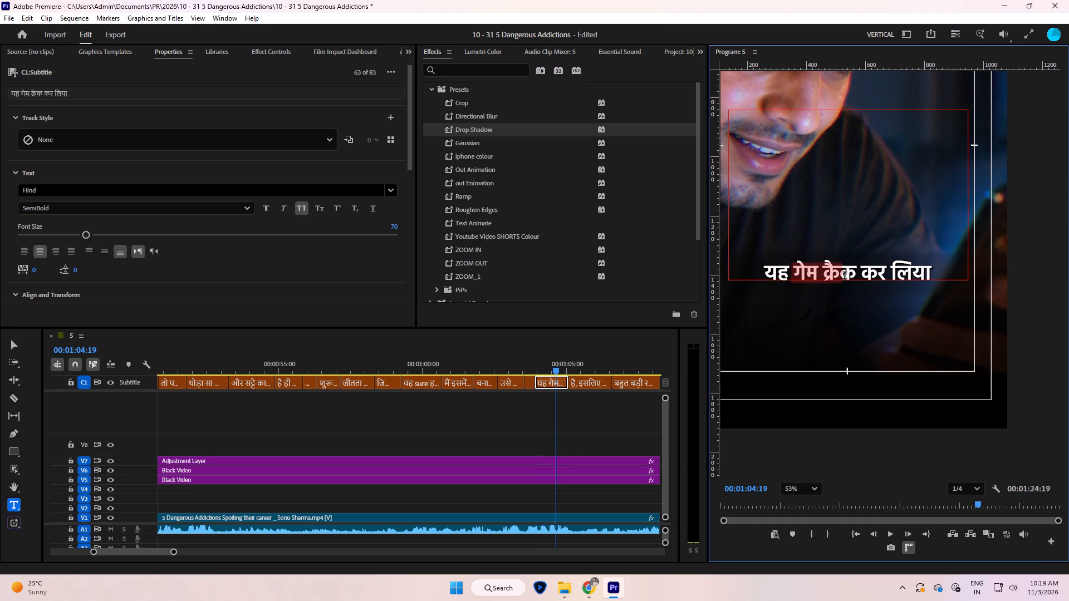
drag(845, 277, 854, 278)
text(ga)
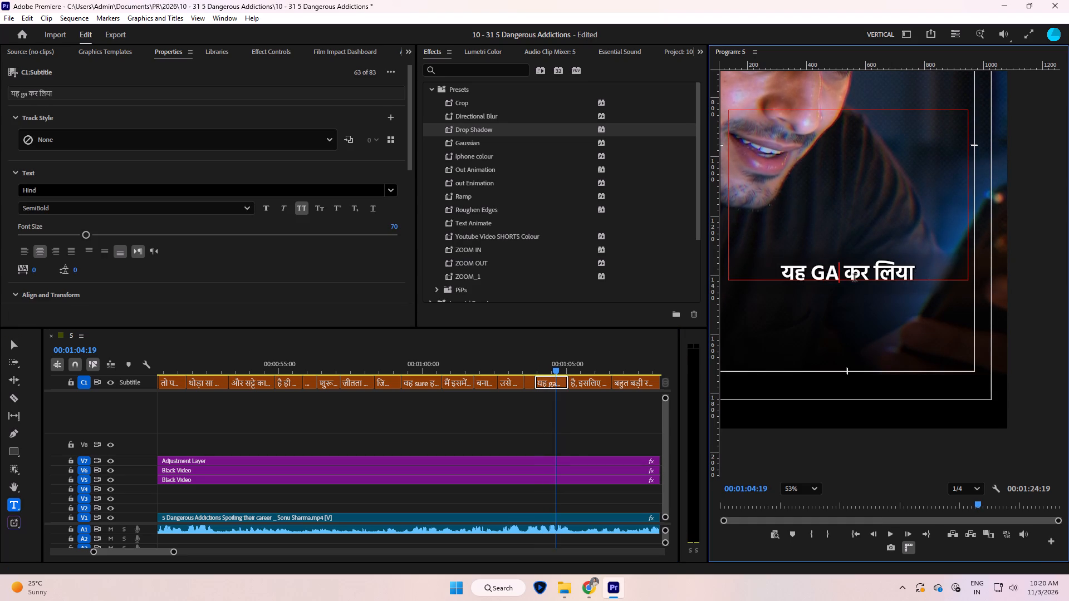
text(me)
key(space)
text(cta)
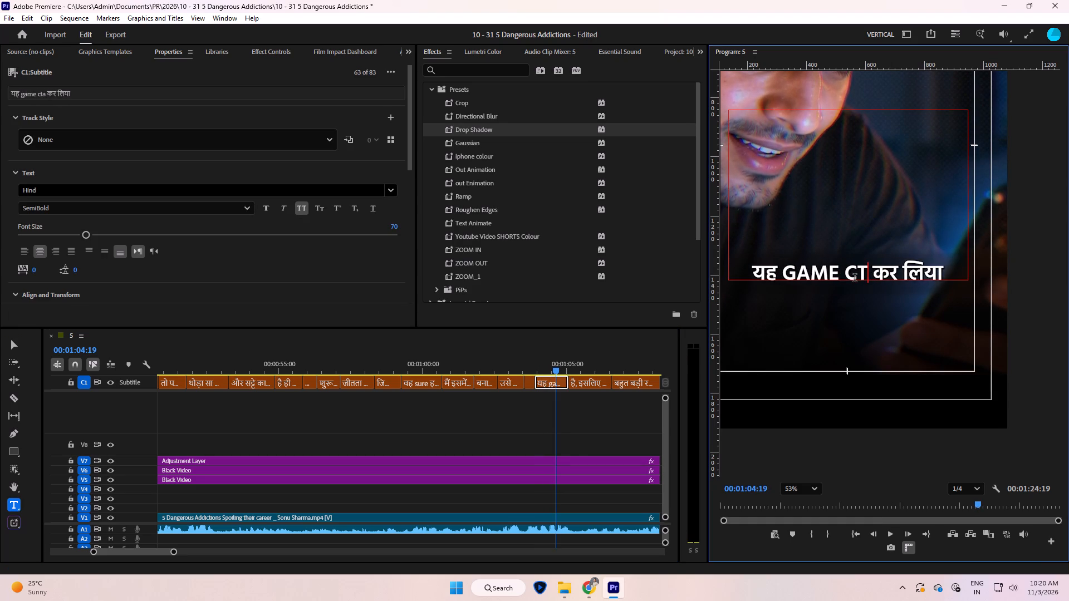
text(==)
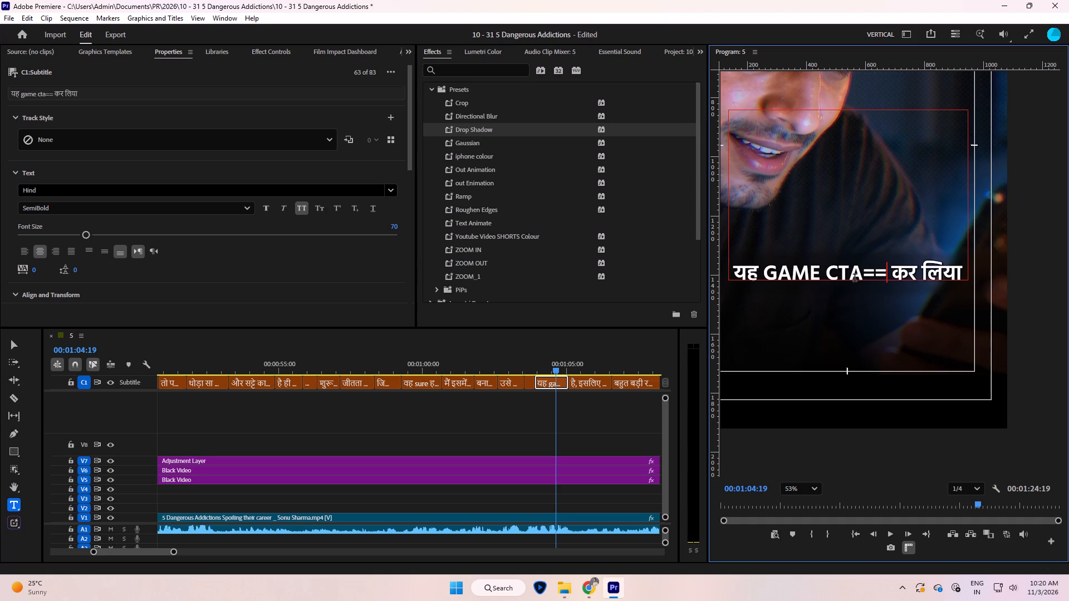
key(BackSpace)
key(BackSpace)
key(BackSpace)
key(BackSpace)
text(ra)
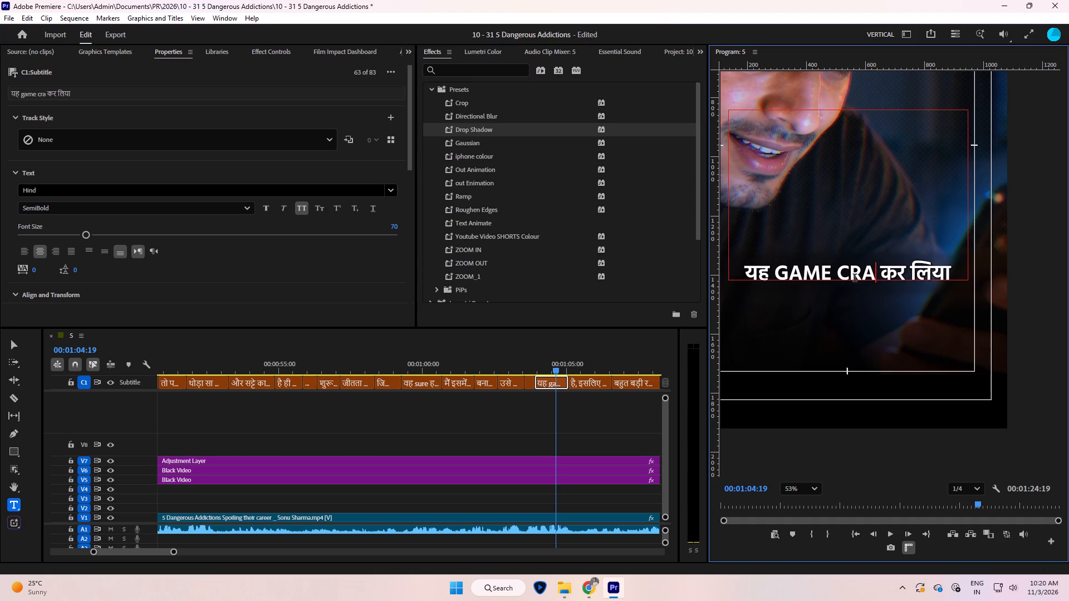
text(ck)
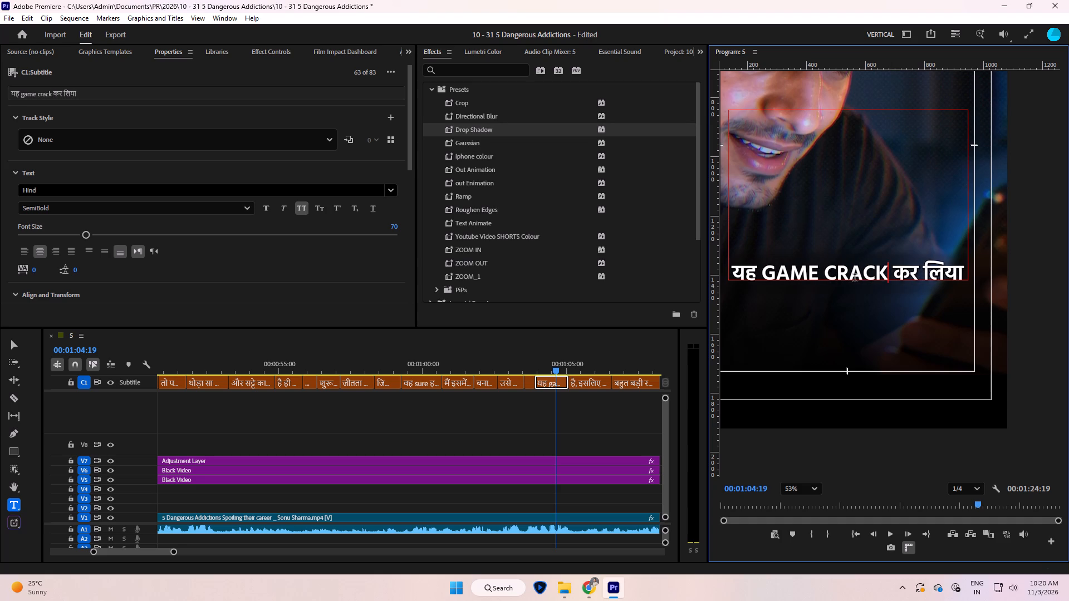
Copy "game crack" from the caption at 00:01:04:19 and search Google for it in Chrome to check the spelling.
click(603, 425)
text(--)
key(equal)
key(equal)
key(minus)
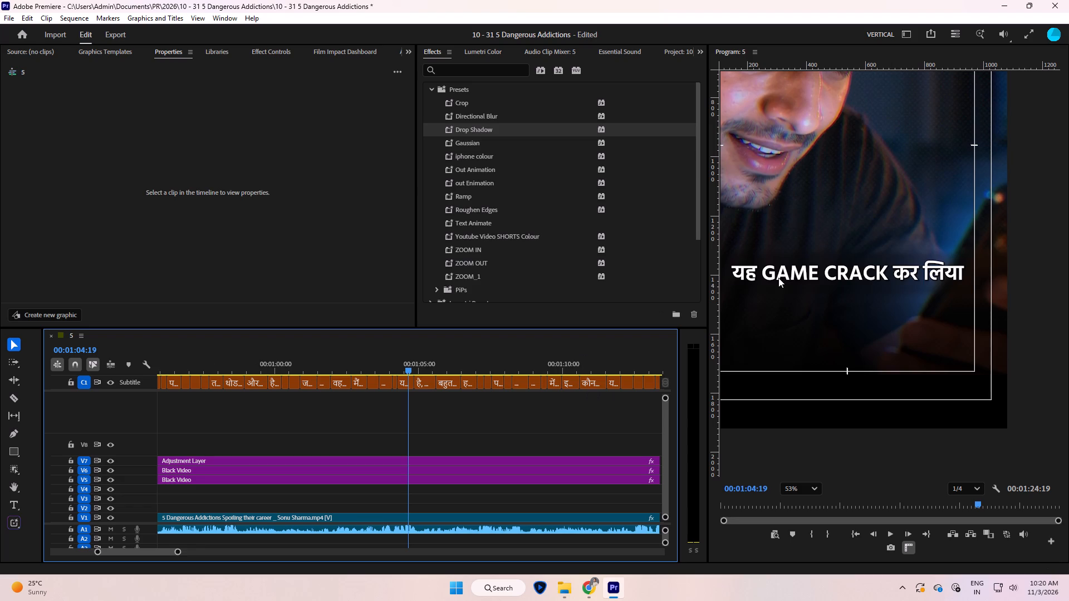
triple_click(778, 278)
click(767, 268)
drag(769, 268, 809, 276)
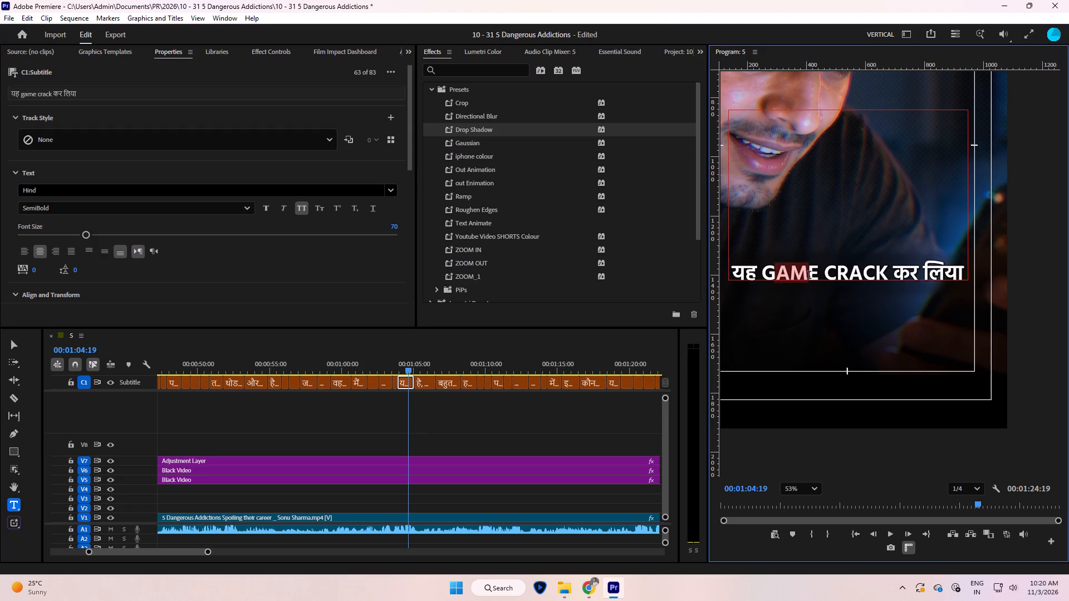
drag(809, 276, 886, 272)
drag(763, 270, 874, 280)
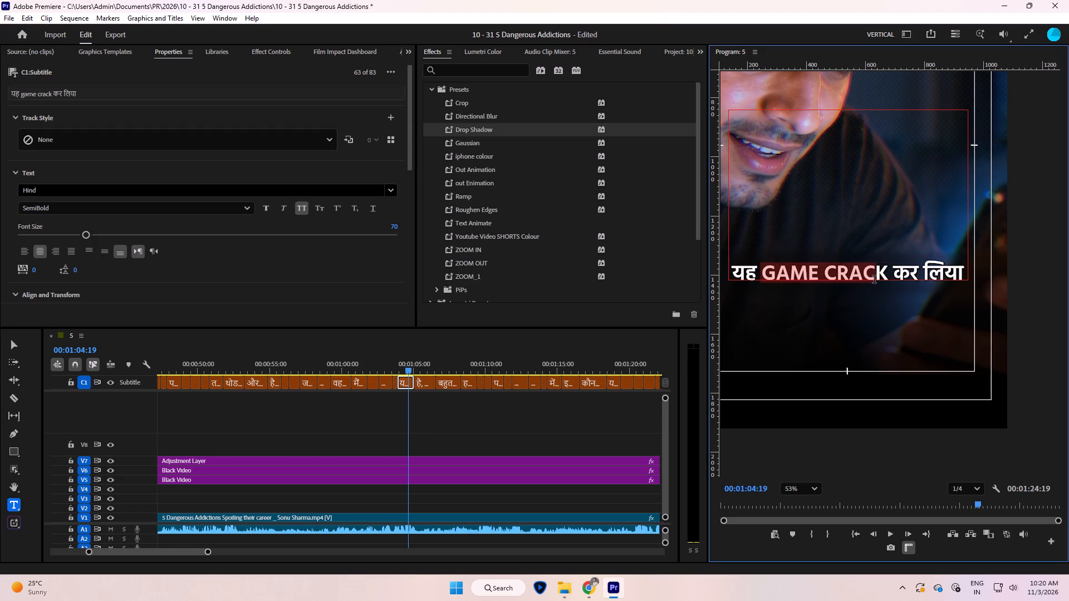
drag(874, 280, 889, 277)
key(ctrl+x)
key(ctrl+v)
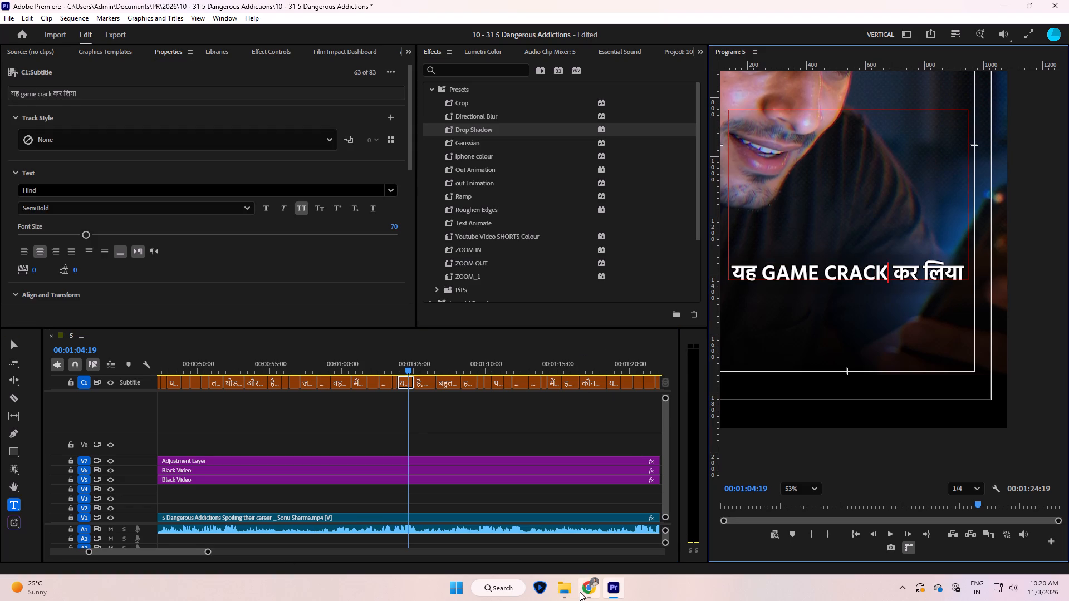
click(589, 594)
click(433, 45)
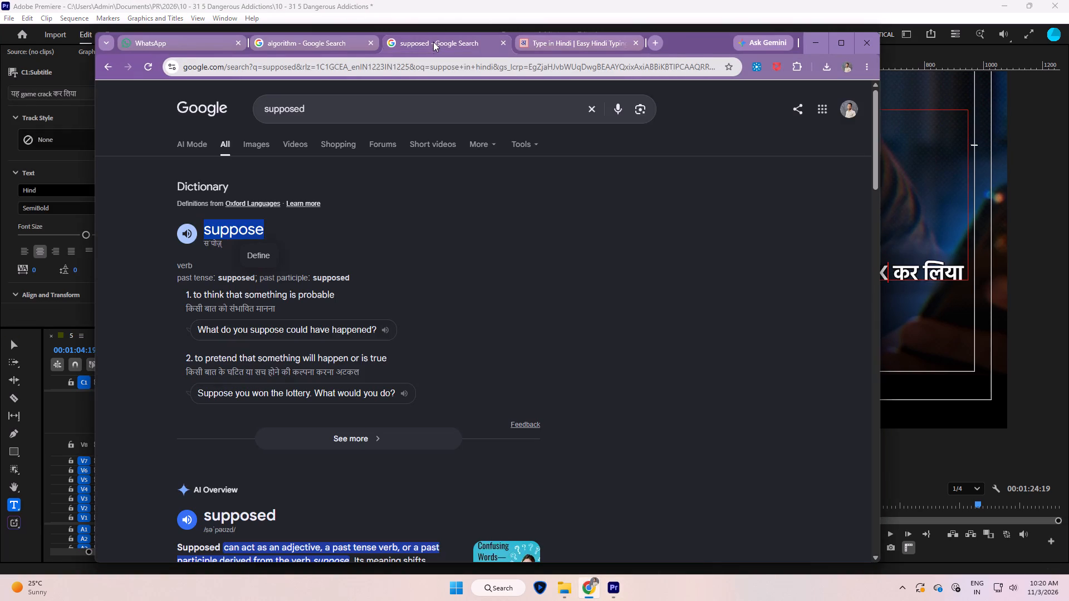
click(336, 124)
click(339, 115)
key(ctrl+a)
key(ctrl+v)
key(ctrl+Return)
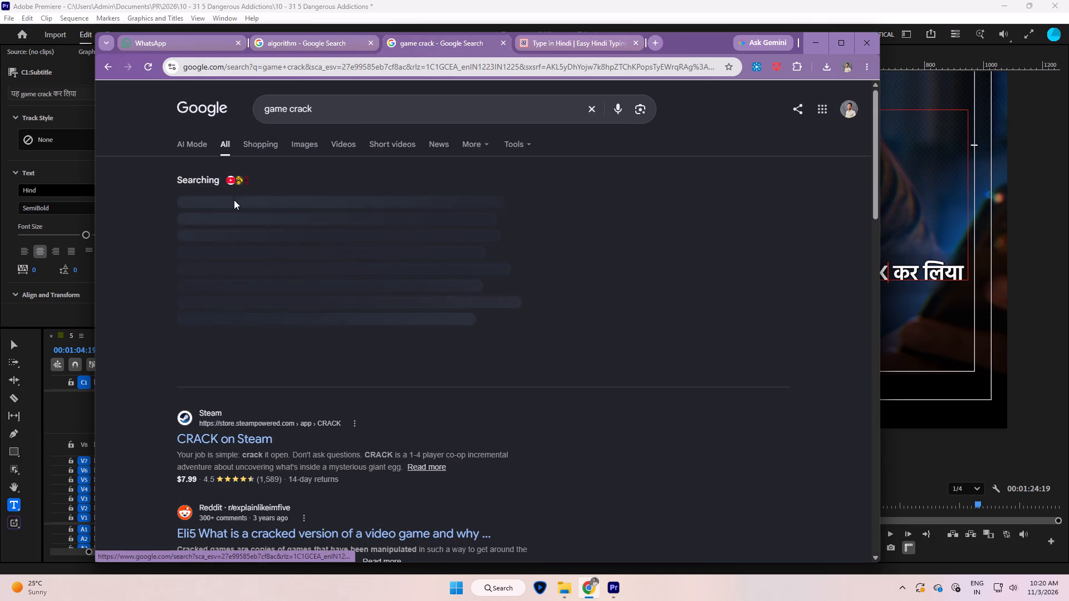
click(810, 35)
Replay the "game crack" caption and the one after it, and cut "है," from the start of the "है, इसलिए वह एक साथ" caption.
click(409, 407)
key(space)
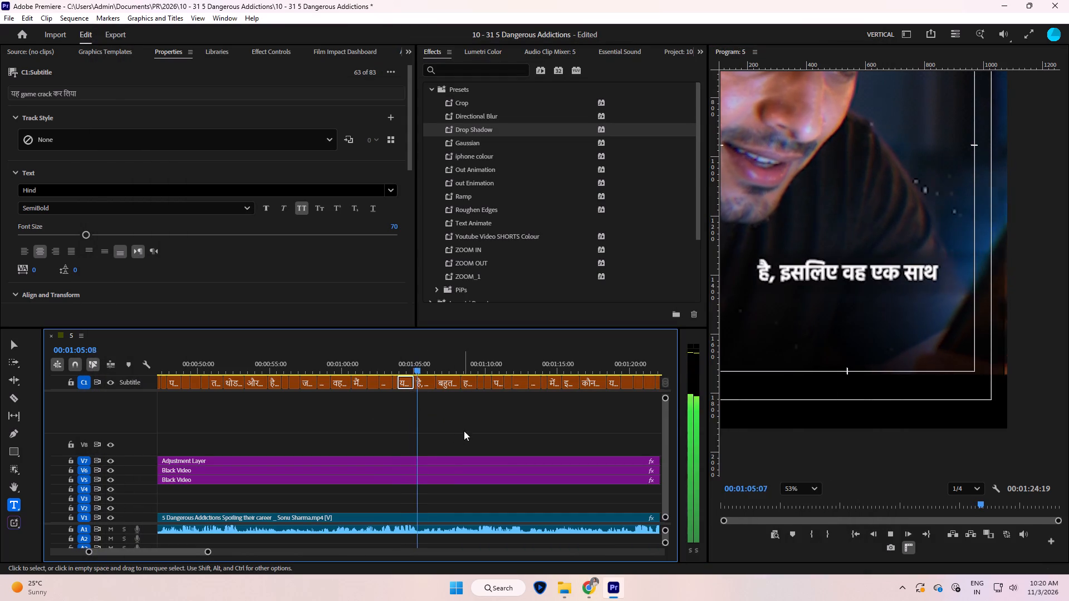
key(space)
click(404, 372)
key(space)
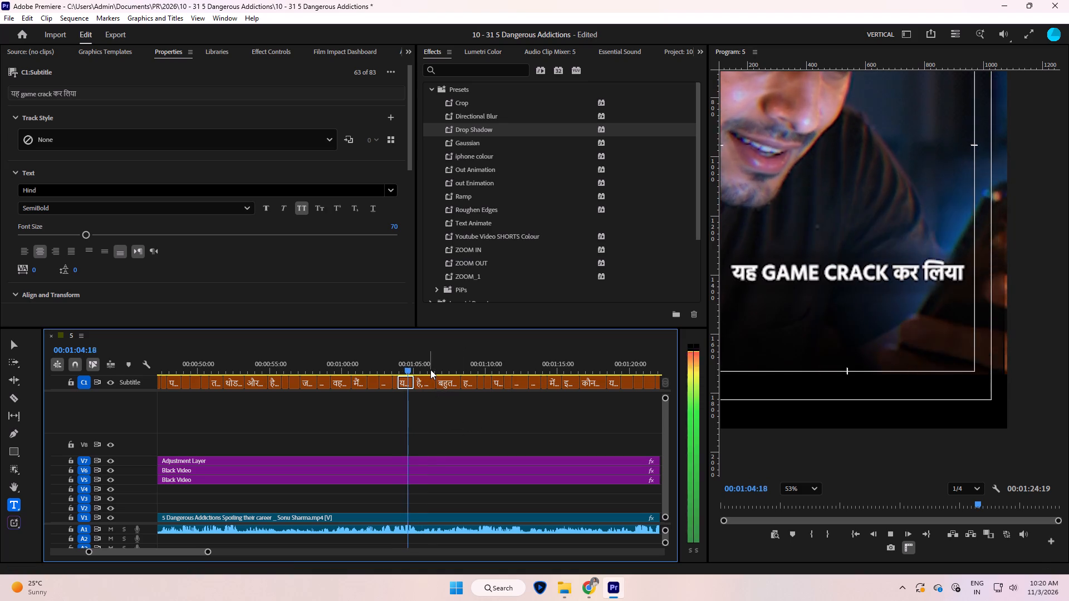
click(430, 370)
key(space)
key(space)
click(769, 272)
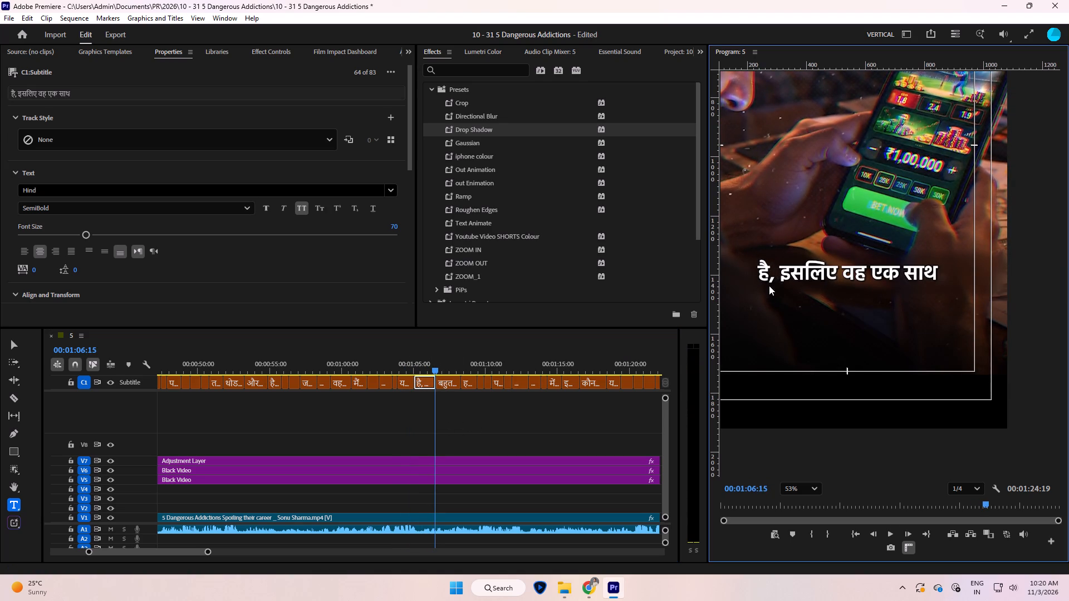
drag(771, 272, 704, 272)
key(ctrl+x)
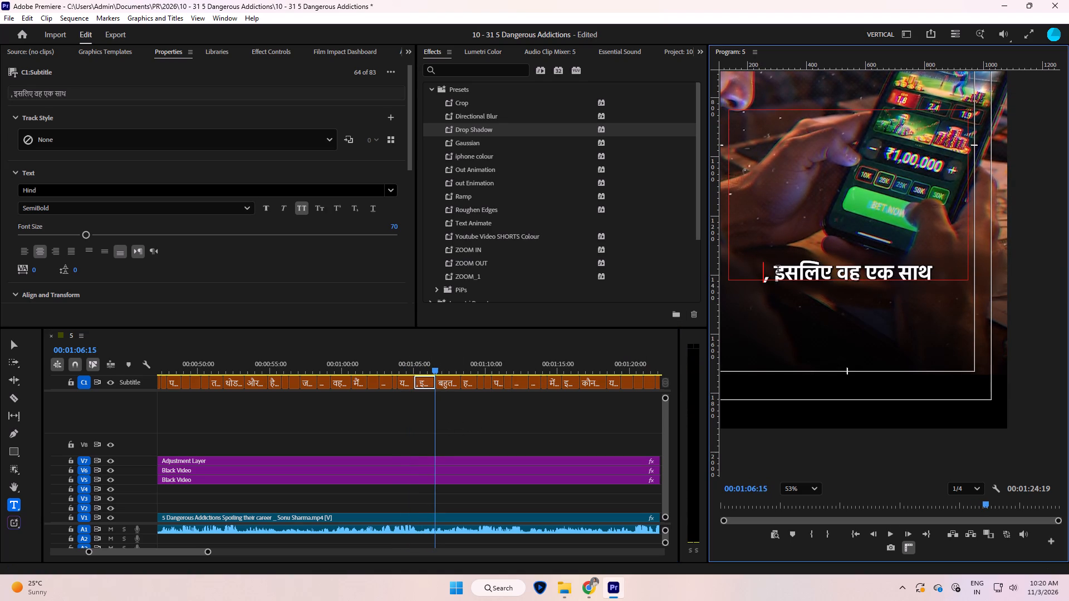
click(774, 270)
key(BackSpace)
key(BackSpace)
key(BackSpace)
key(BackSpace)
Append the cut "है" to the end of the "यह game crack कर लिया" caption.
click(399, 362)
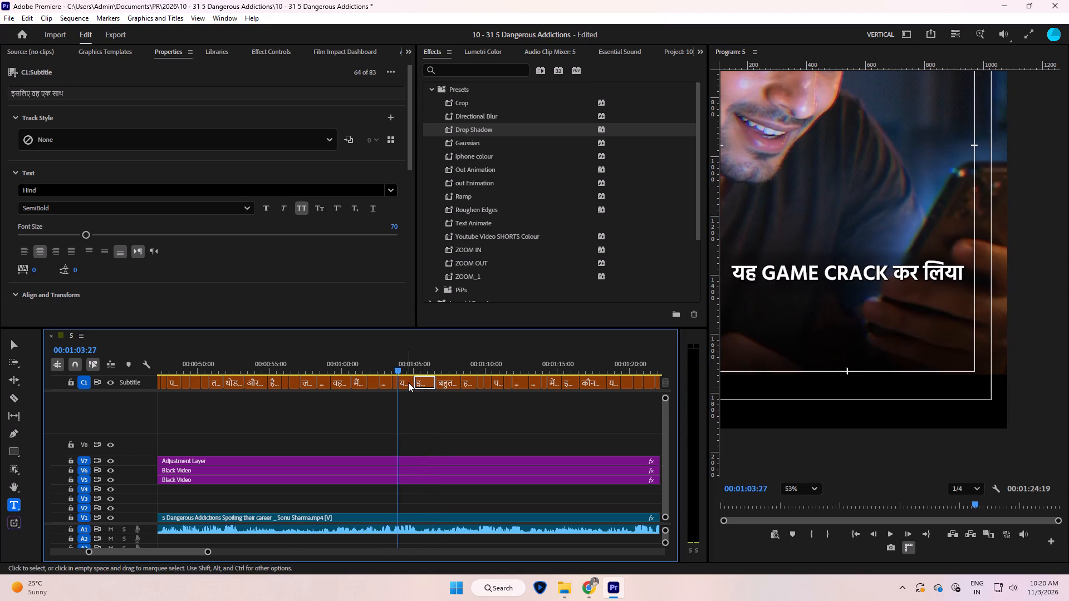
key(space)
click(408, 383)
key(space)
triple_click(957, 272)
click(963, 267)
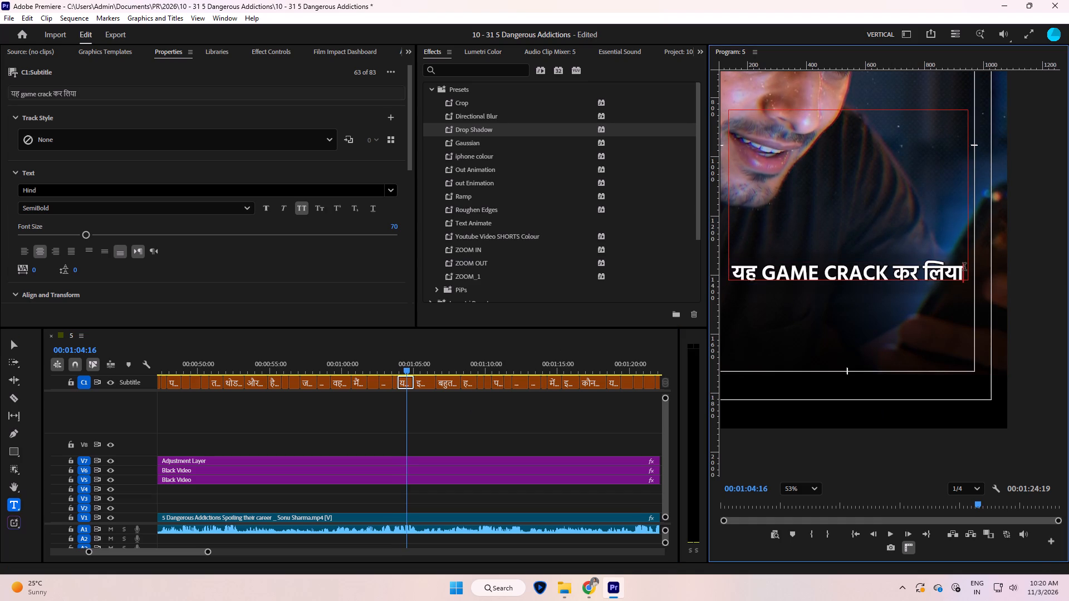
key(space)
key(ctrl+v)
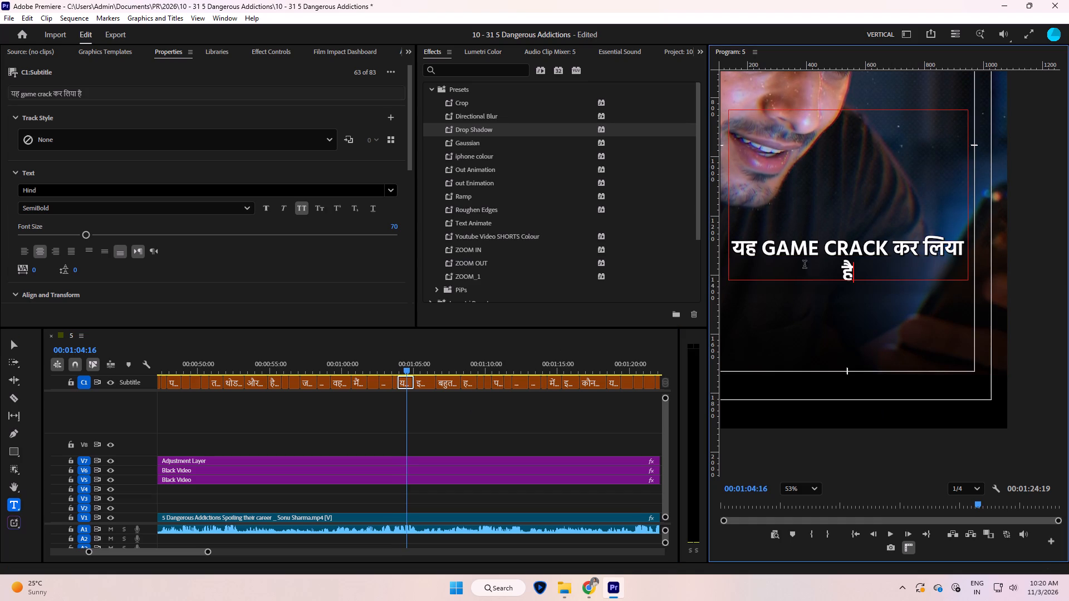
Reduce the font size of the whole "यह game crack कर लिया है" caption to 67.
key(ctrl+a)
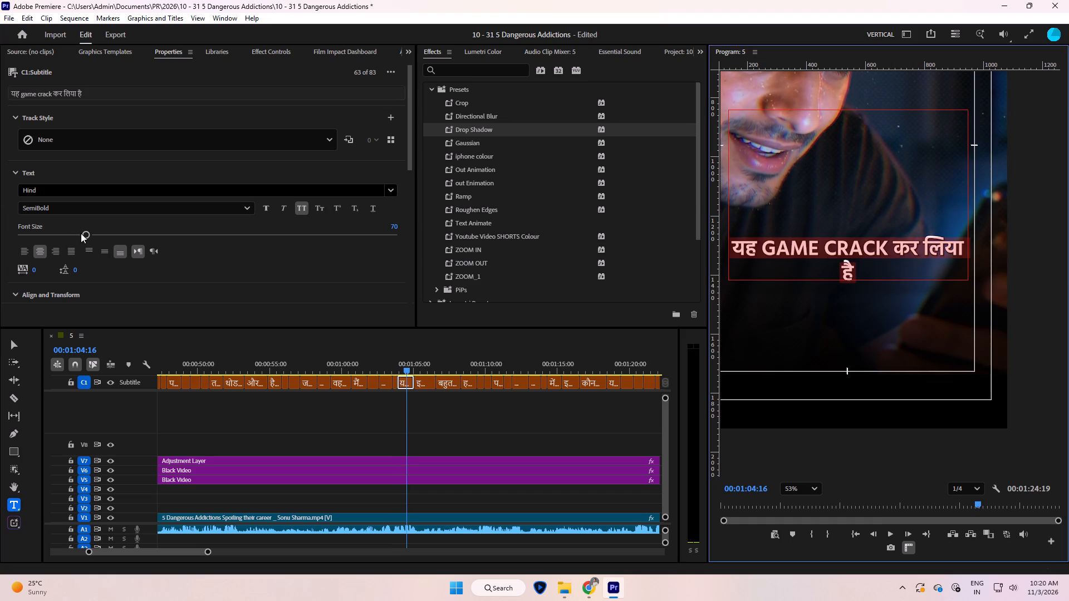
click(81, 233)
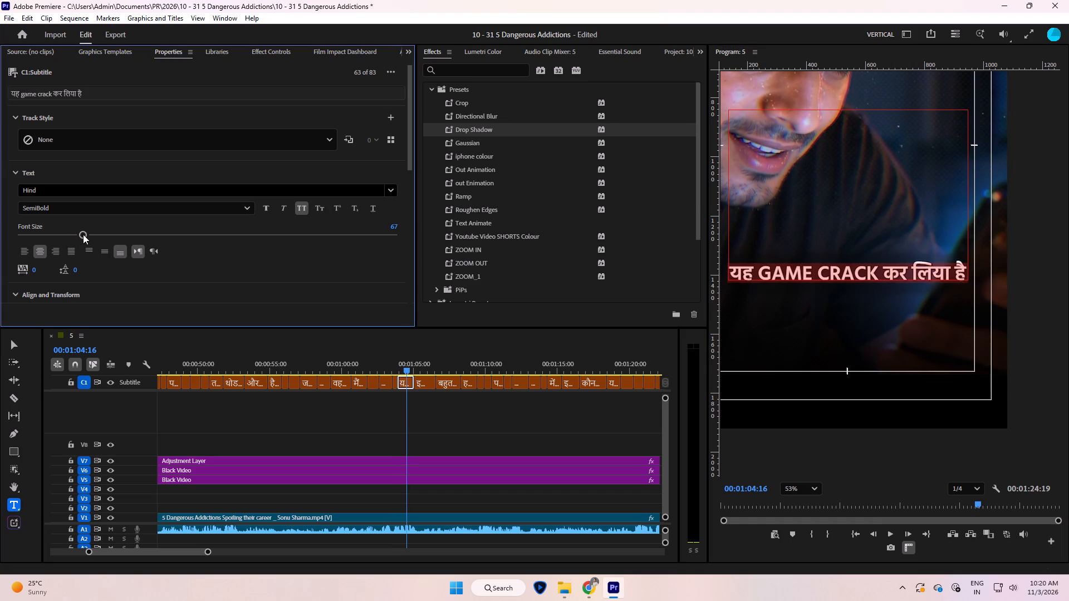
Play from the "यह game crack कर लिया है" caption through the "और फिर" caption, checking wording against the audio.
click(459, 441)
key(space)
key(space)
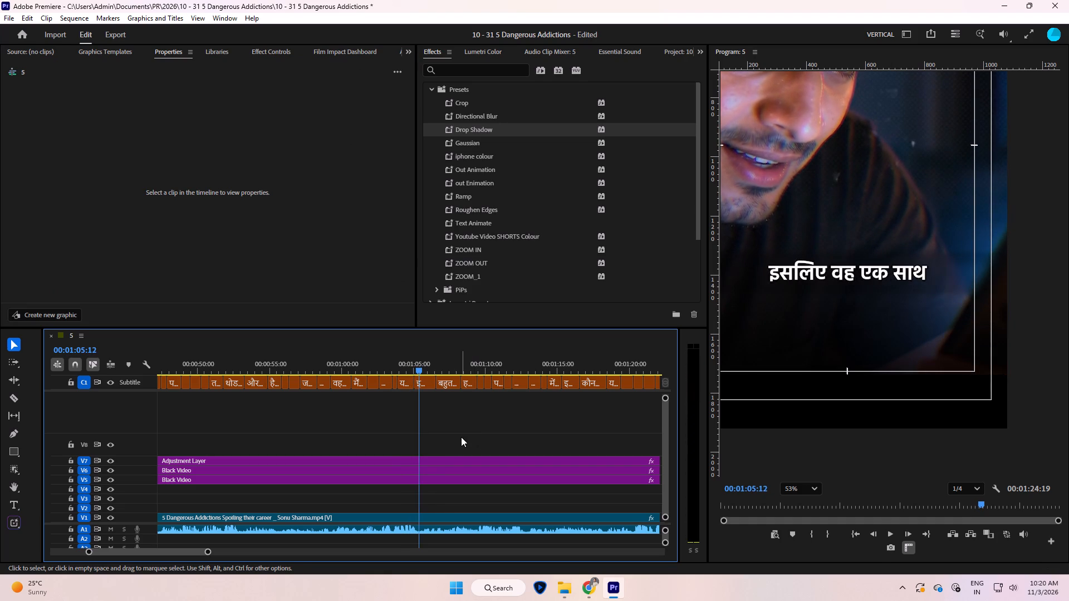
click(403, 371)
click(419, 369)
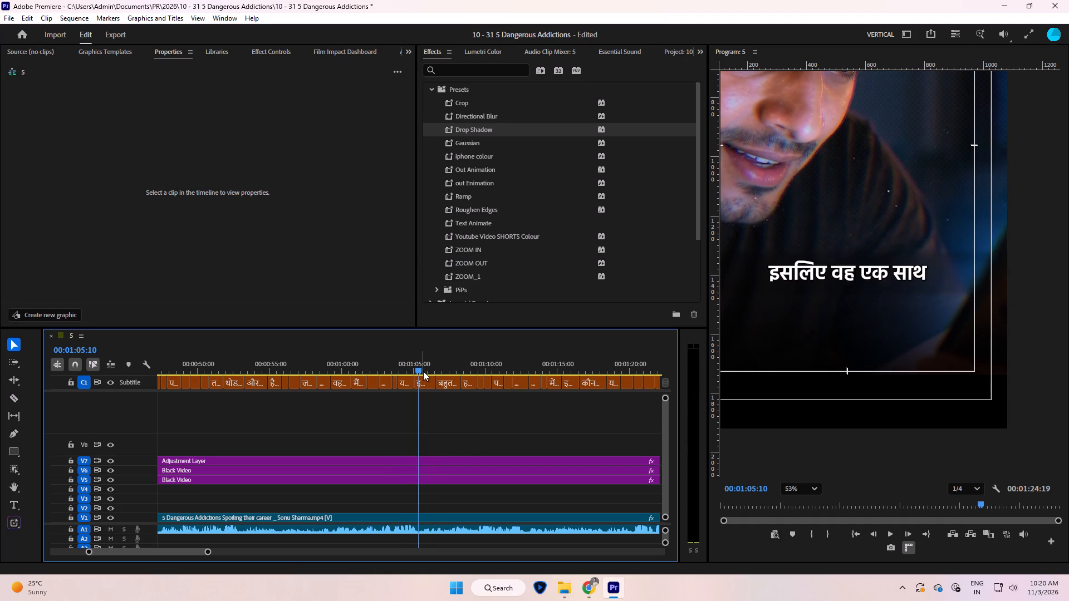
drag(426, 373, 431, 376)
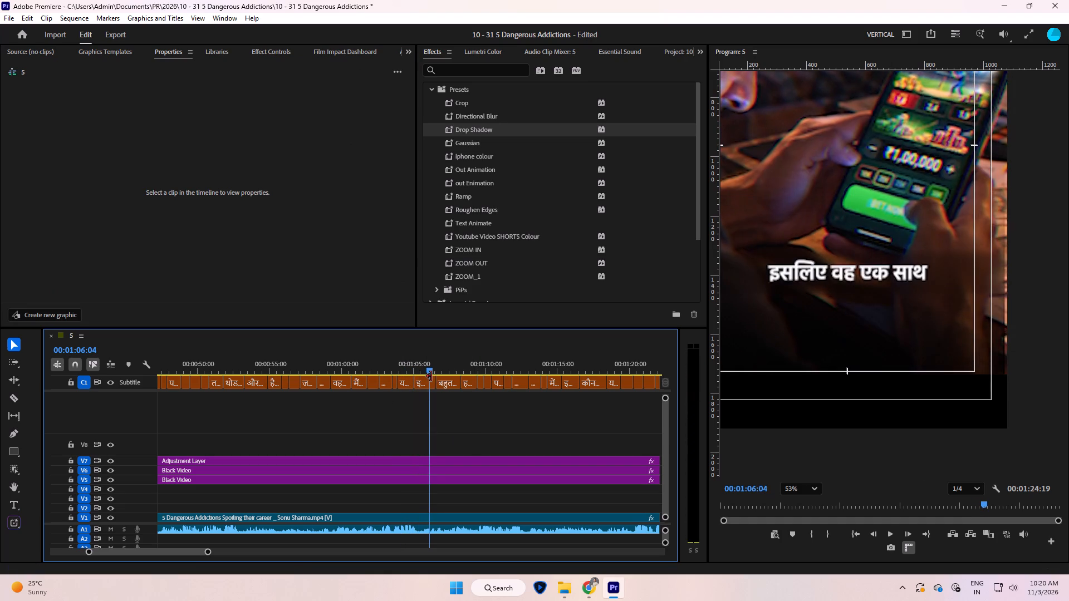
key(space)
click(489, 423)
text(--==)
key(minus)
key(equal)
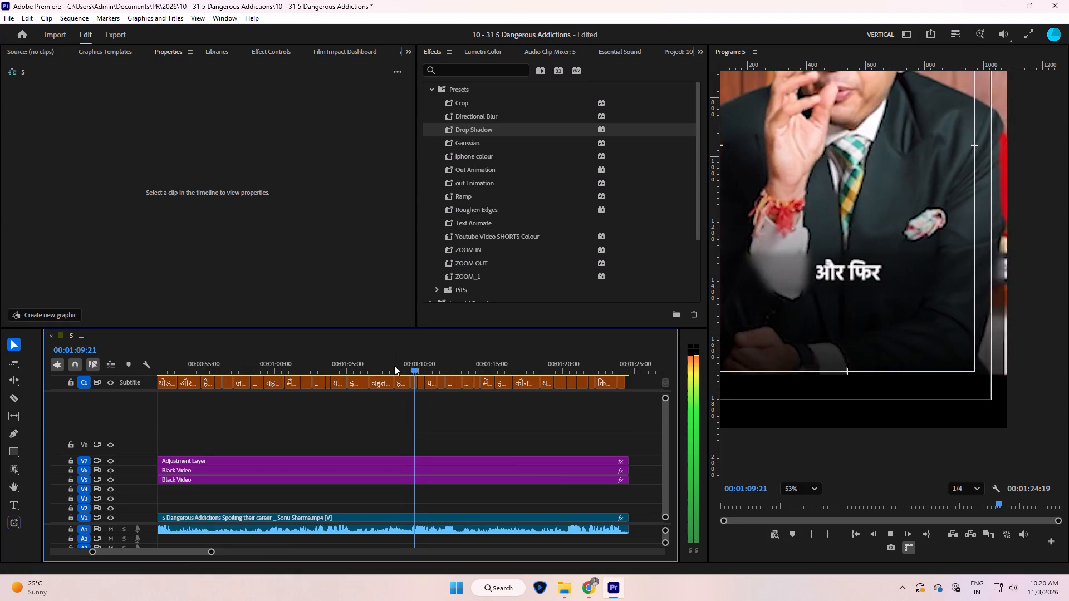
Replay from the "बहुत बड़ी" caption through the "में फंस जाता है।" caption, pausing along the way to check the wording.
key(space)
click(372, 368)
key(space)
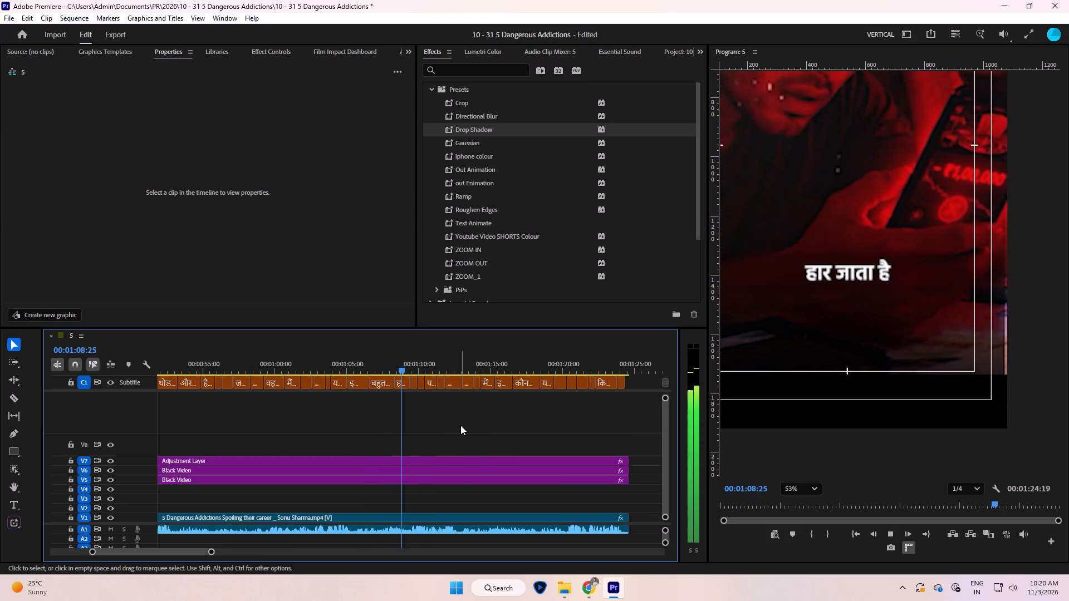
key(space)
key(space)
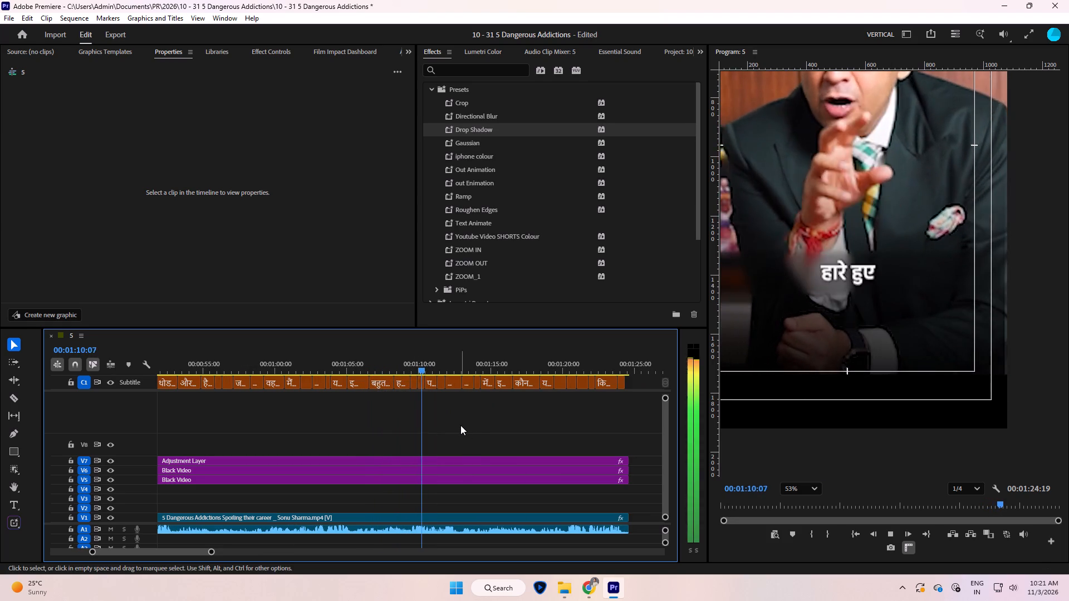
key(space)
key(space)
key(space)
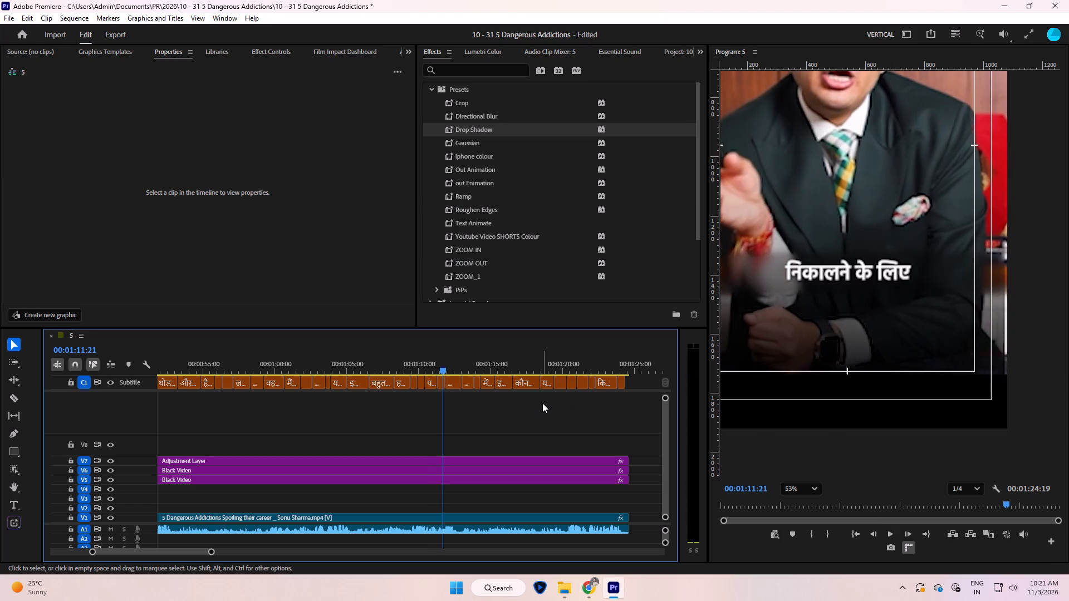
key(space)
key(space)
key(space)
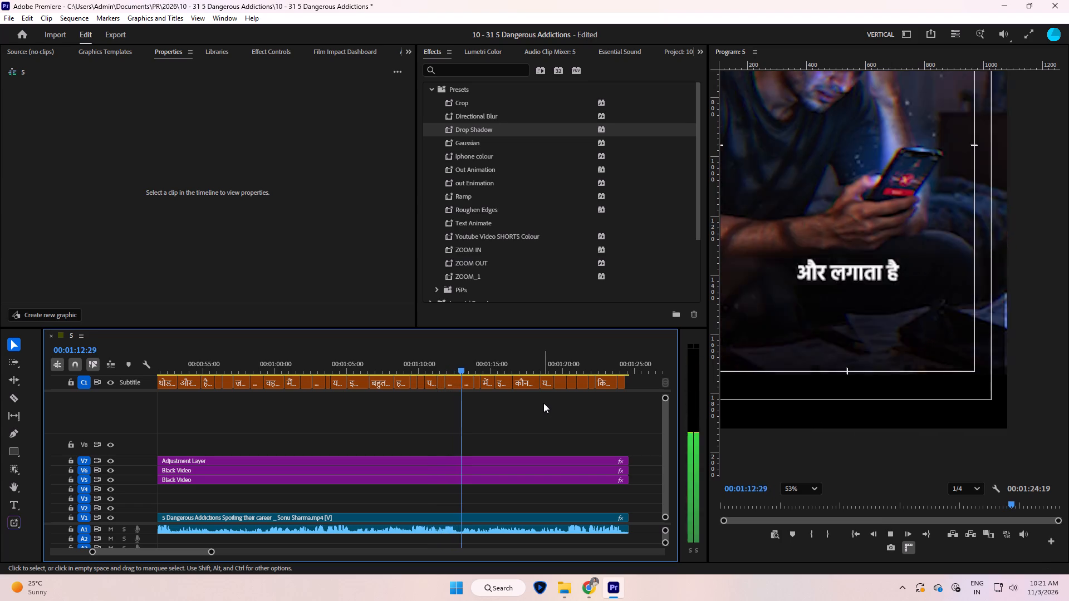
key(space)
key(space)
key(space)
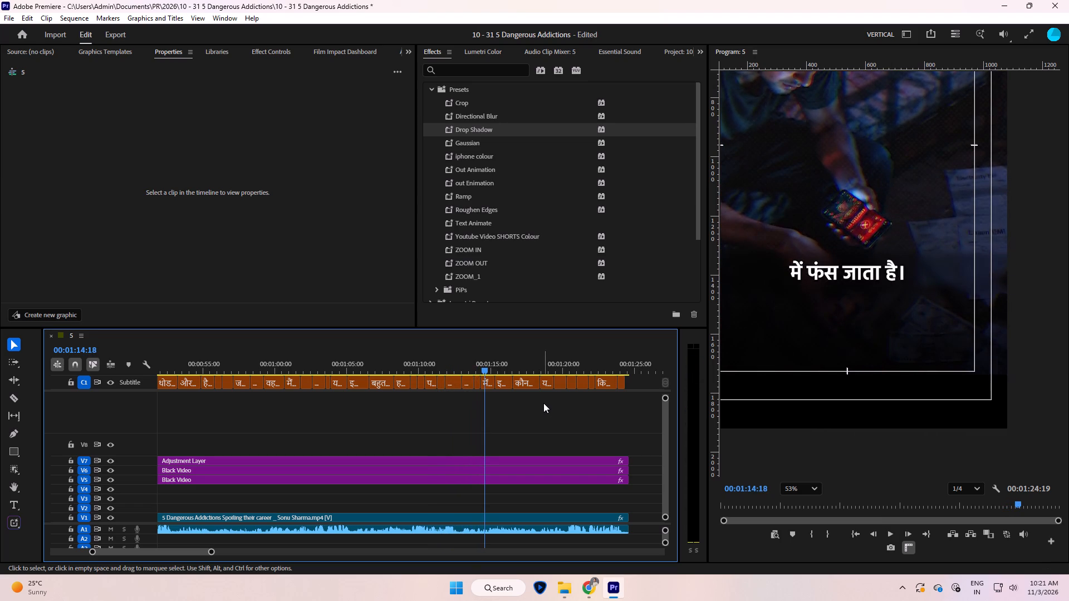
Replay the captions around 00:01:14, cut the text "इस ट्रैप" from its caption and delete that caption.
click(476, 368)
key(space)
key(space)
key(space)
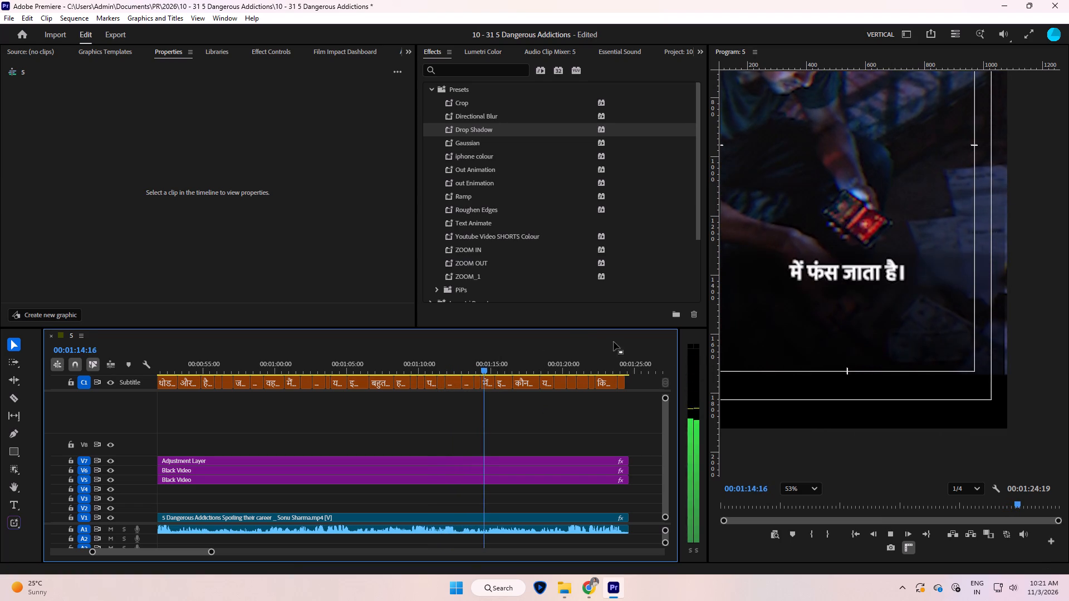
key(space)
click(458, 370)
key(space)
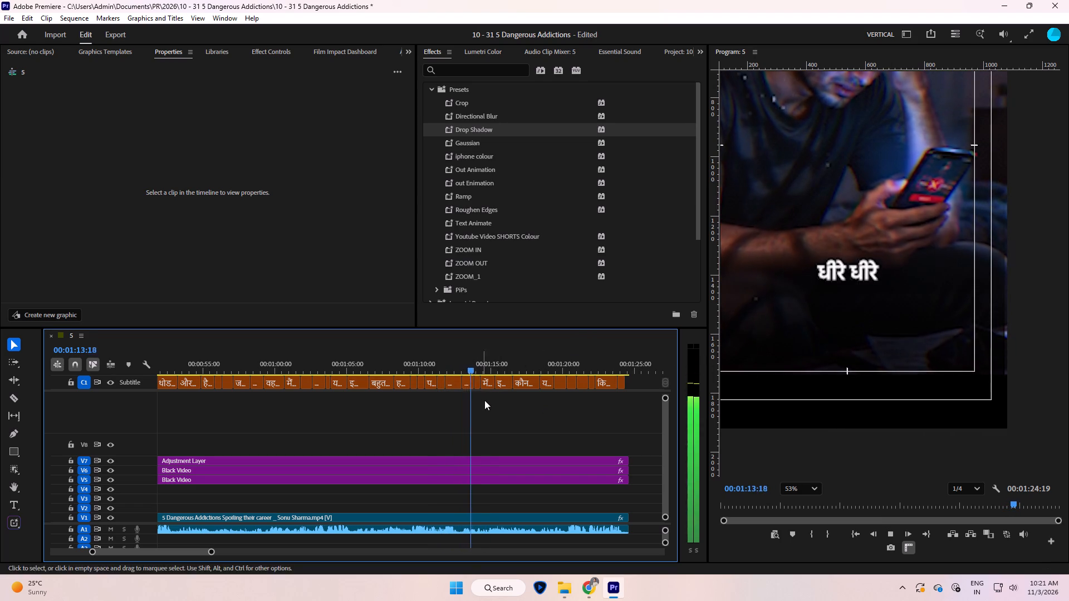
key(space)
triple_click(855, 269)
key(ctrl+a)
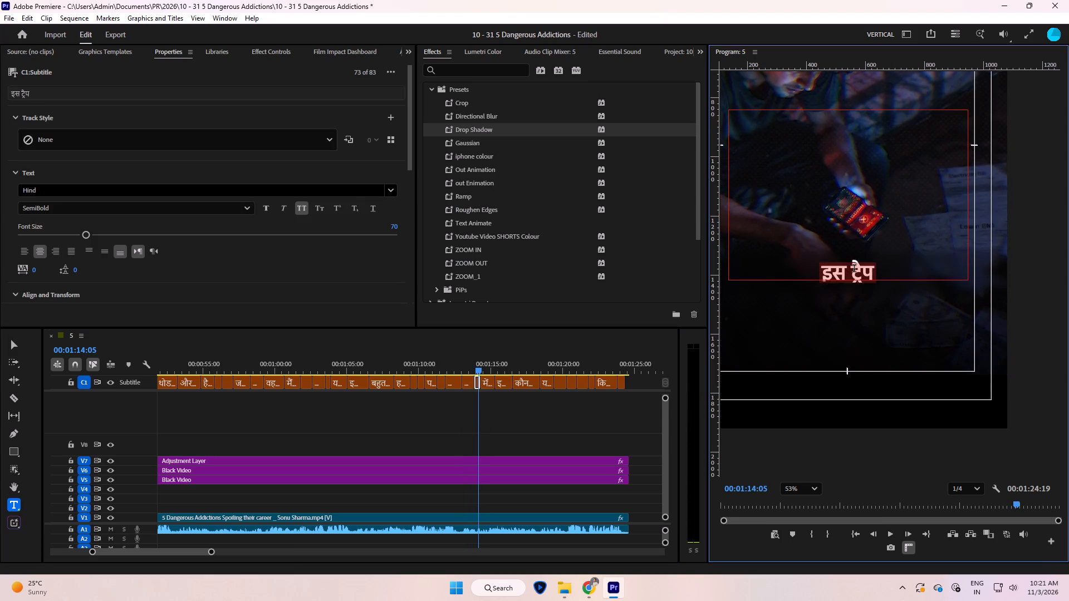
key(ctrl+x)
click(499, 430)
click(476, 385)
key(Delete)
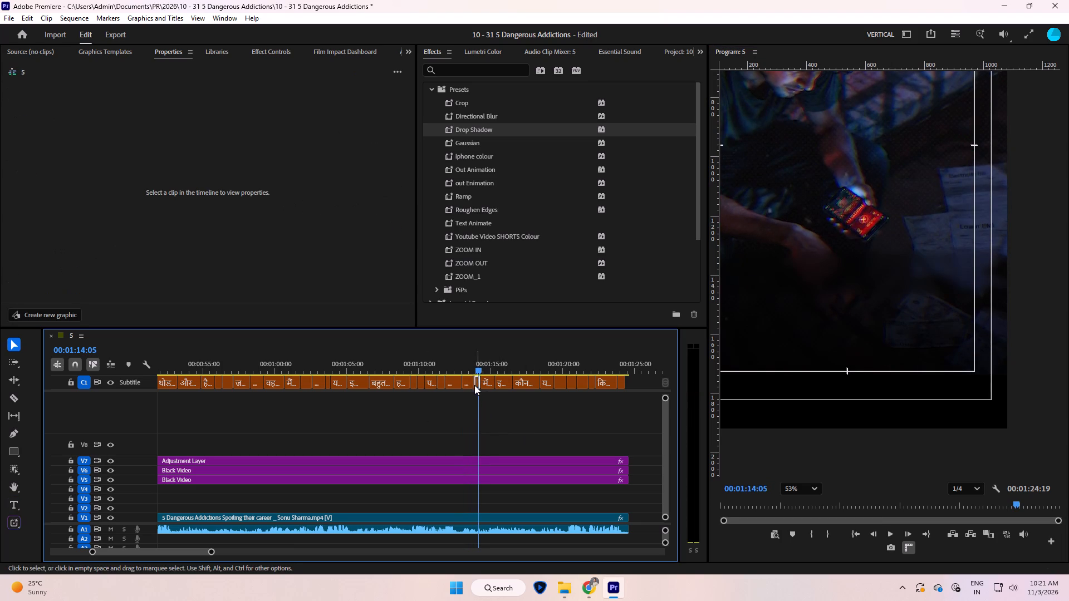
Extend the end of the "धीरे धीरे" caption to meet the "में फंस जाता है।" caption.
drag(472, 385, 483, 387)
Append the cut "इस ट्रैप" to the end of the "धीरे धीरे" caption at 00:01:13:15.
click(470, 371)
click(470, 383)
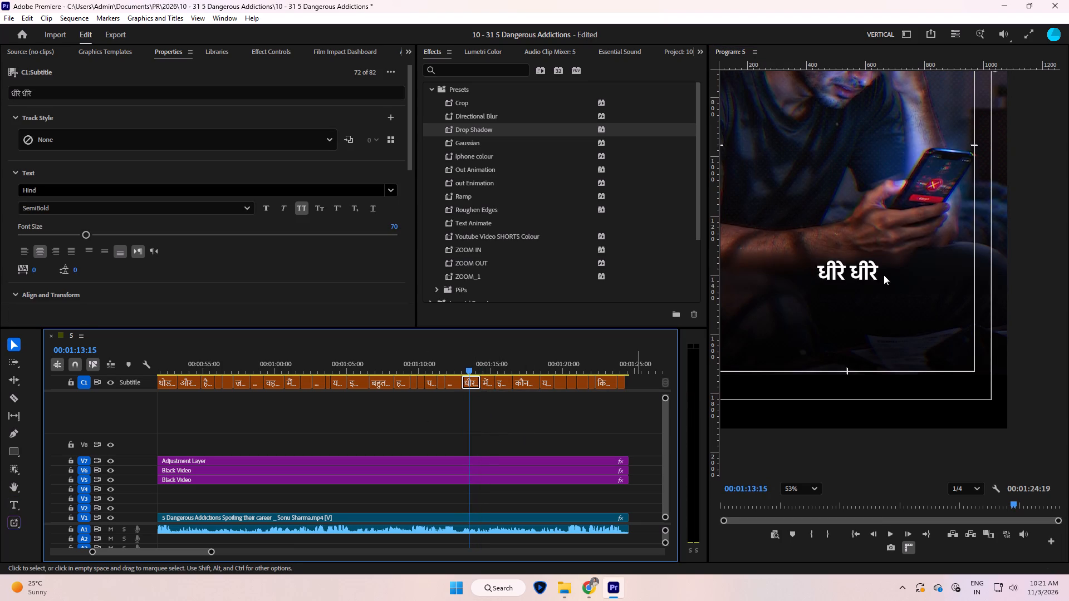
triple_click(876, 273)
click(886, 270)
key(space)
key(ctrl+v)
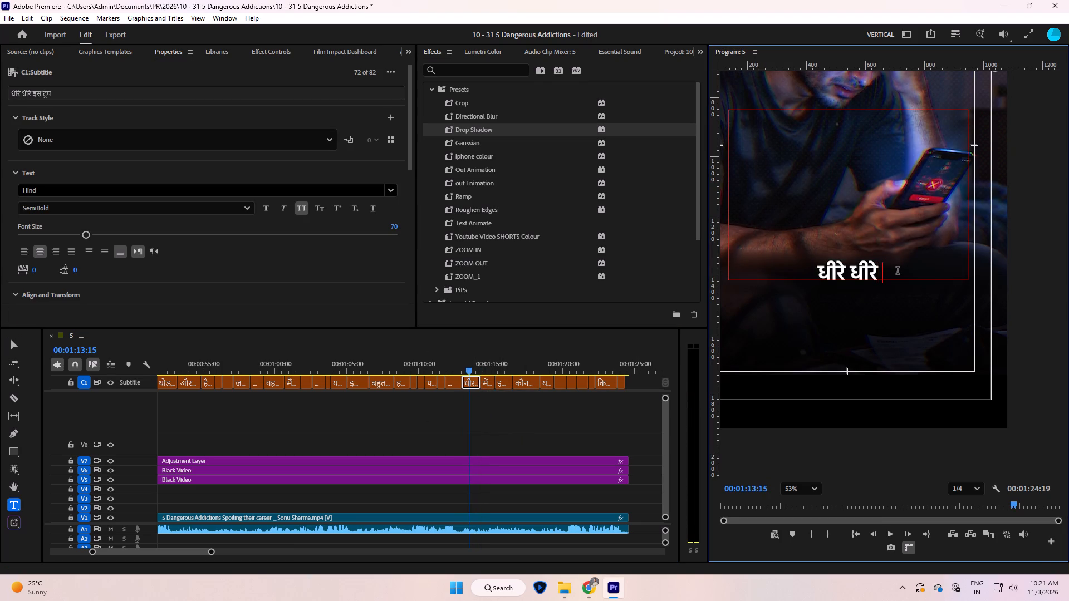
Replace "ट्रैप" with "trape" in the "धीरे धीरे इस ट्रैप" caption.
drag(884, 273, 932, 274)
text(tra)
text(pe)
Copy "trape" from the caption and search Google for it in Chrome to check the spelling.
key(shift+Left)
key(shift+Left)
key(shift+Left)
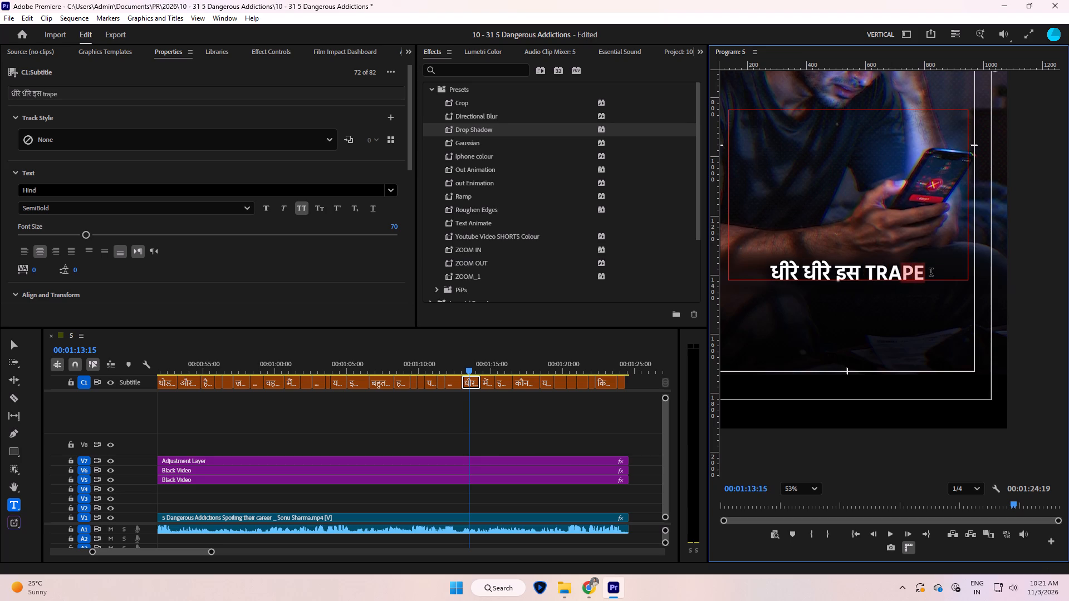
key(shift+Left)
key(shift+Left)
key(ctrl+x)
key(ctrl+v)
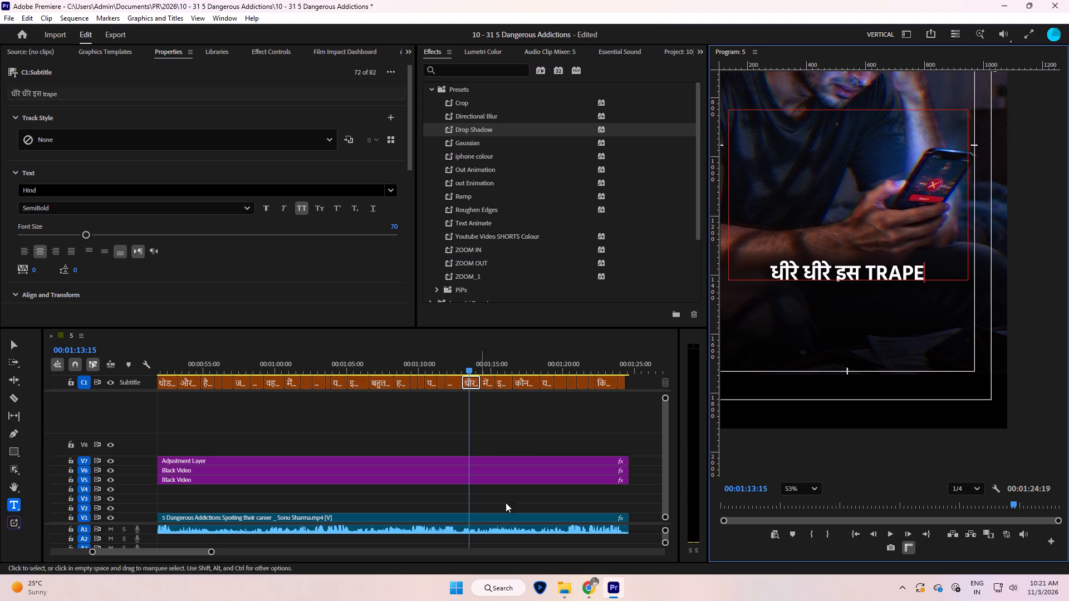
click(595, 596)
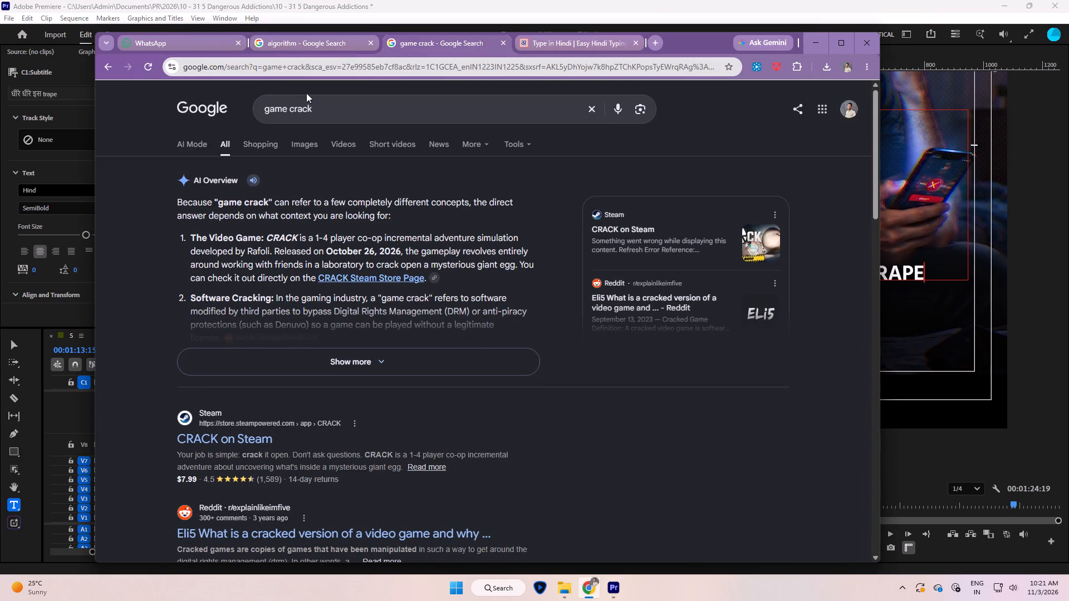
click(332, 100)
key(ctrl+a)
key(ctrl+v)
key(ctrl+Return)
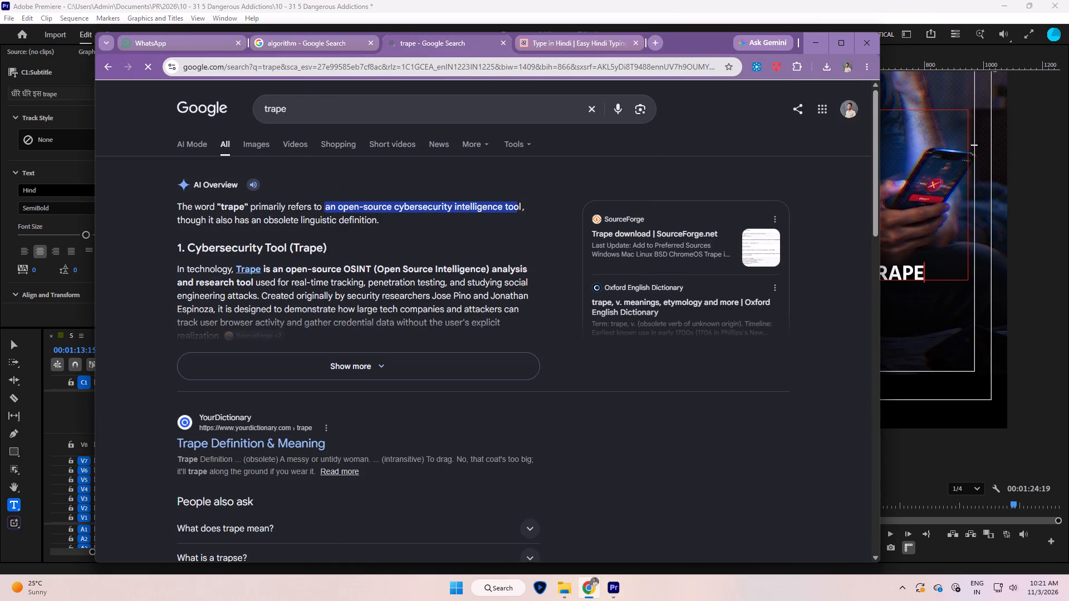
click(818, 40)
Colour the word "trape" red in the "धीरे धीरे इस trape" caption.
click(523, 406)
key(space)
key(space)
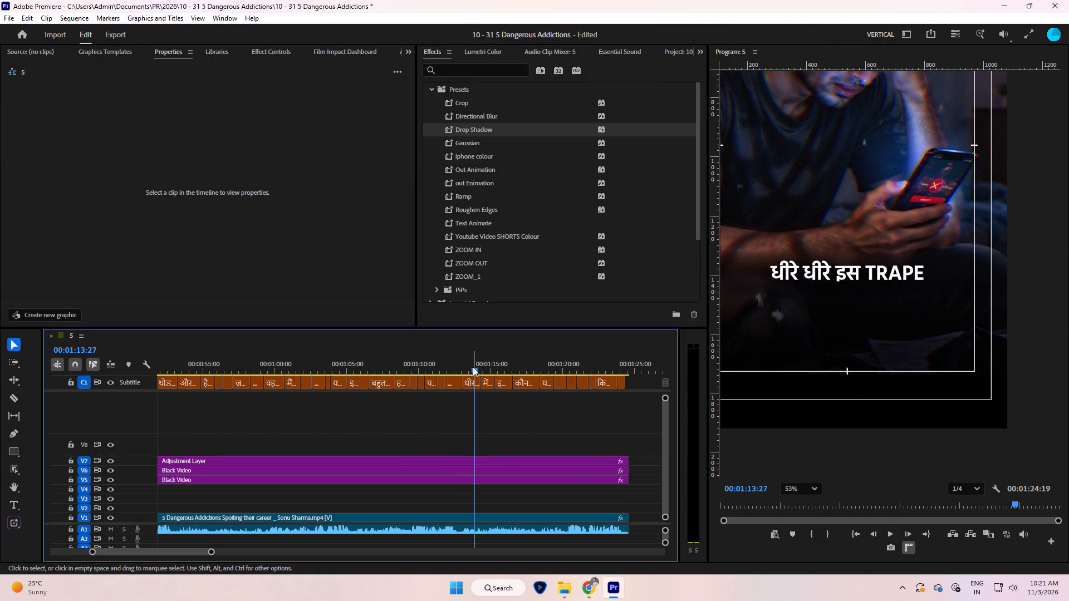
click(469, 361)
key(space)
key(space)
triple_click(867, 274)
click(872, 264)
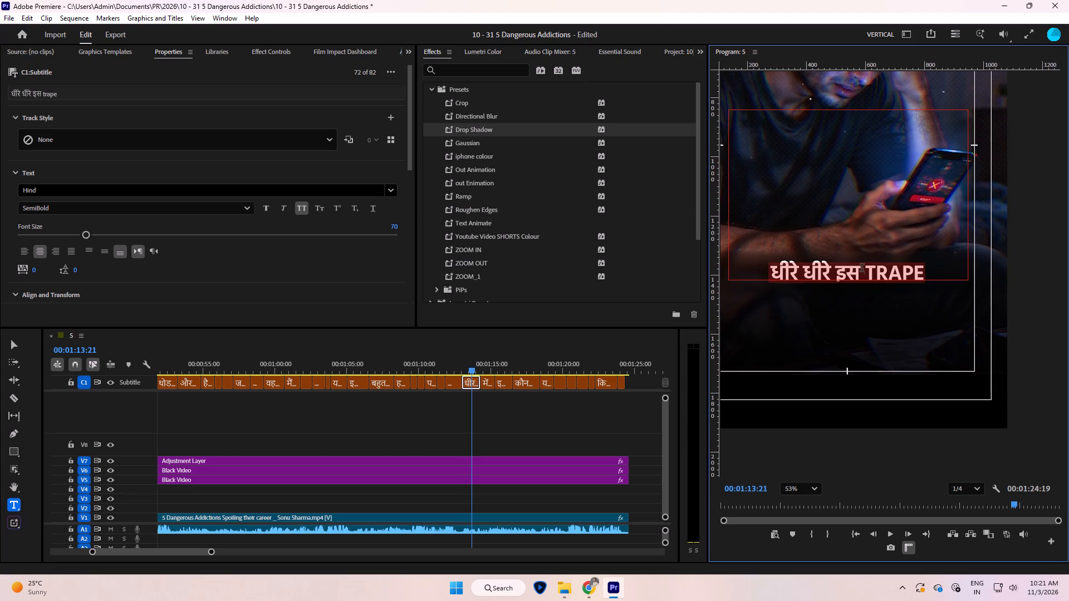
click(862, 269)
drag(863, 268, 980, 276)
scroll(131, 261, down, 8)
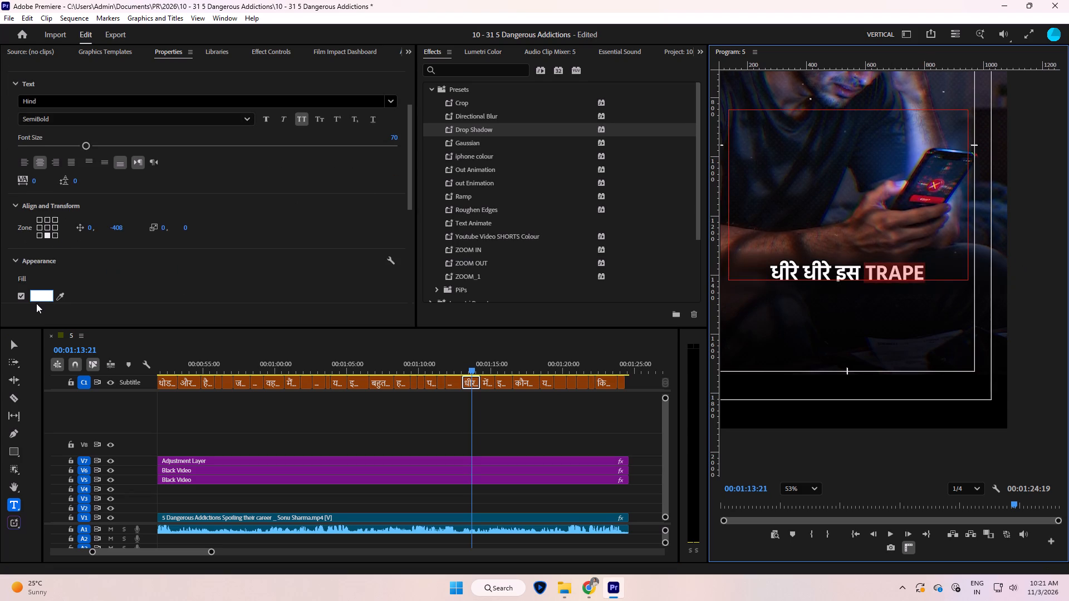
click(37, 297)
drag(481, 271, 641, 441)
click(616, 382)
click(581, 420)
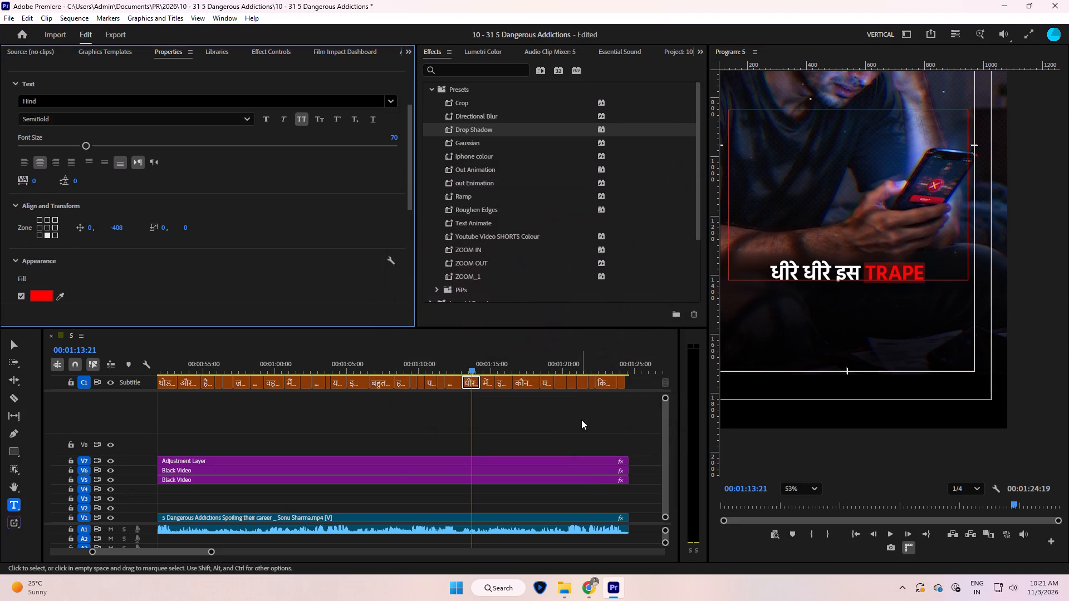
Play on through the following captions and replace "गेम" with "game" in the "कौन समझाए कि यह गेम" caption.
key(space)
key(space)
key(space)
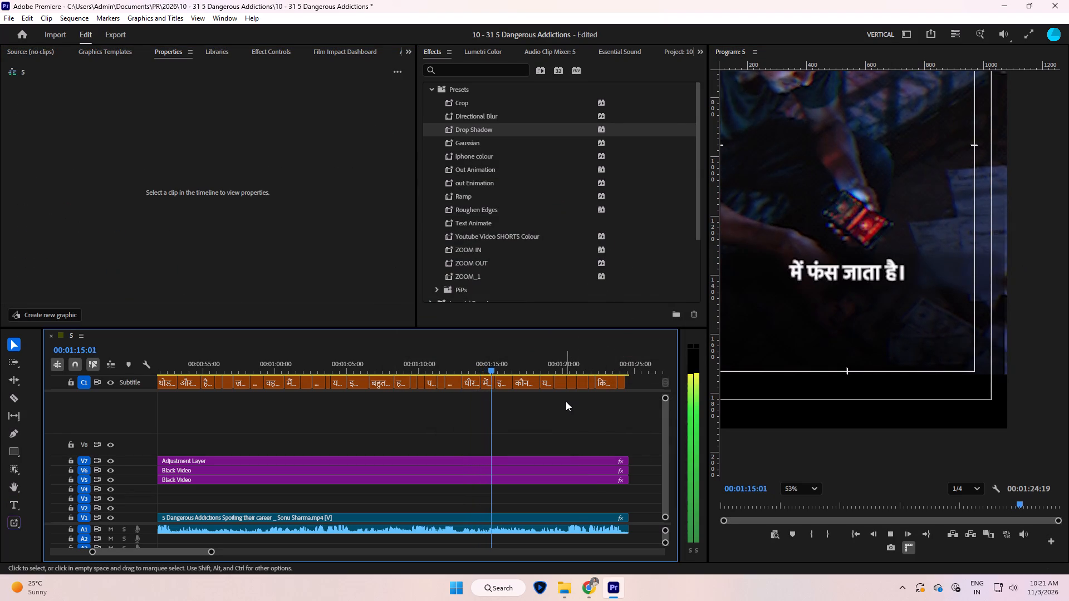
key(space)
key(space)
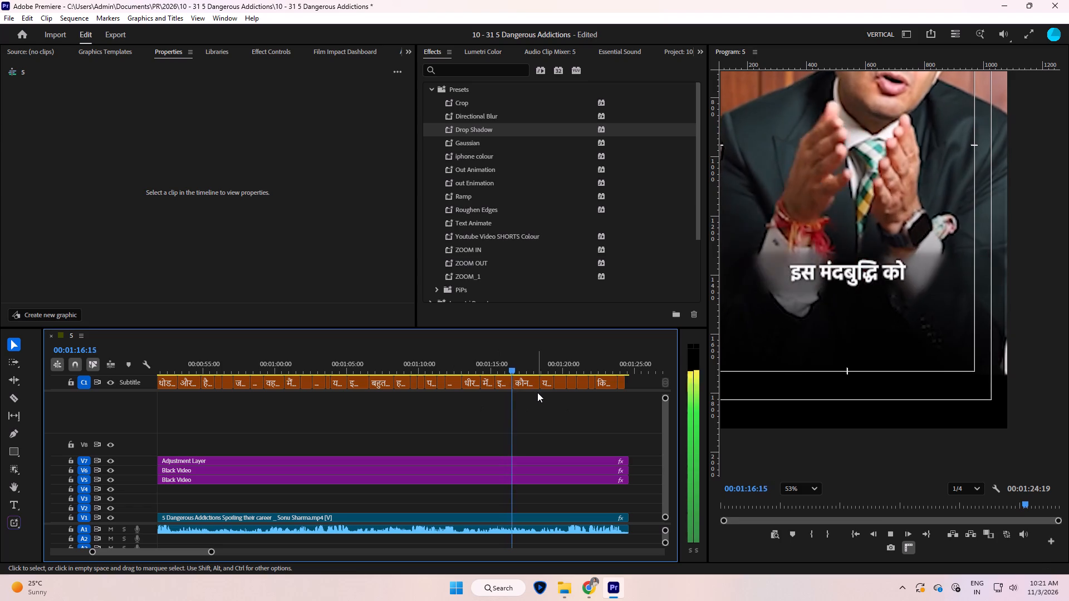
key(space)
key(space)
key(space)
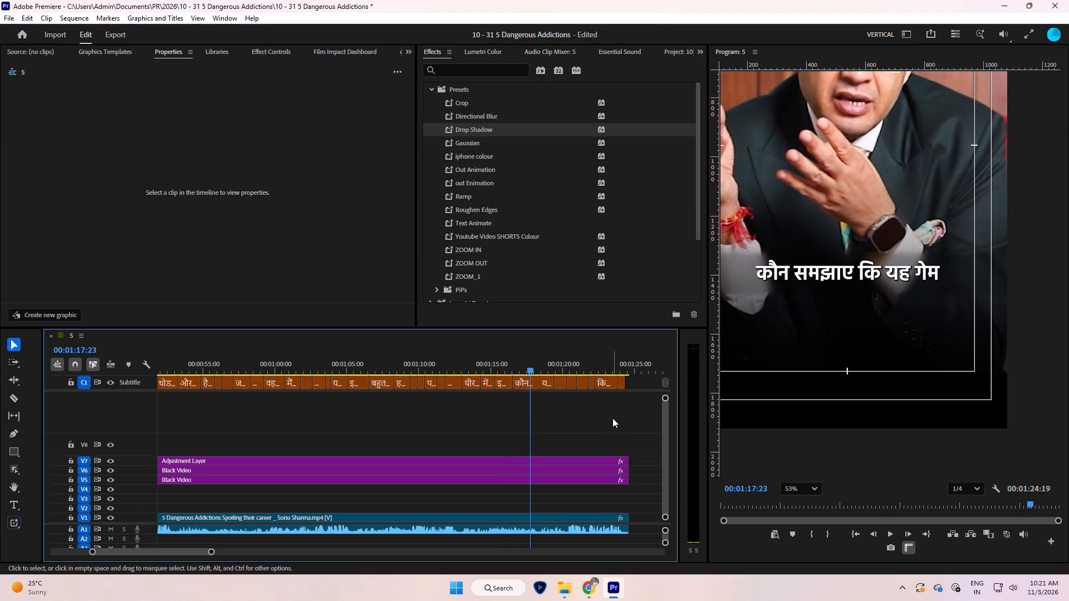
triple_click(928, 274)
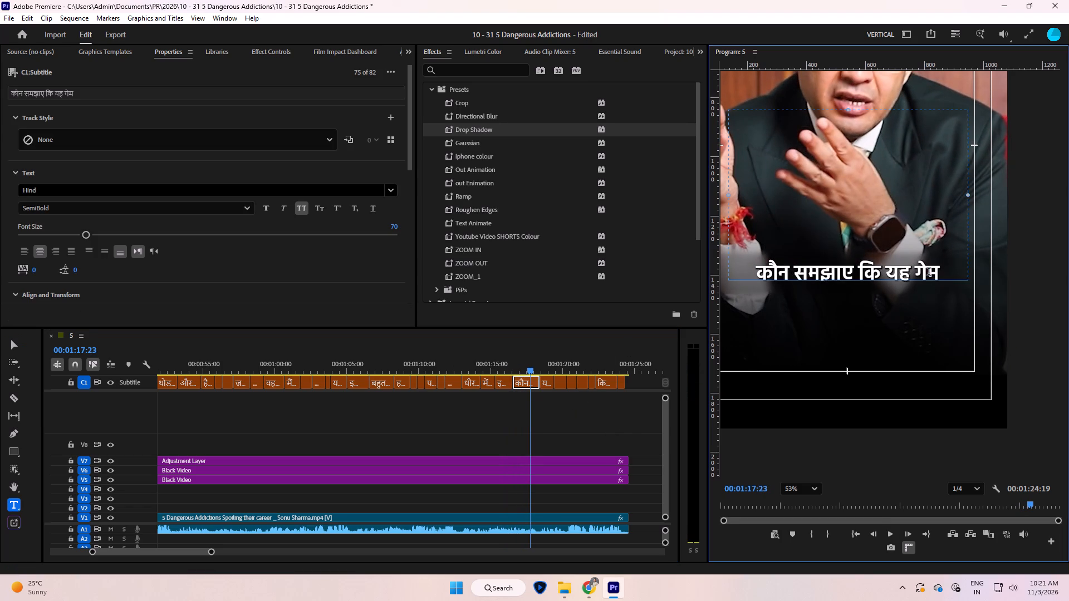
click(916, 262)
drag(919, 268, 982, 270)
text(game)
click(575, 422)
Replace "क्रैक" with "crack" in the "क्रैक ना हुआ।" caption.
key(space)
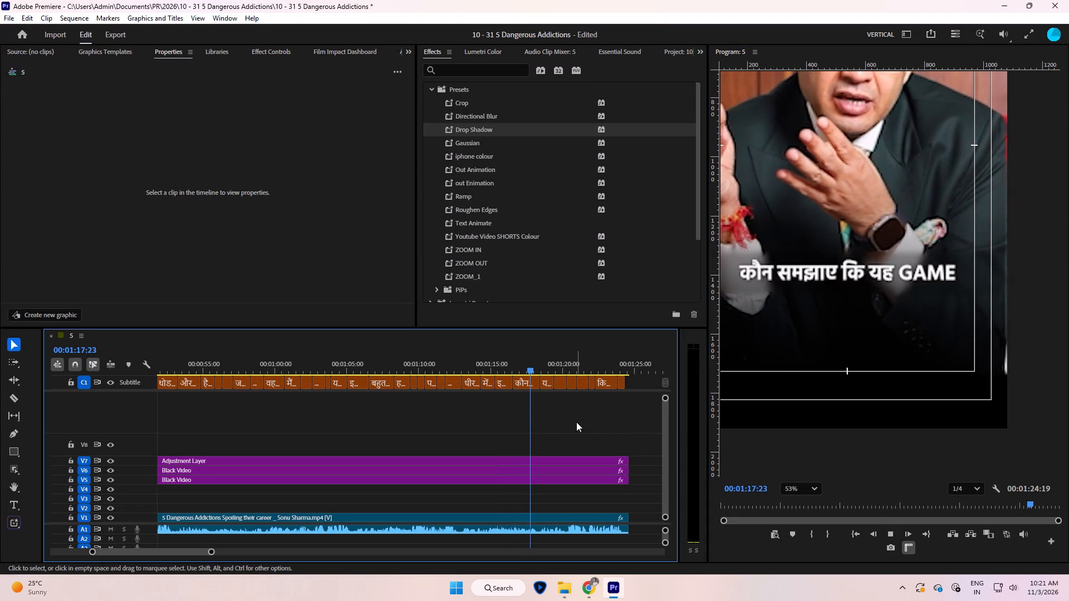
key(space)
key(space)
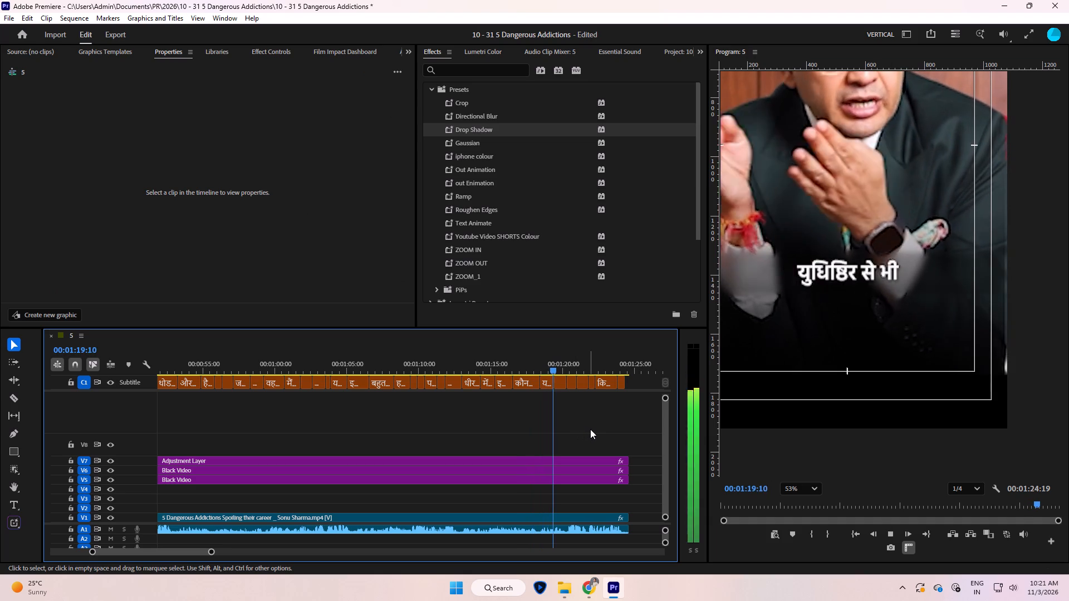
key(space)
triple_click(821, 262)
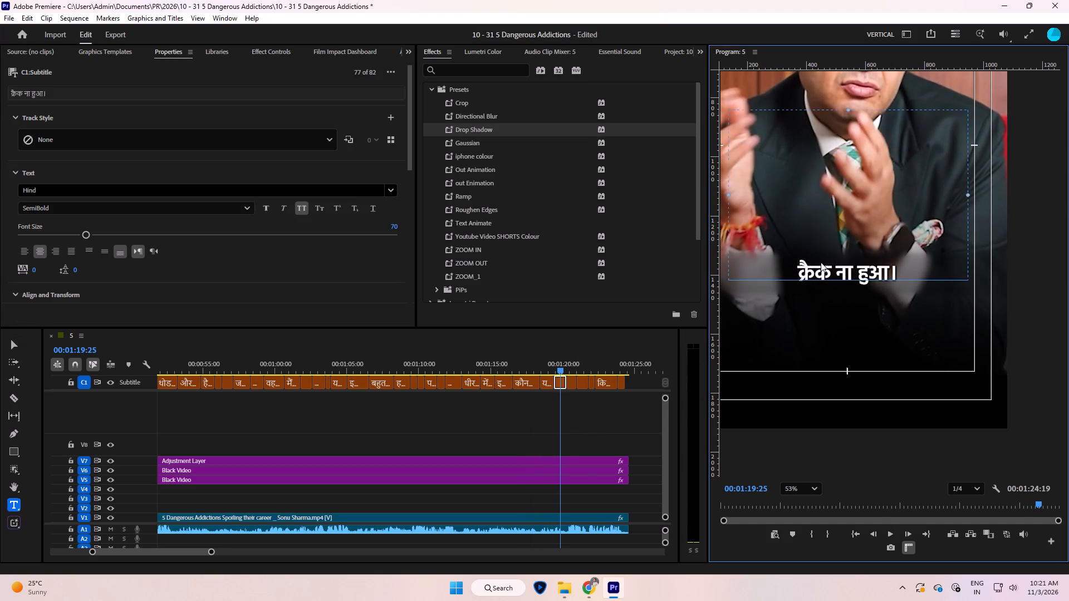
click(835, 250)
drag(830, 268, 737, 272)
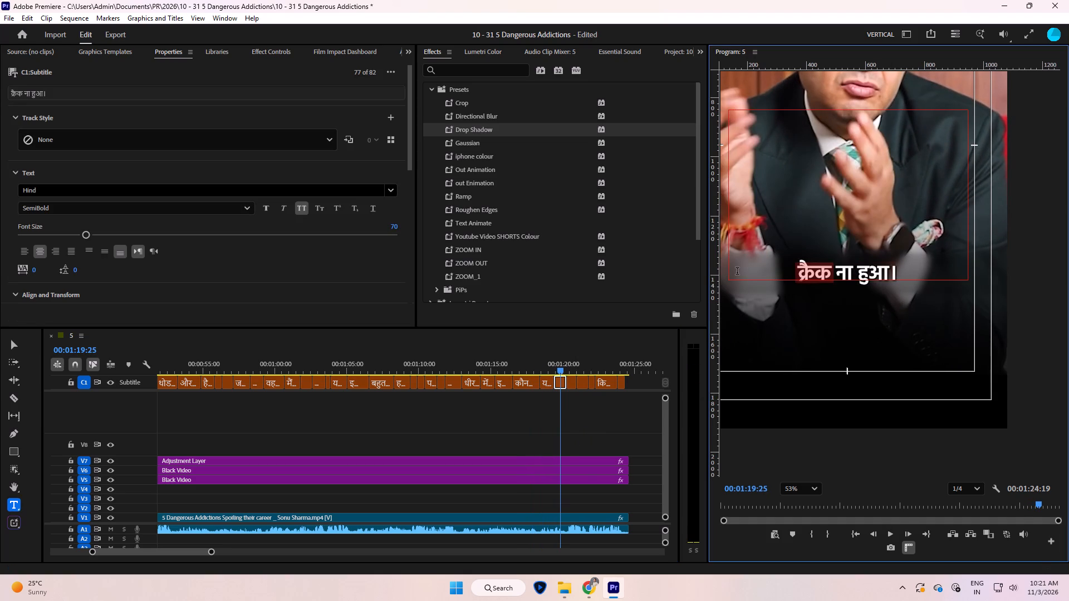
text(crack)
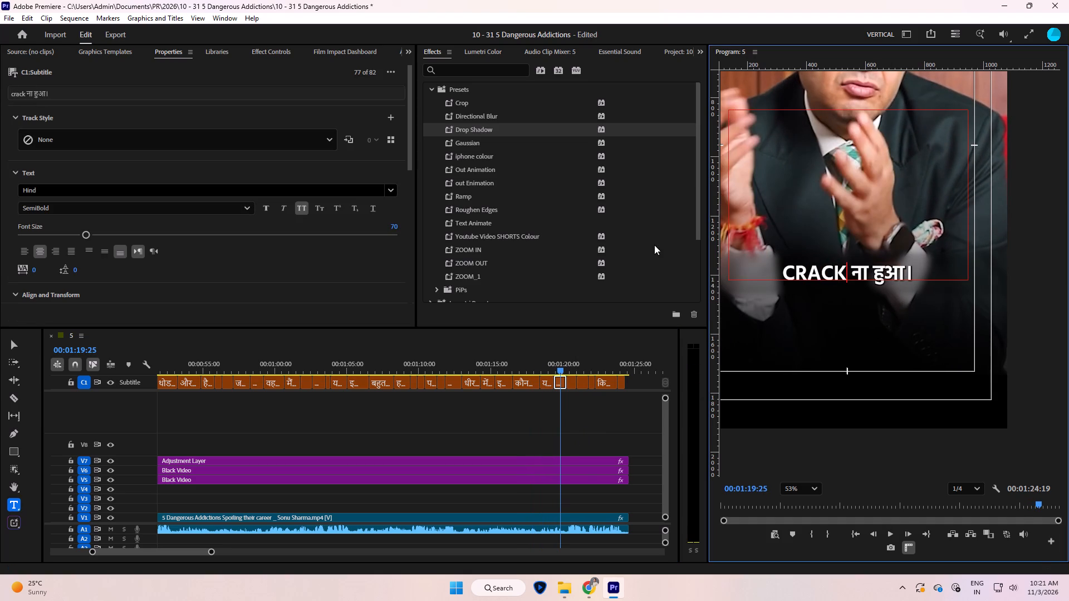
click(550, 439)
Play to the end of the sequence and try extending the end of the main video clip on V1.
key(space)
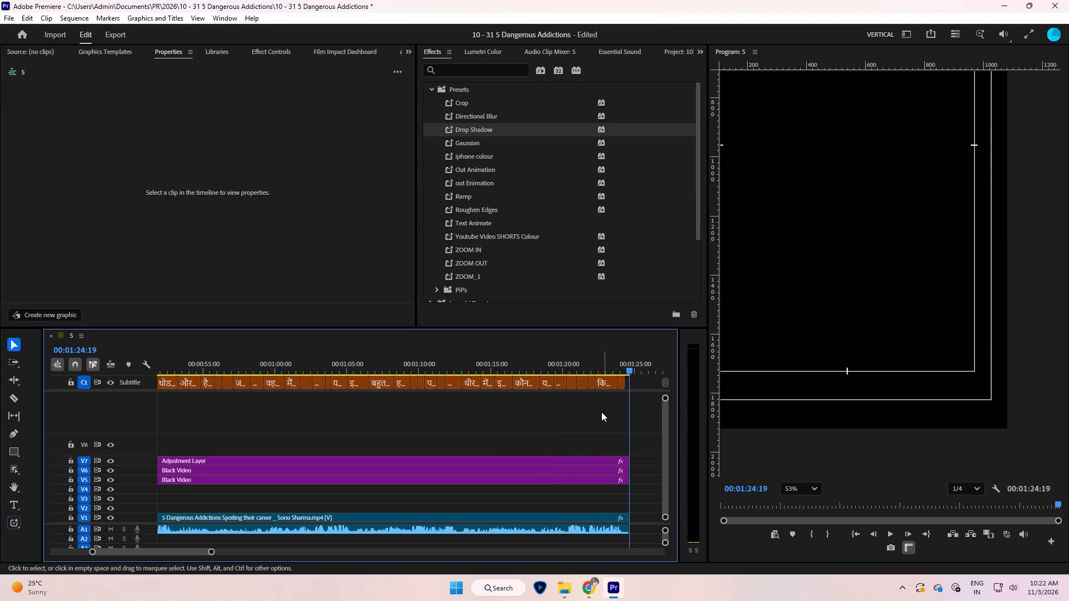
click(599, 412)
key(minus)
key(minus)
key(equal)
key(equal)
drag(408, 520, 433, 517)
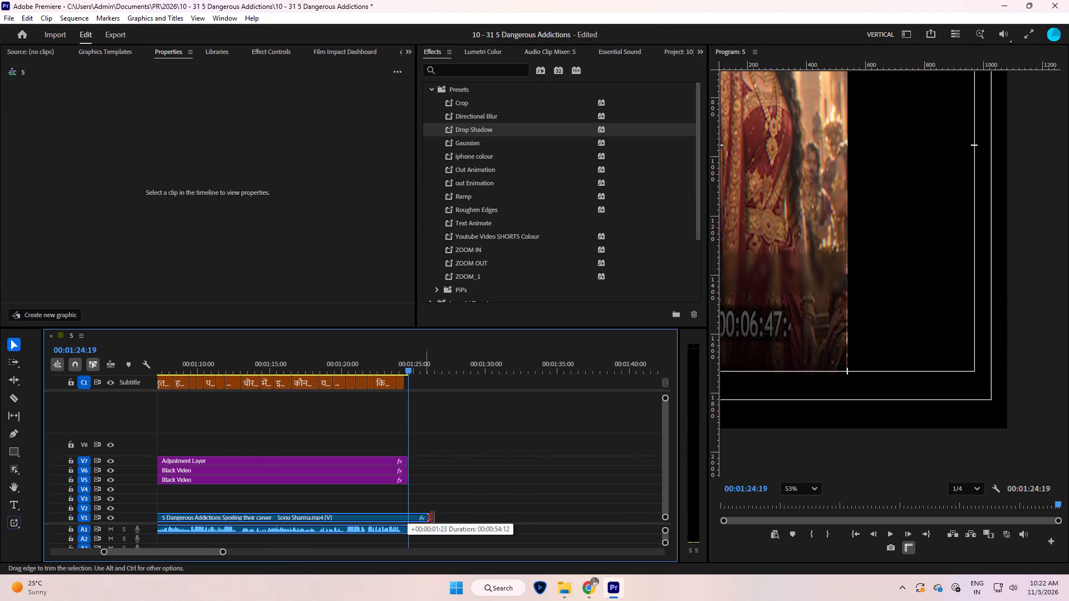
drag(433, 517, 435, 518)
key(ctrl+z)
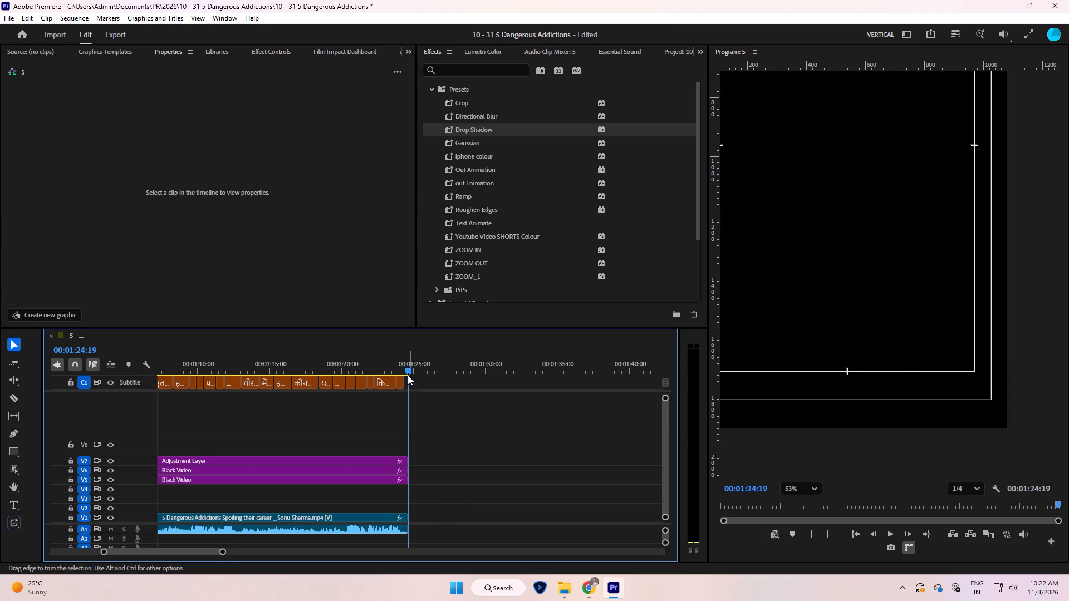
Extend the end of the final "को भी।" caption to the end of the video at 00:01:24:19.
click(399, 364)
drag(404, 382, 410, 382)
click(507, 413)
key(space)
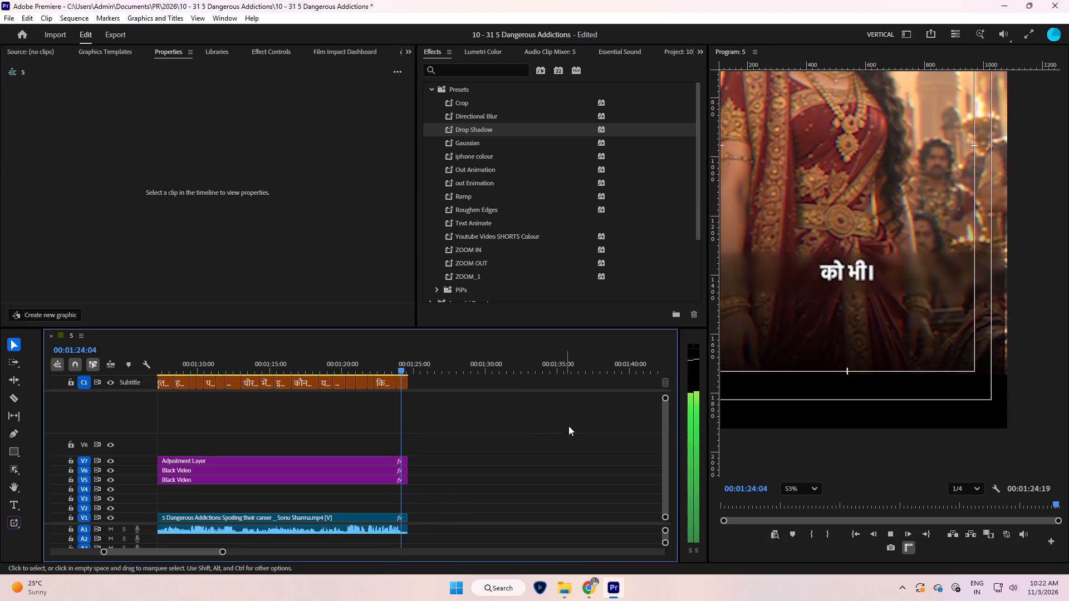
click(555, 429)
Fit the whole frame in the preview and play the closing section from around 00:01:16:08 to check its captions.
key(minus)
key(minus)
key(minus)
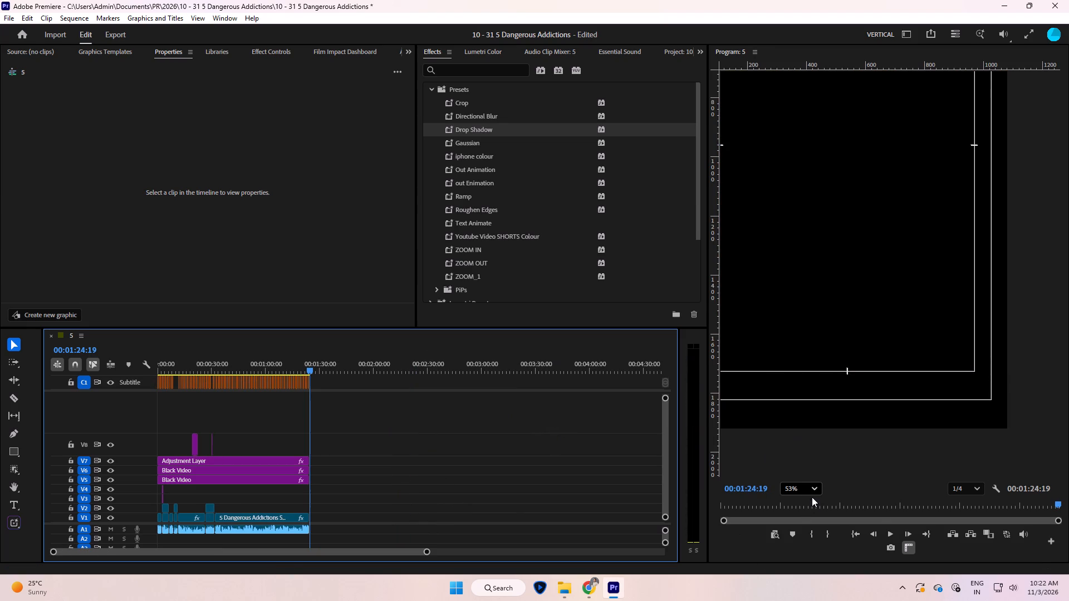
scroll(805, 490, up, 5)
key(minus)
key(minus)
drag(207, 368, 43, 409)
key(equal)
key(equal)
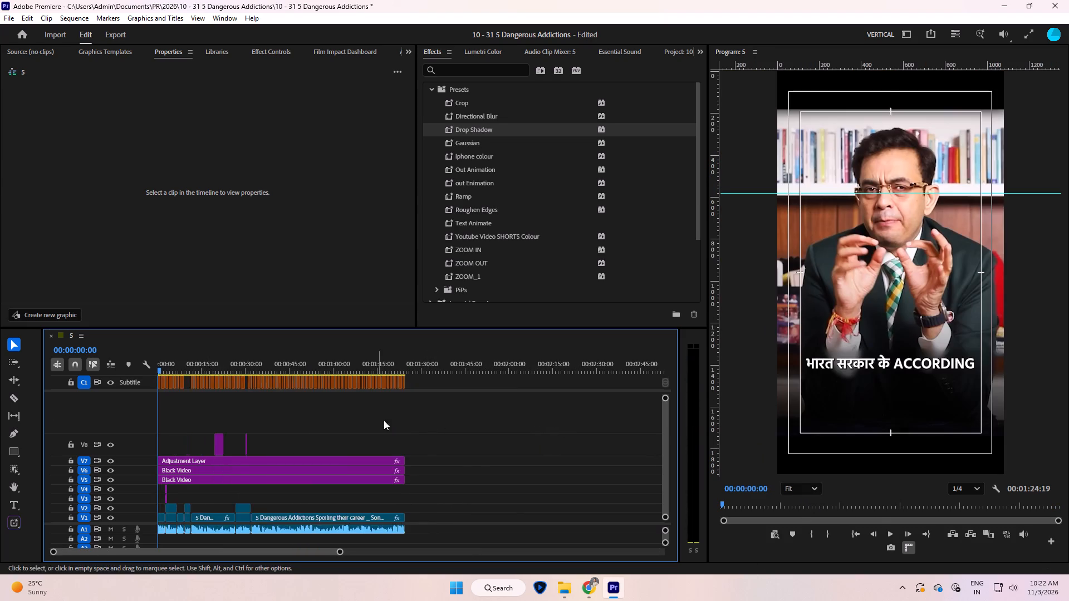
key(equal)
key(minus)
drag(353, 369, 383, 373)
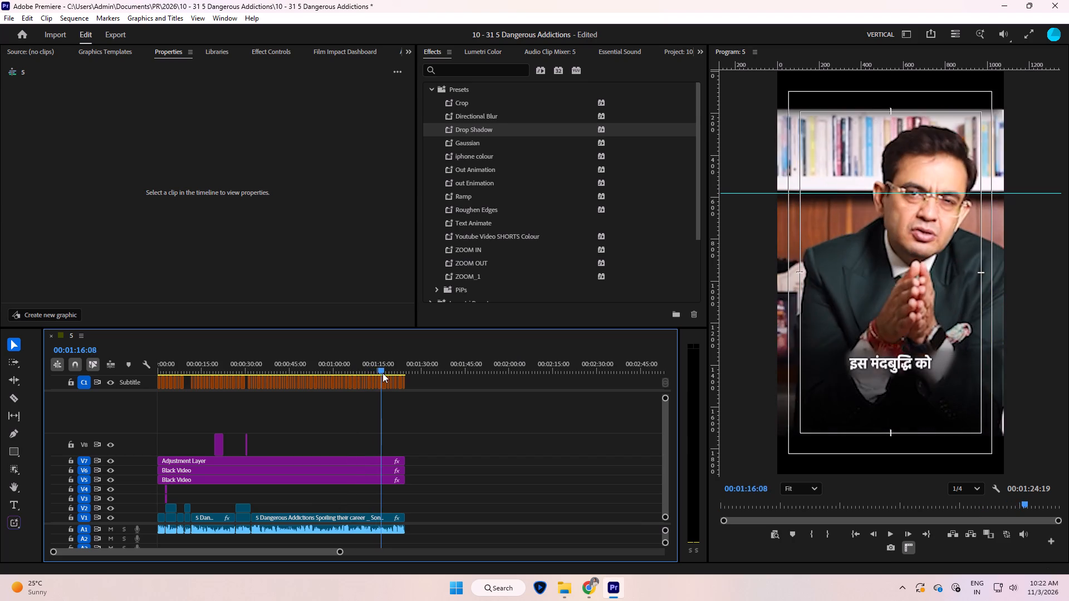
drag(383, 373, 385, 374)
key(space)
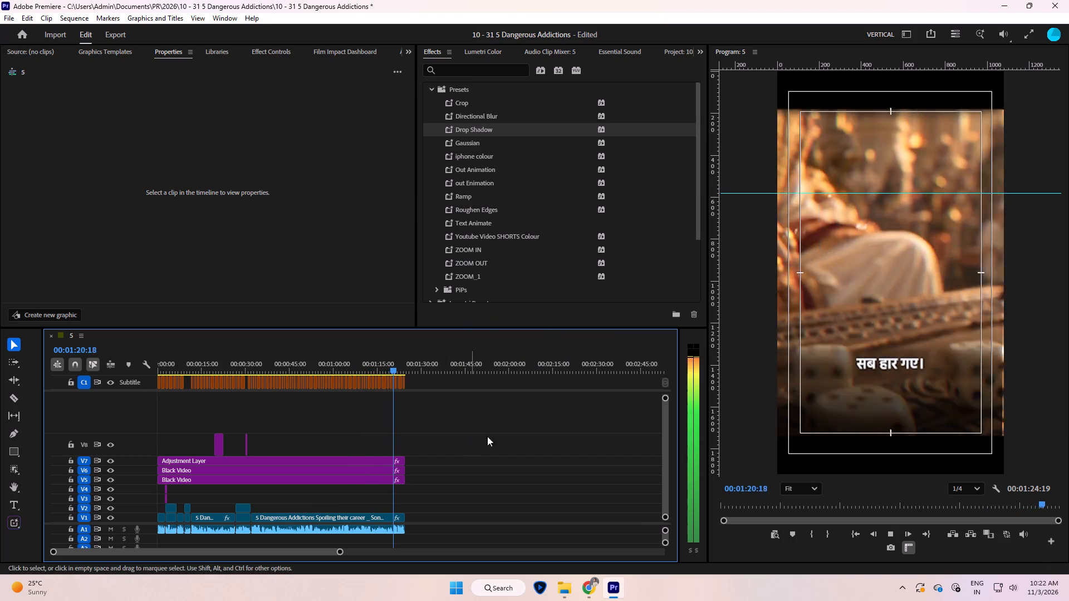
Save the project and play the short from the start to check the opening captions.
drag(385, 358, 18, 418)
key(ctrl+s)
click(519, 428)
key(space)
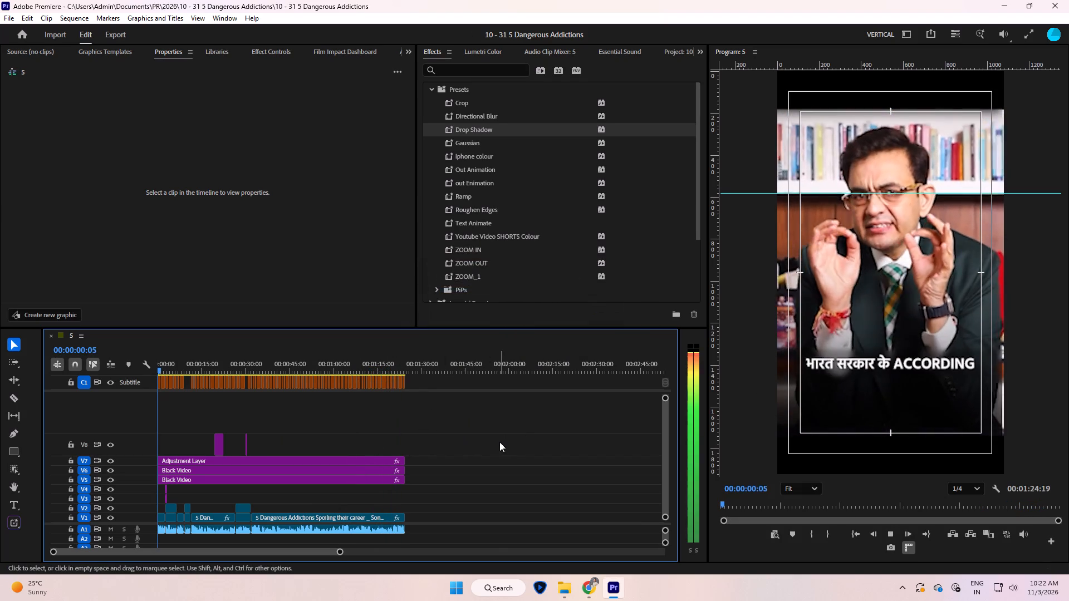
click(505, 444)
key(space)
key(ctrl+s)
key(space)
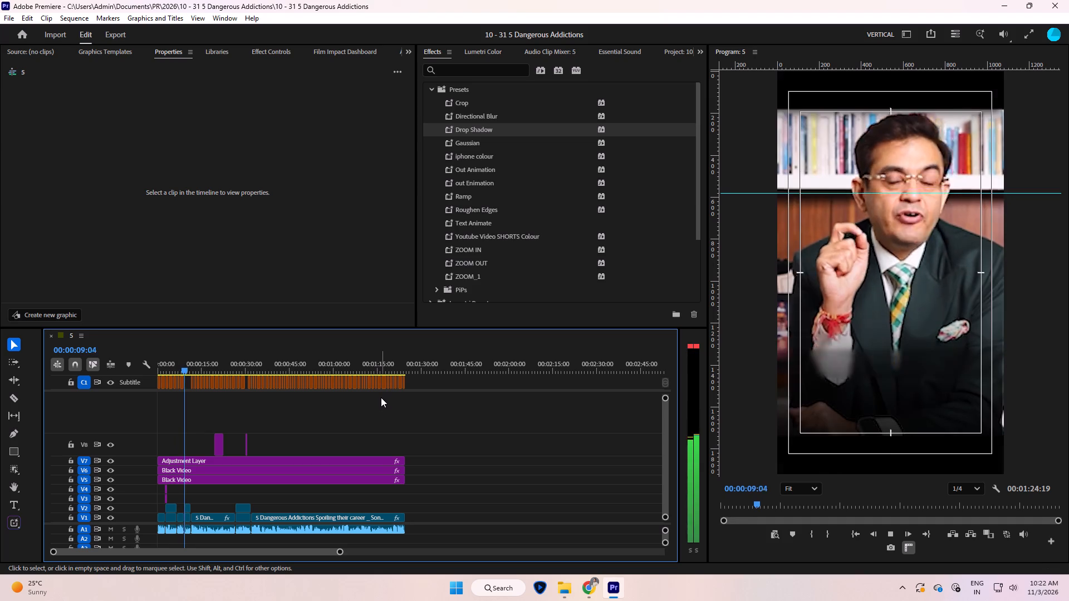
key(ctrl+s)
click(533, 421)
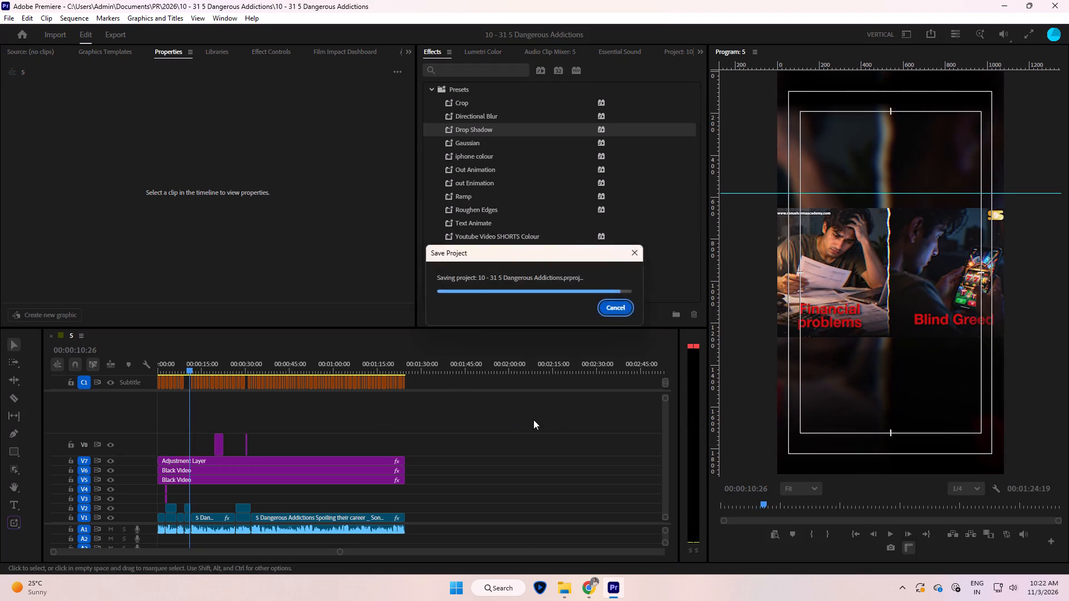
key(space)
key(space)
key(space)
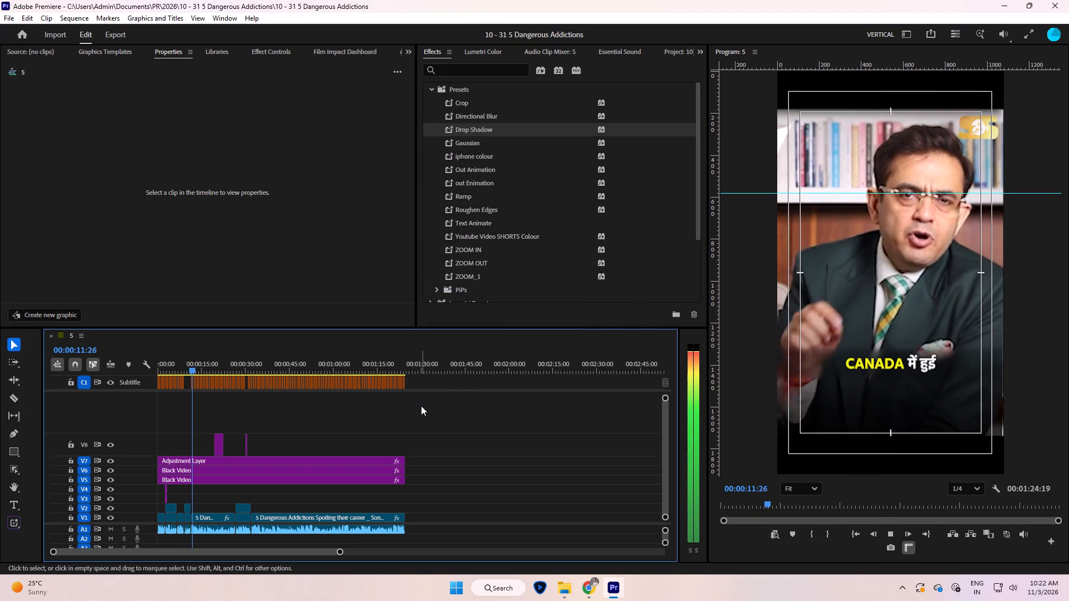
Reduce the video track height, upgrade all captions on the Subtitle track to graphics, and save the project.
text(_)
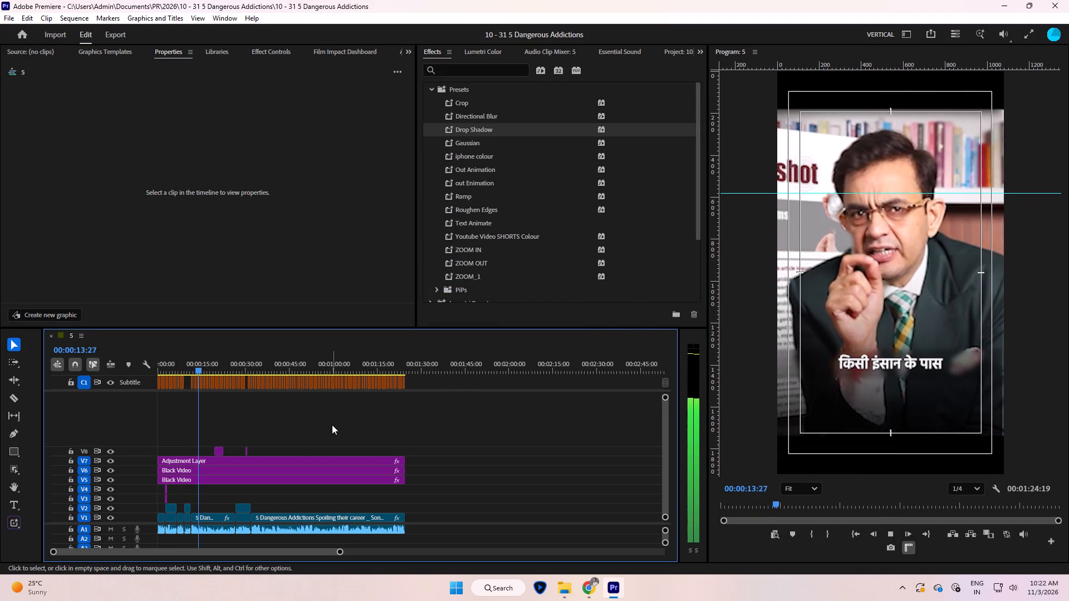
key(space)
key(space)
key(space)
drag(424, 408, 0, 364)
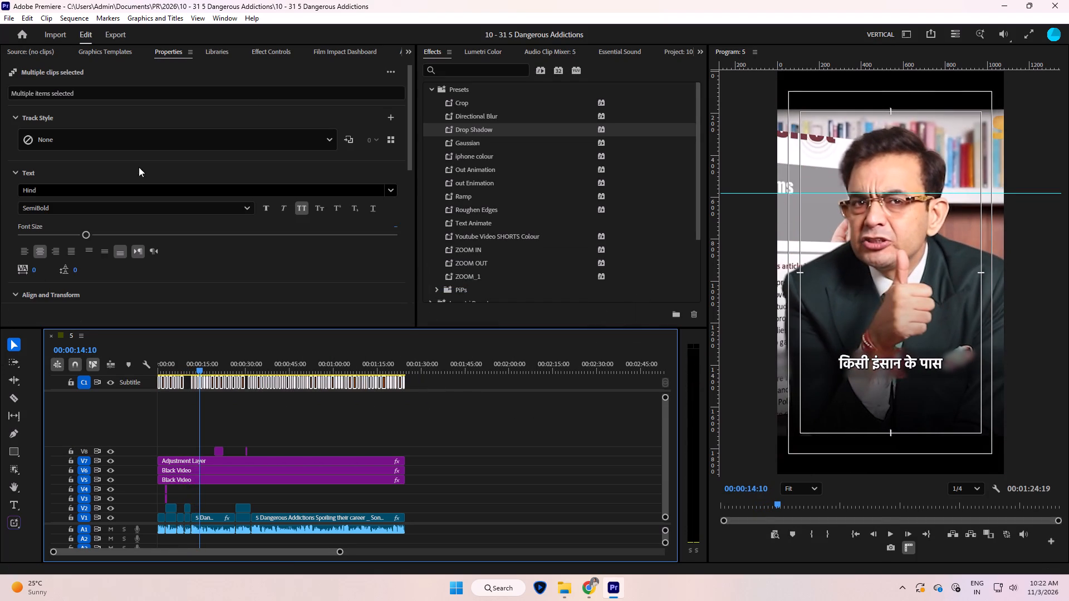
click(73, 19)
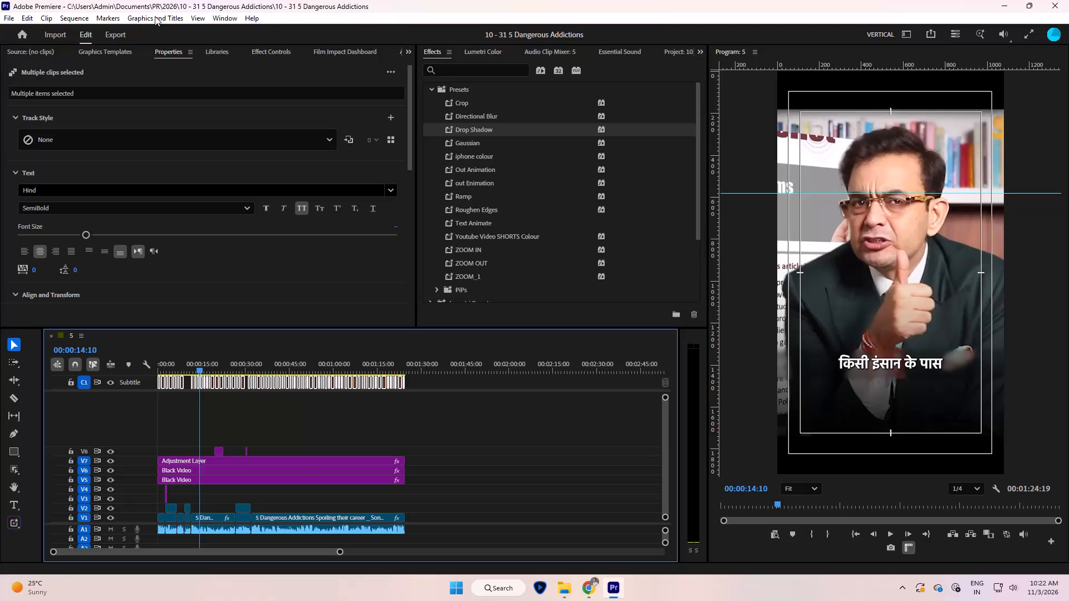
click(184, 169)
key(ctrl+s)
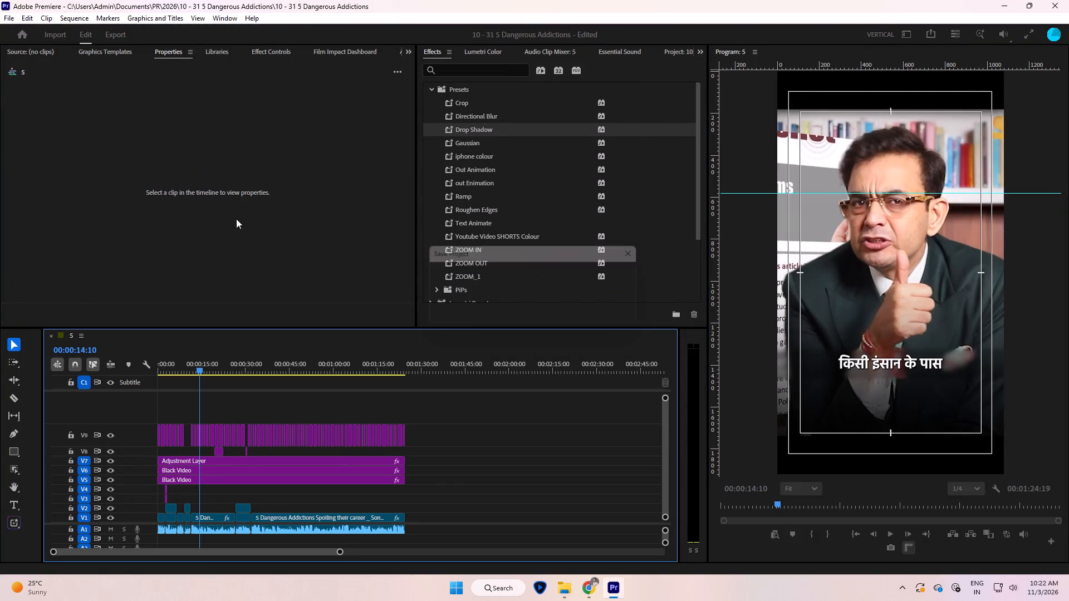
Play on from 00:00:14:10 to about 00:00:18:26 to check the converted caption graphics, and save the project.
click(480, 442)
key(space)
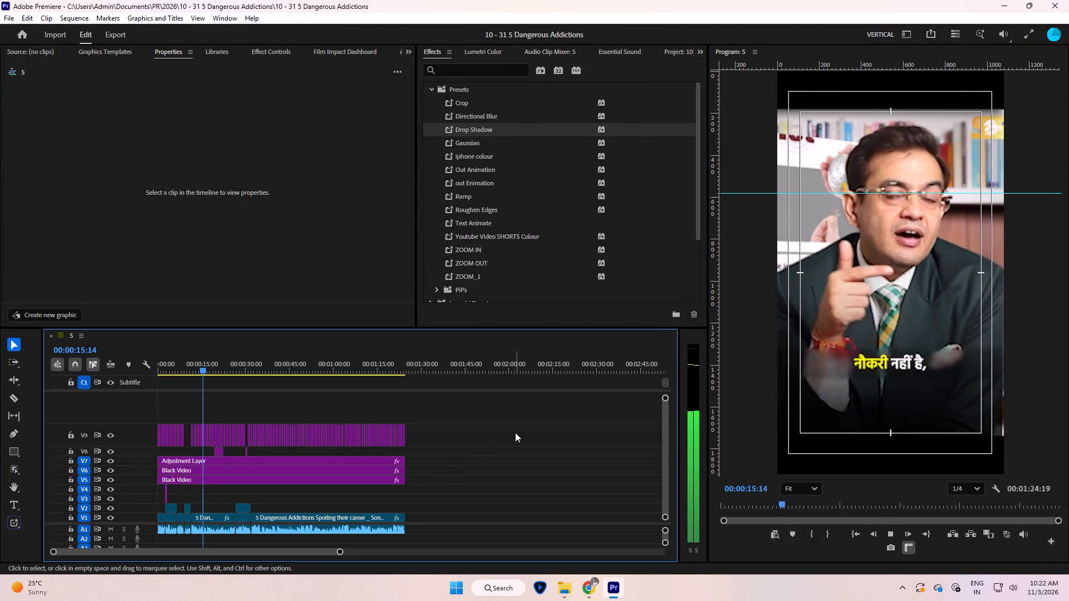
key(space)
key(space)
key(space)
drag(463, 397, 90, 428)
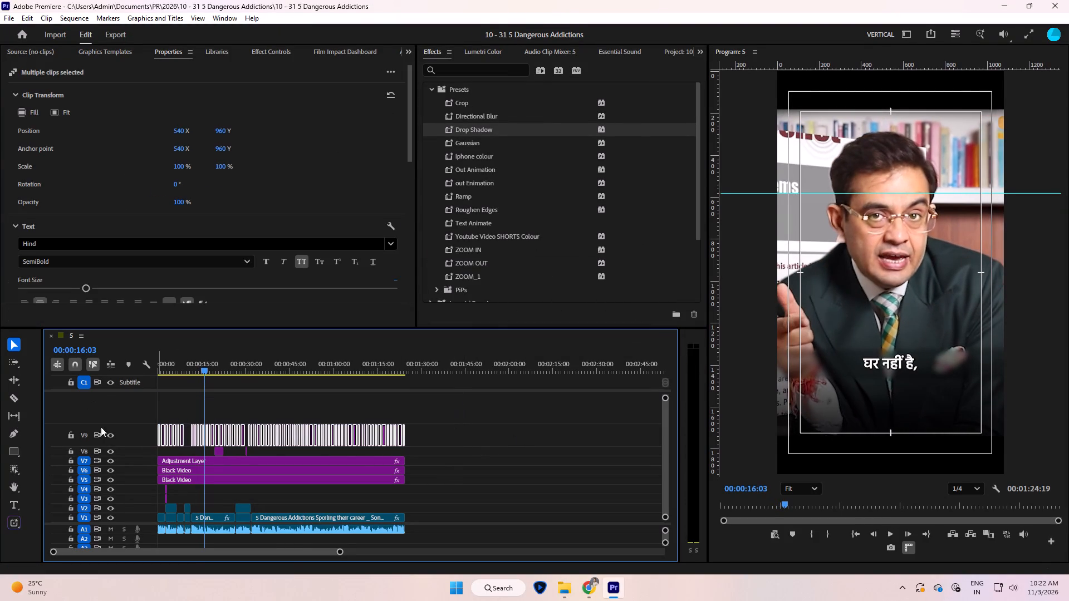
key(ctrl+grave)
key(ctrl+grave)
click(531, 401)
key(space)
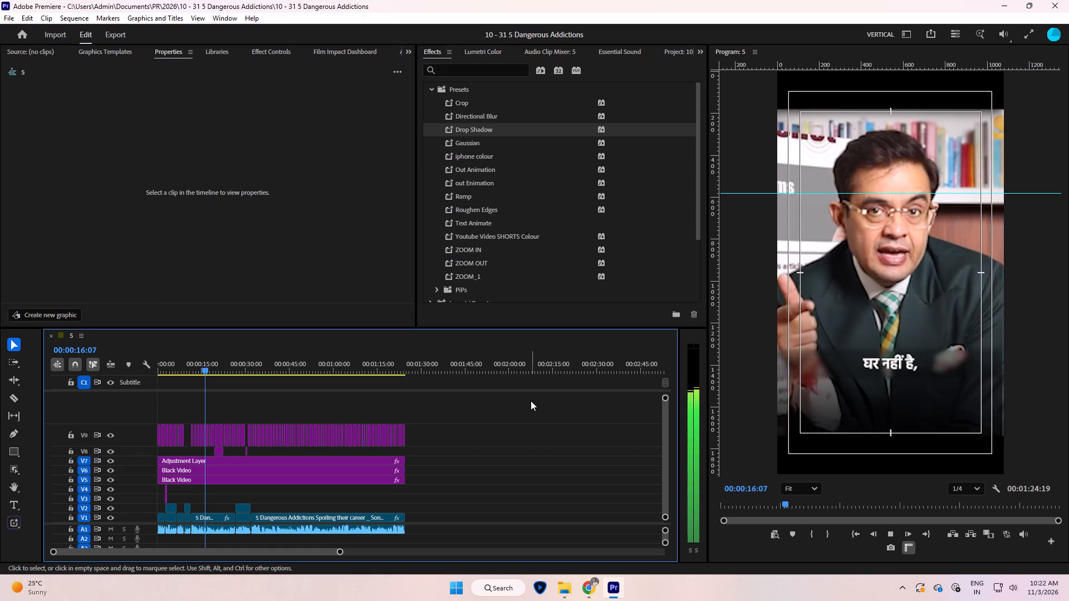
click(529, 407)
key(space)
key(ctrl+s)
click(529, 407)
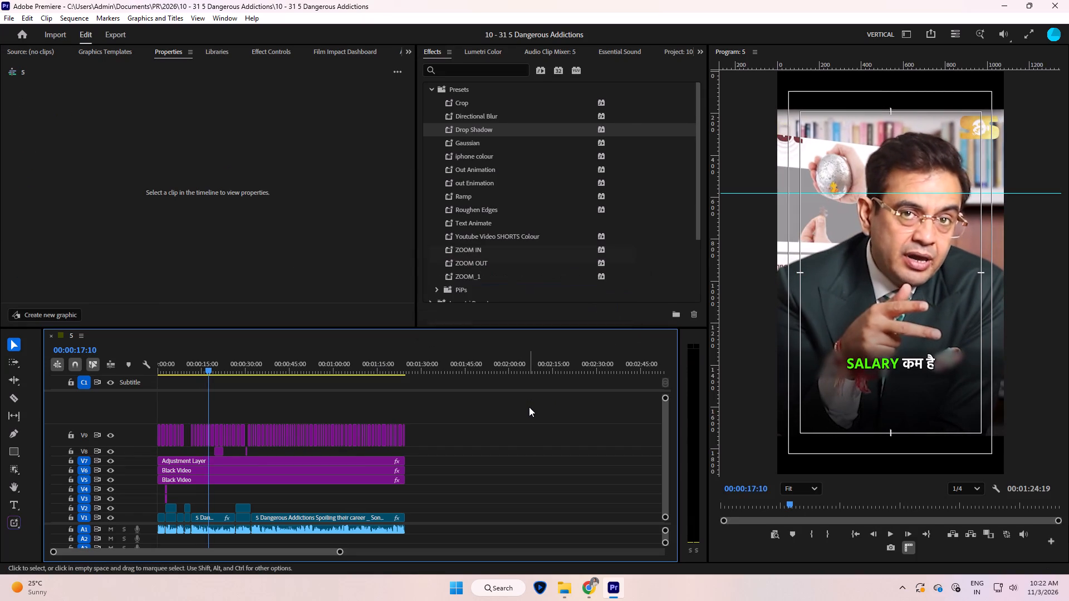
key(space)
key(space)
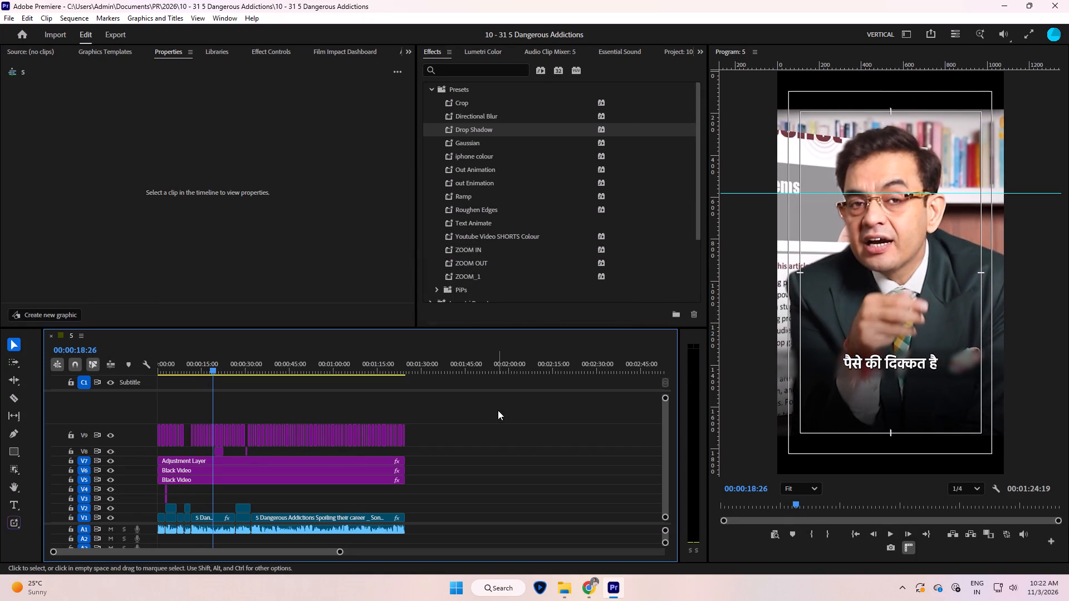
Set the text shadow of all V9 caption graphics to an angle of 0° and a blur of 48.
drag(474, 403, 144, 428)
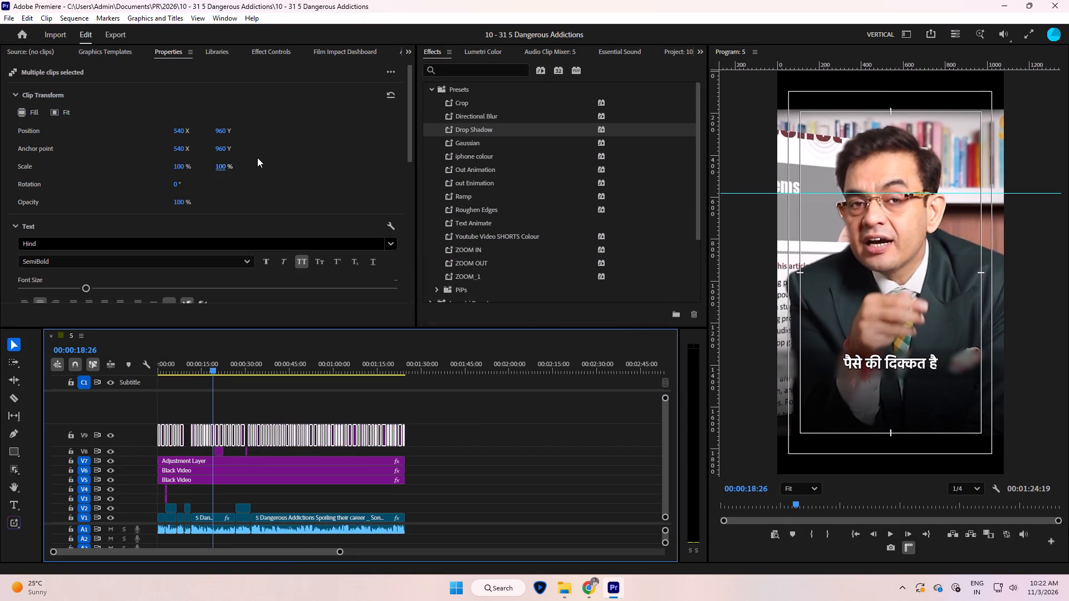
scroll(257, 157, down, 9)
scroll(156, 250, down, 20)
scroll(156, 250, down, 1)
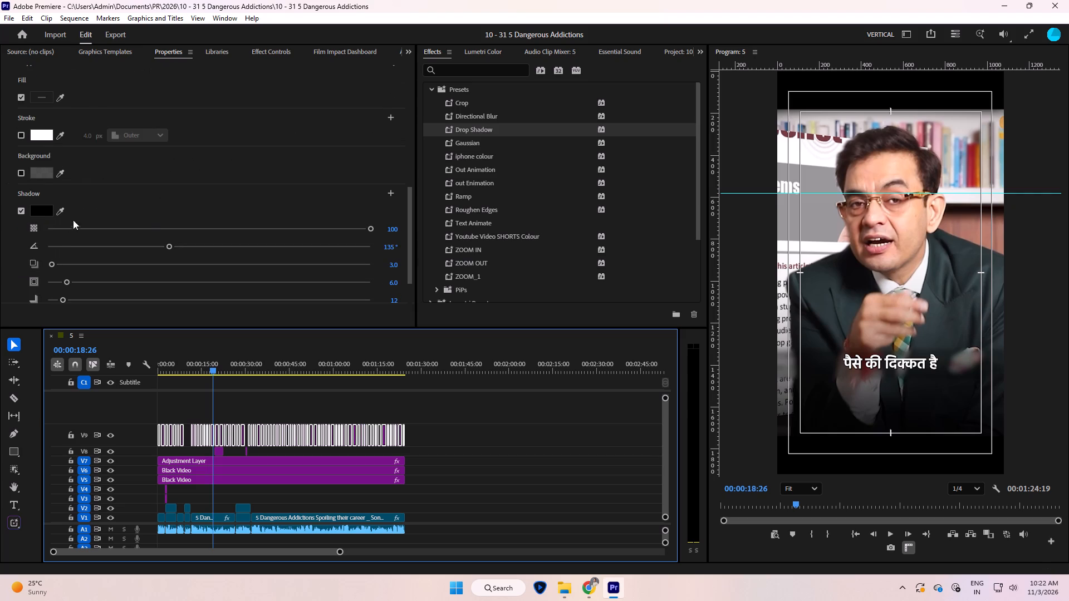
drag(126, 214, 10, 226)
scroll(258, 153, down, 5)
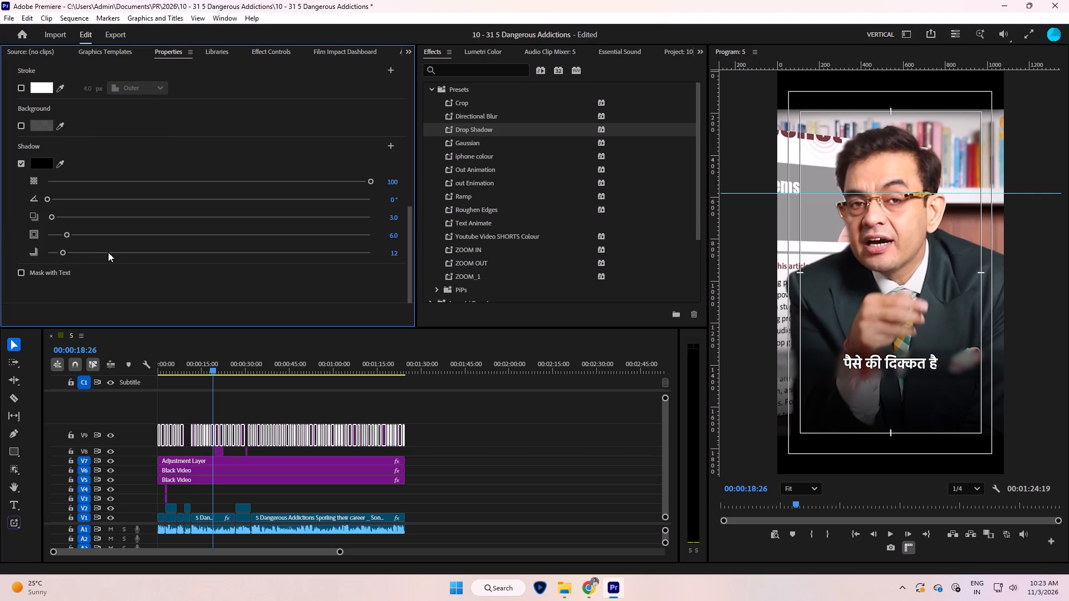
click(108, 252)
Play on from 00:00:18:26 to about 00:00:26:08 to check the restyled caption shadows, and save the project.
key(space)
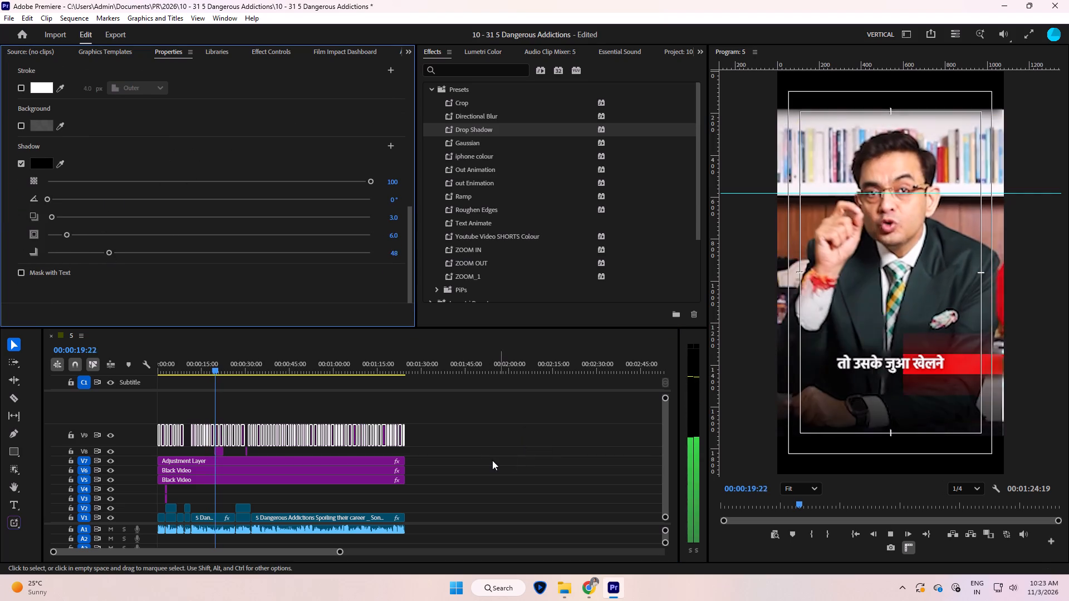
click(492, 460)
key(space)
key(ctrl+grave)
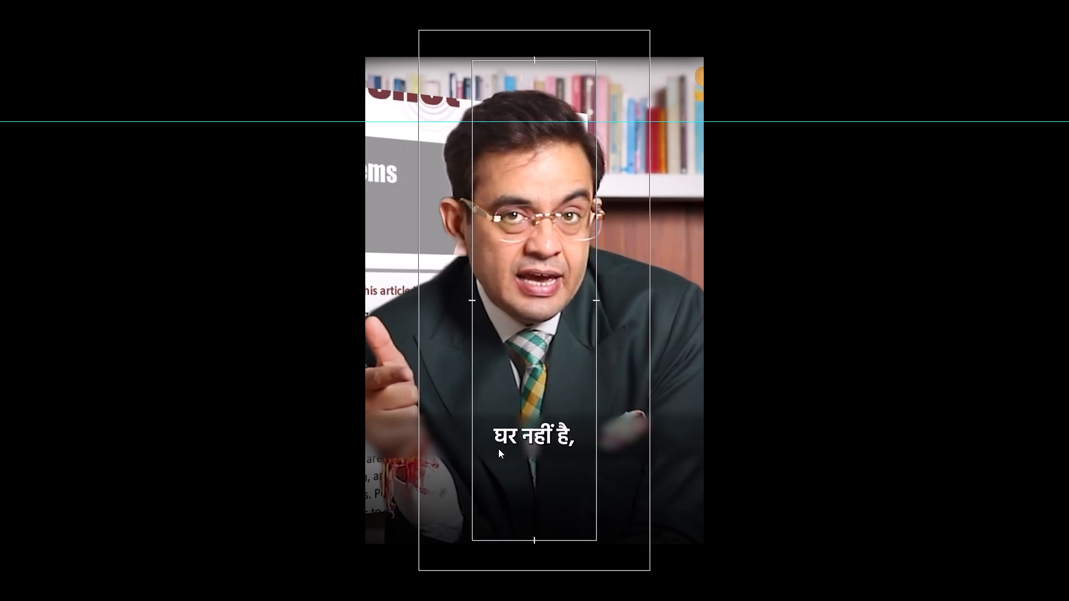
key(ctrl+grave)
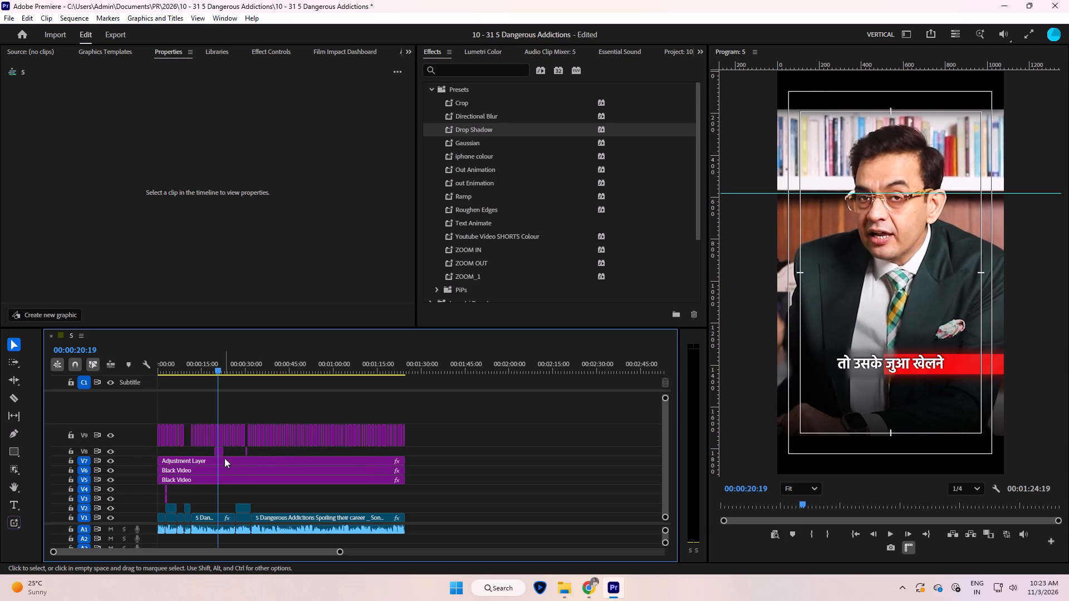
double_click(222, 451)
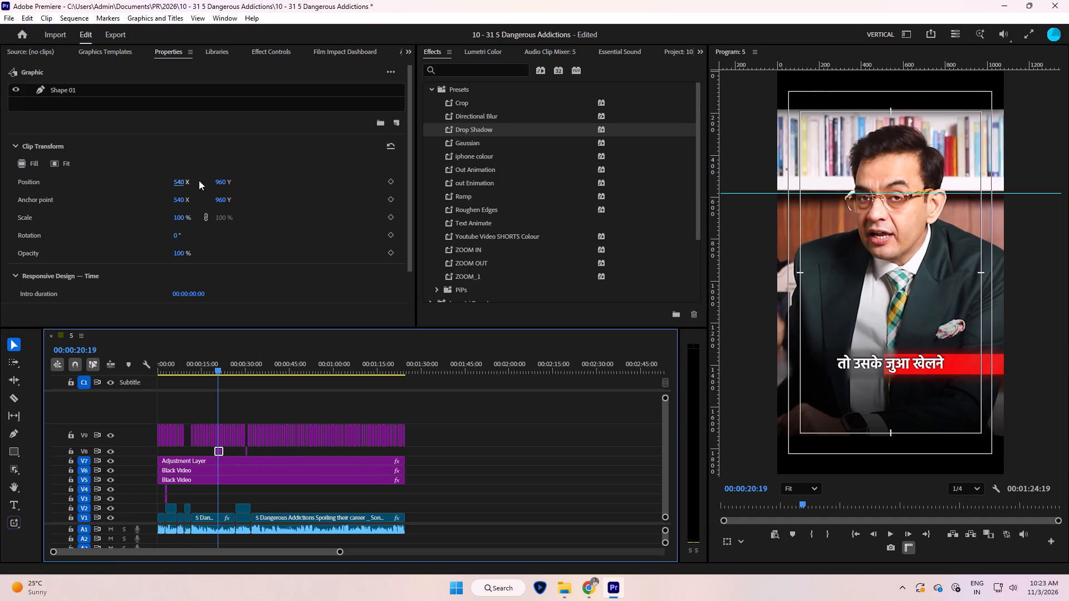
key(space)
click(435, 452)
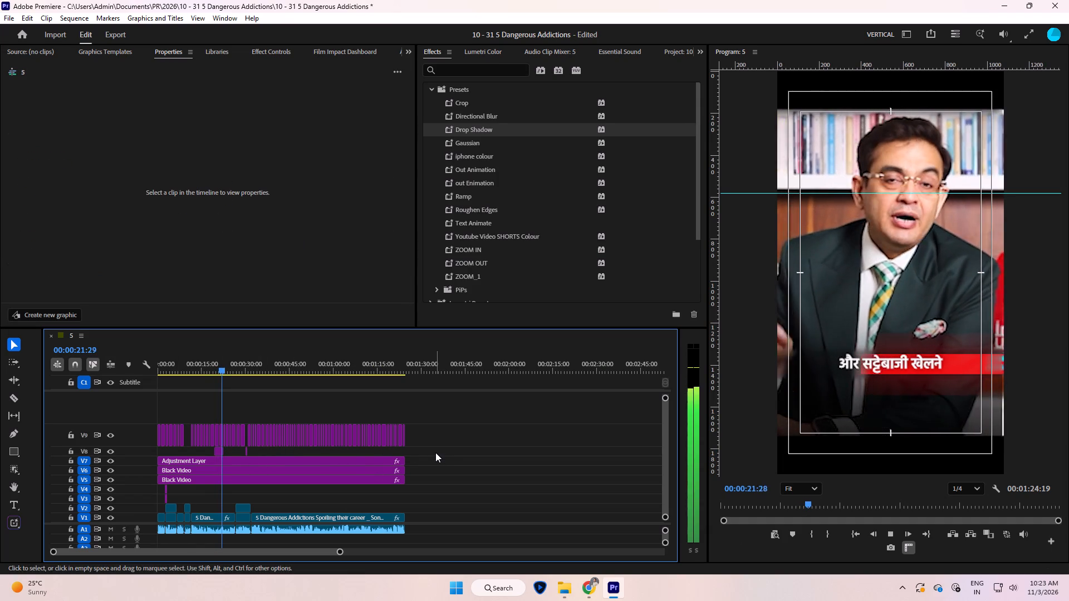
click(429, 457)
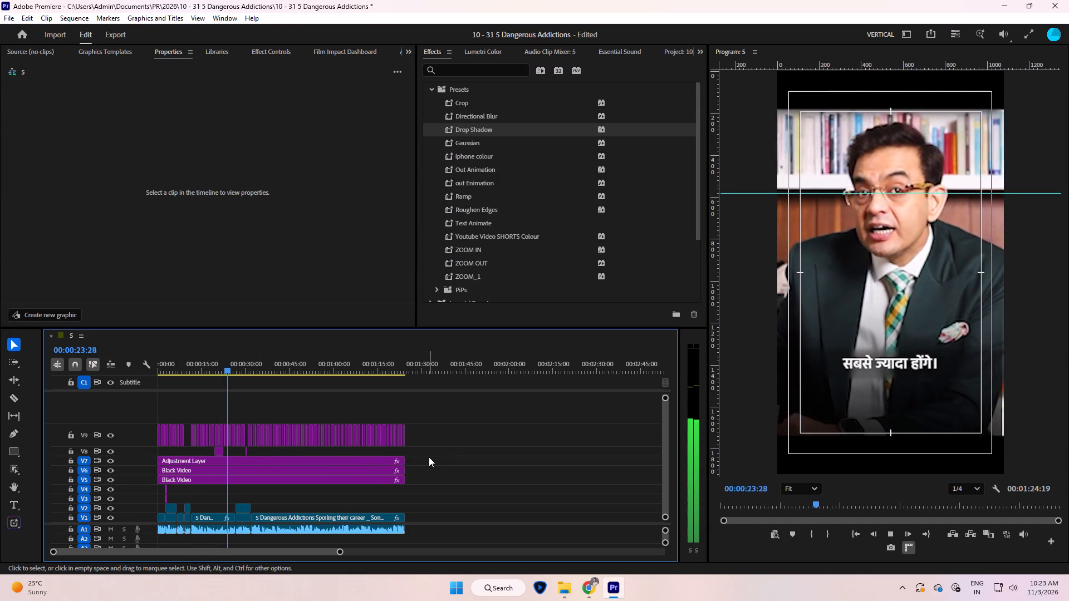
key(space)
ctrl+click(480, 414)
key(ctrl+s)
Apply the Text Animate preset to all caption graphics on V9.
drag(480, 400, 101, 424)
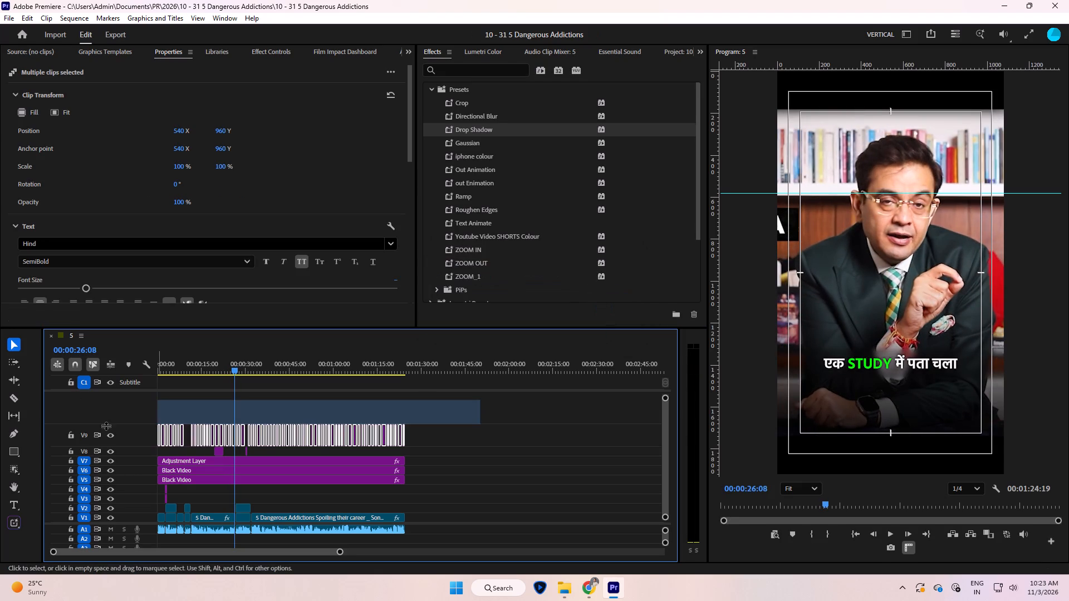
click(84, 437)
click(85, 450)
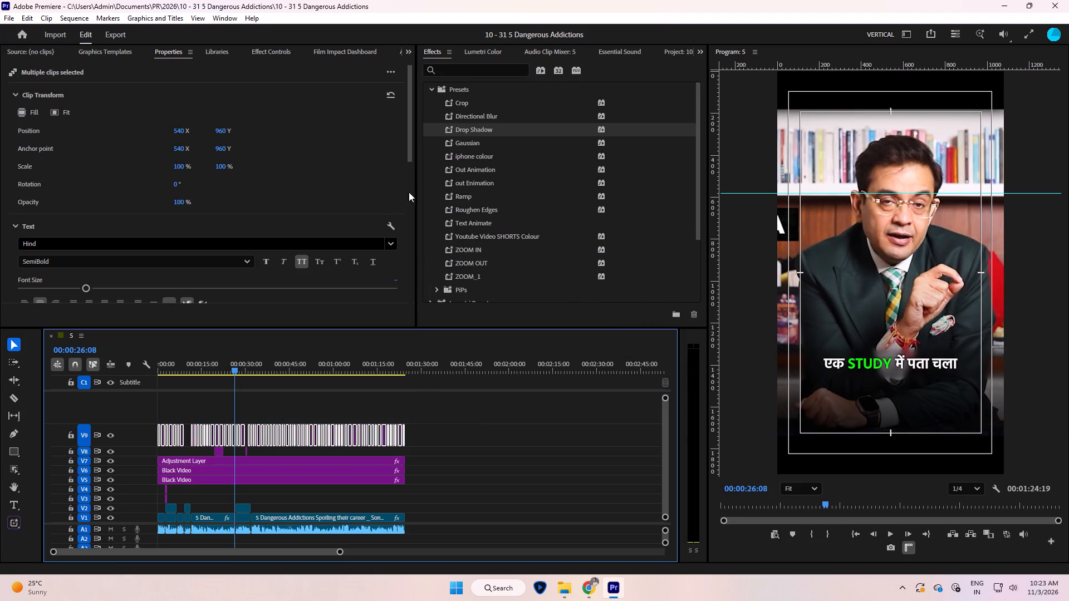
drag(486, 221, 303, 427)
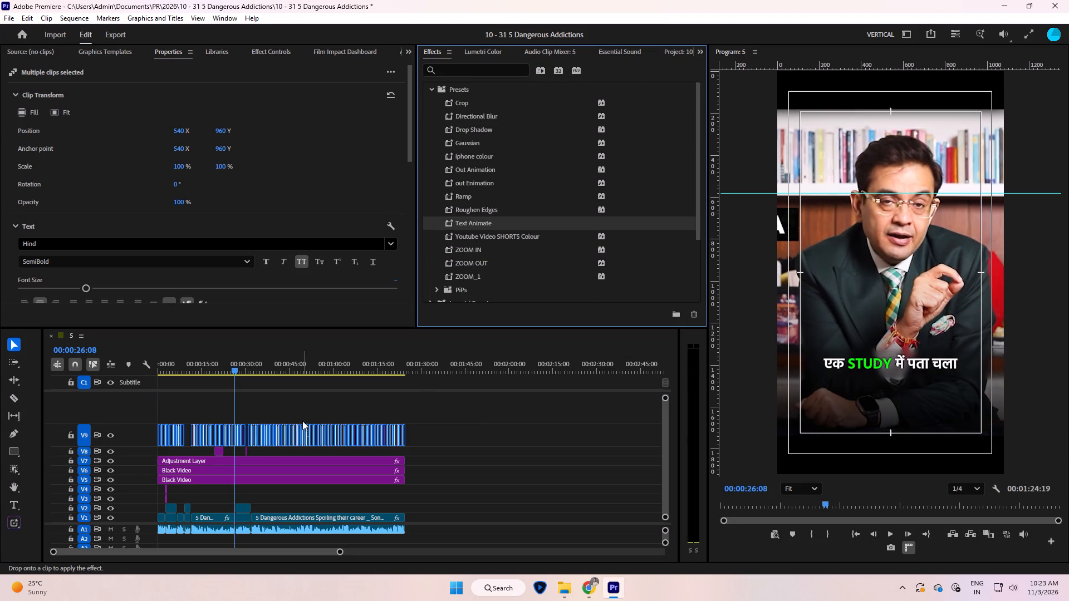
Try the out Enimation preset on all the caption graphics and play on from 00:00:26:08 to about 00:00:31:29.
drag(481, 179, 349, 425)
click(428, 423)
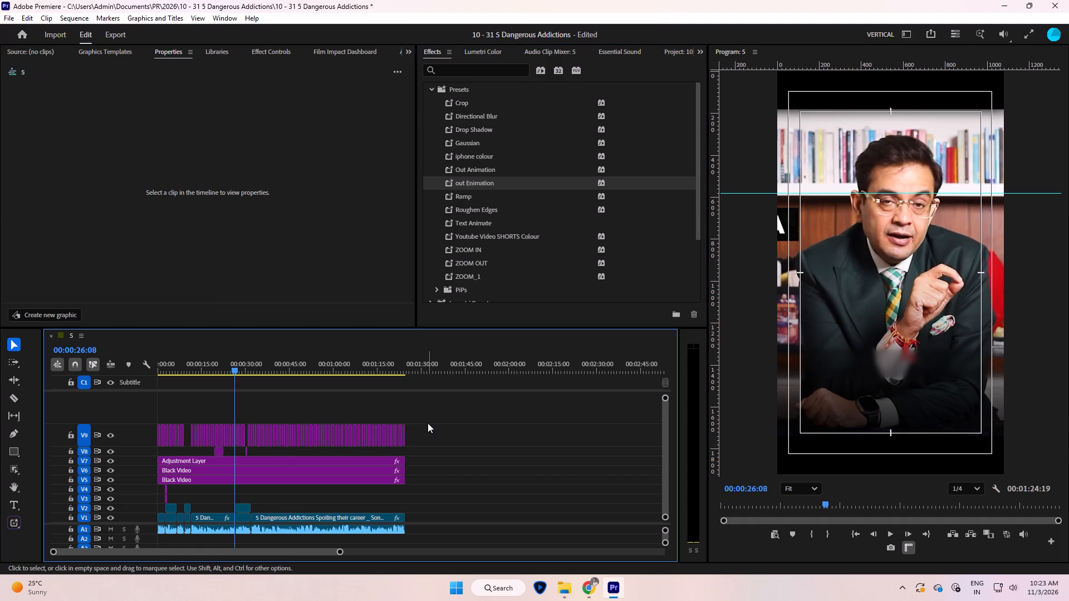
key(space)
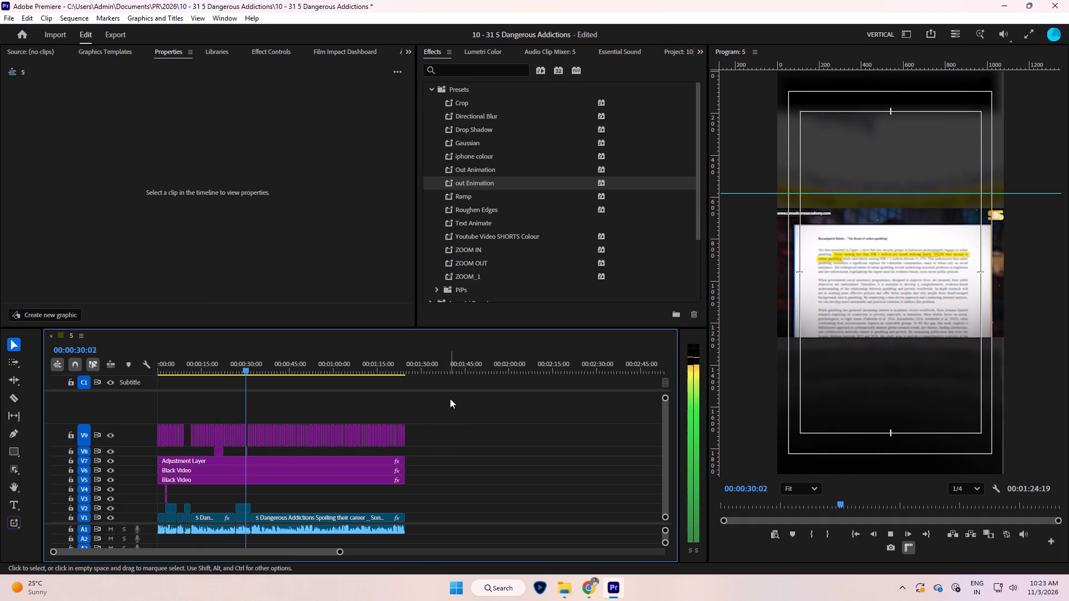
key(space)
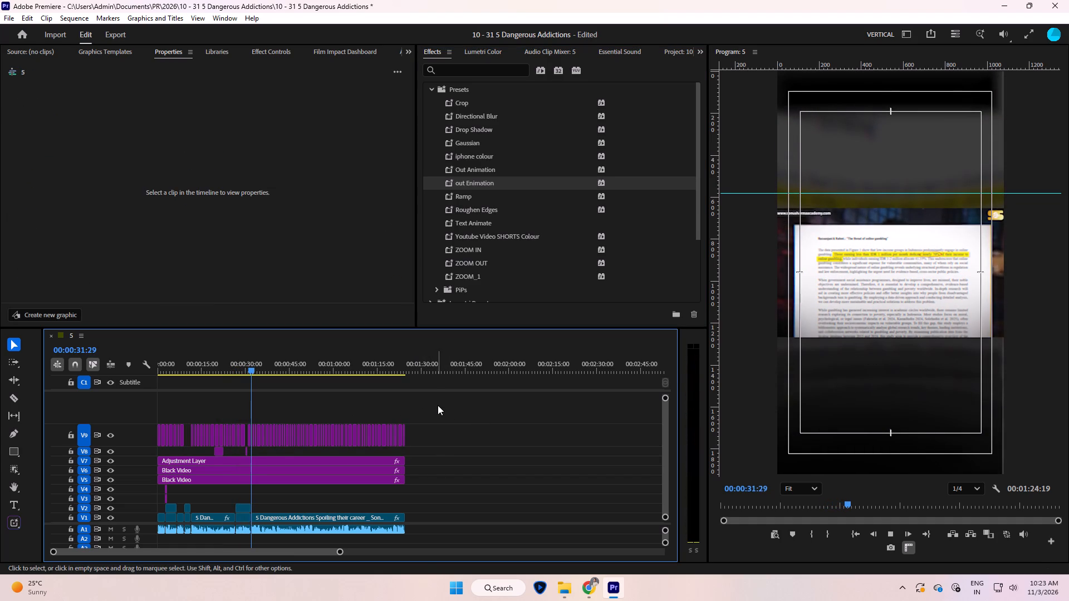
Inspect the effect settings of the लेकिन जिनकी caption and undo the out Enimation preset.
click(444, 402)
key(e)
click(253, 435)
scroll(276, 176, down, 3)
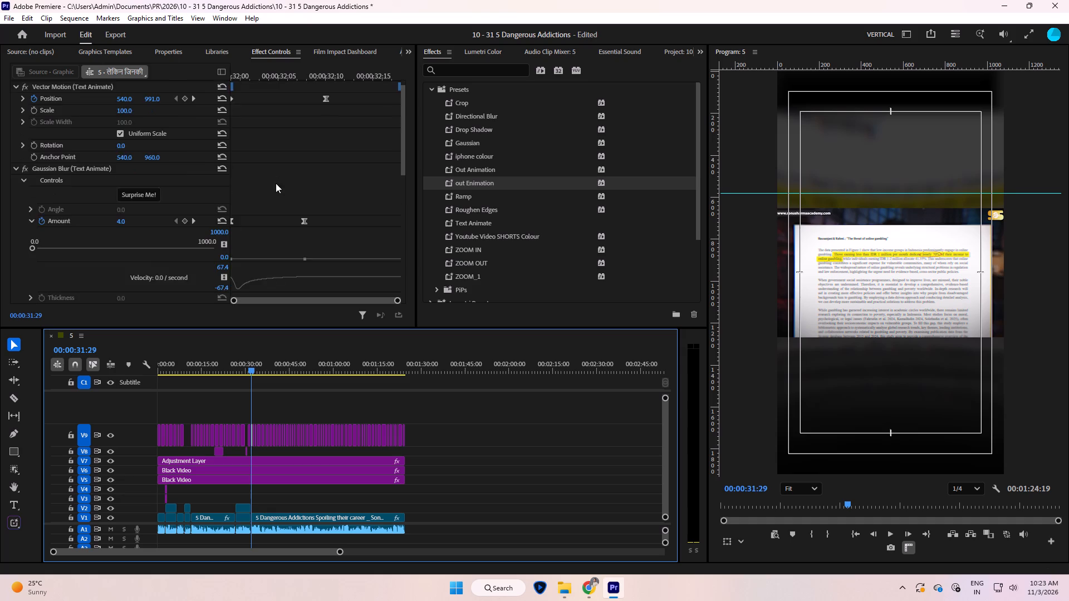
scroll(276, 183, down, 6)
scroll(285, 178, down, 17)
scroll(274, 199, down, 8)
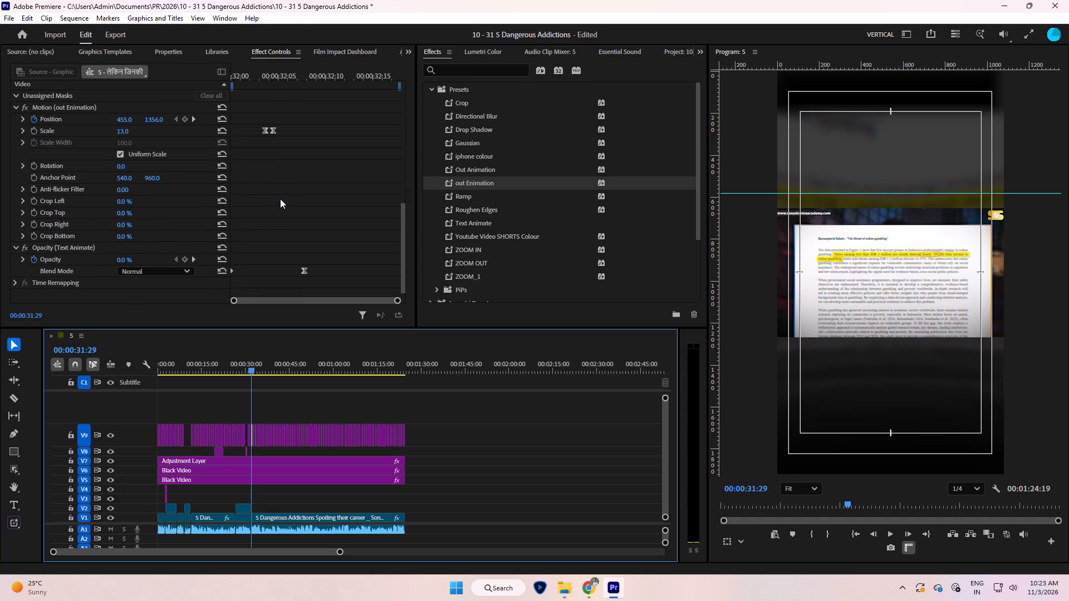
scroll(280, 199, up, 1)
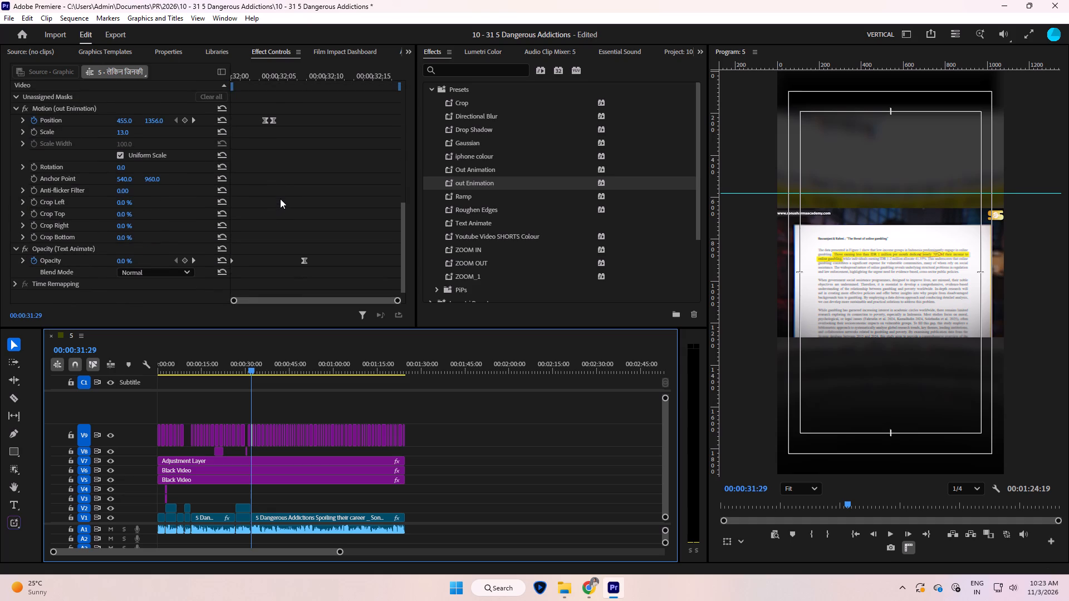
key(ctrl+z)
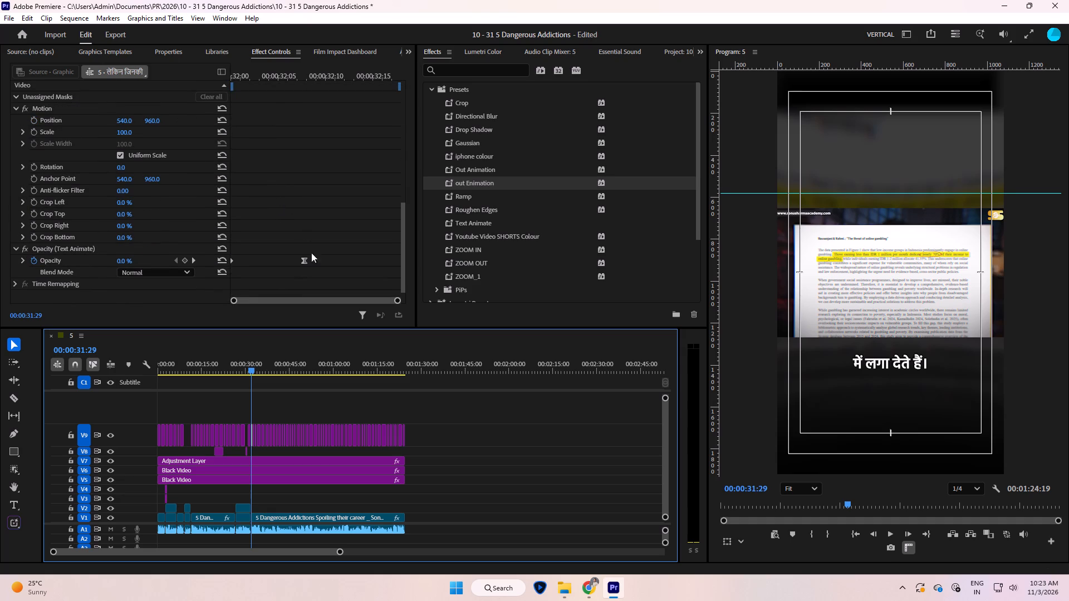
Scrub and play through the लेकिन जिनकी caption up to about 00:00:32:16 to check its text animation.
scroll(327, 238, up, 1)
scroll(325, 220, down, 8)
drag(282, 77, 199, 128)
key(space)
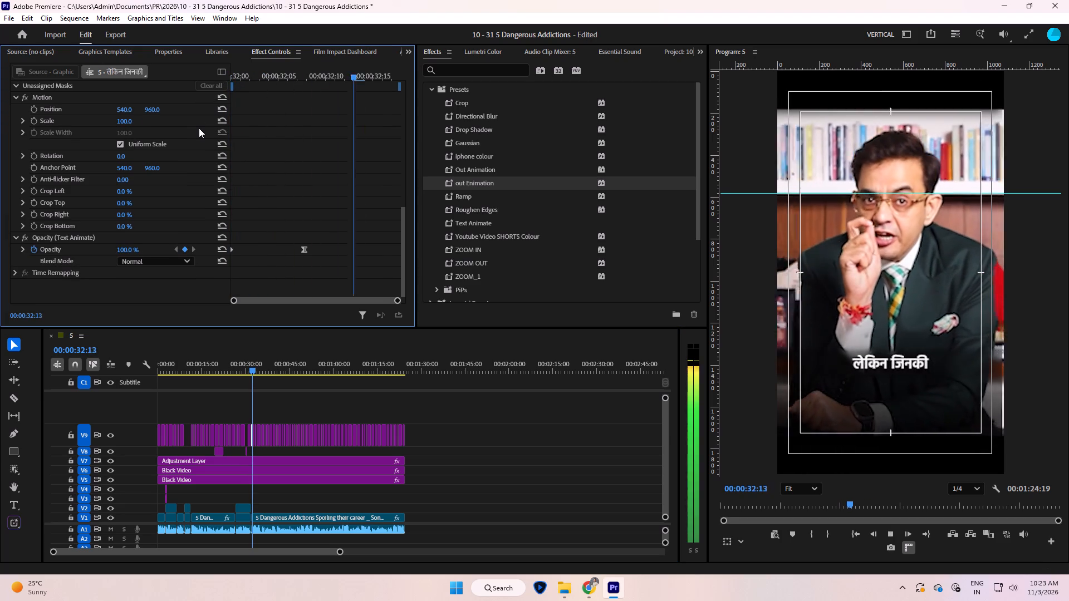
key(space)
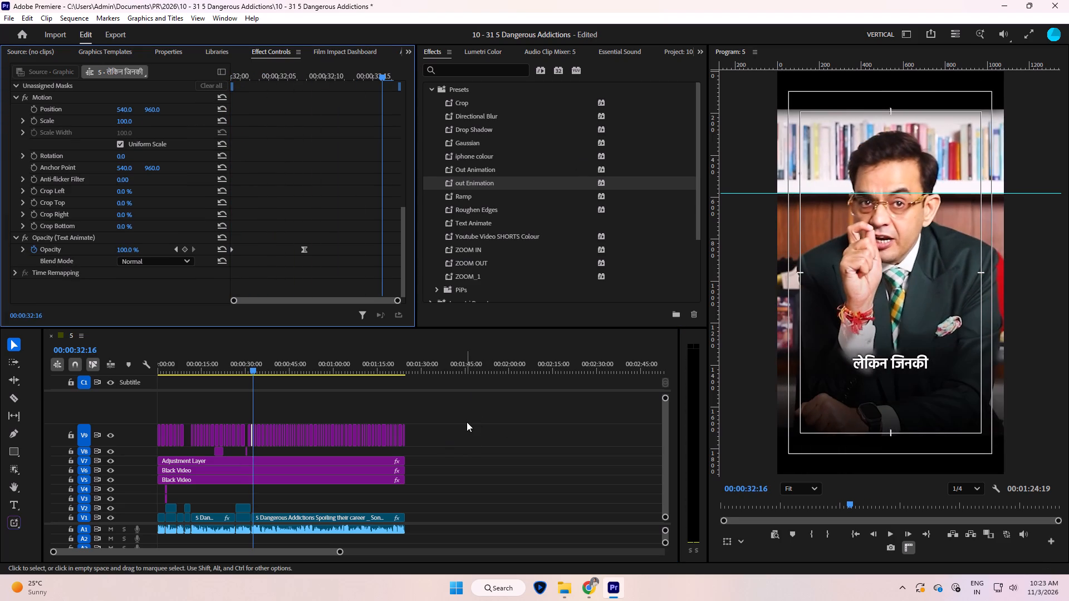
Apply the Out Animation preset to all V9 caption graphics and play on to about 00:00:34:08 to check it.
drag(486, 418, 144, 432)
drag(471, 167, 349, 434)
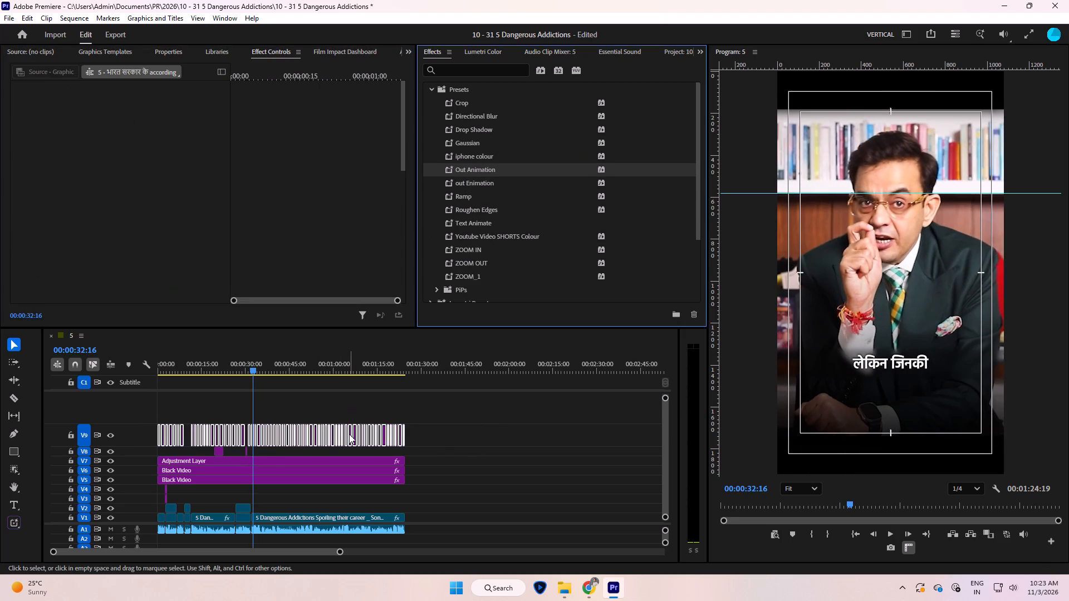
key(space)
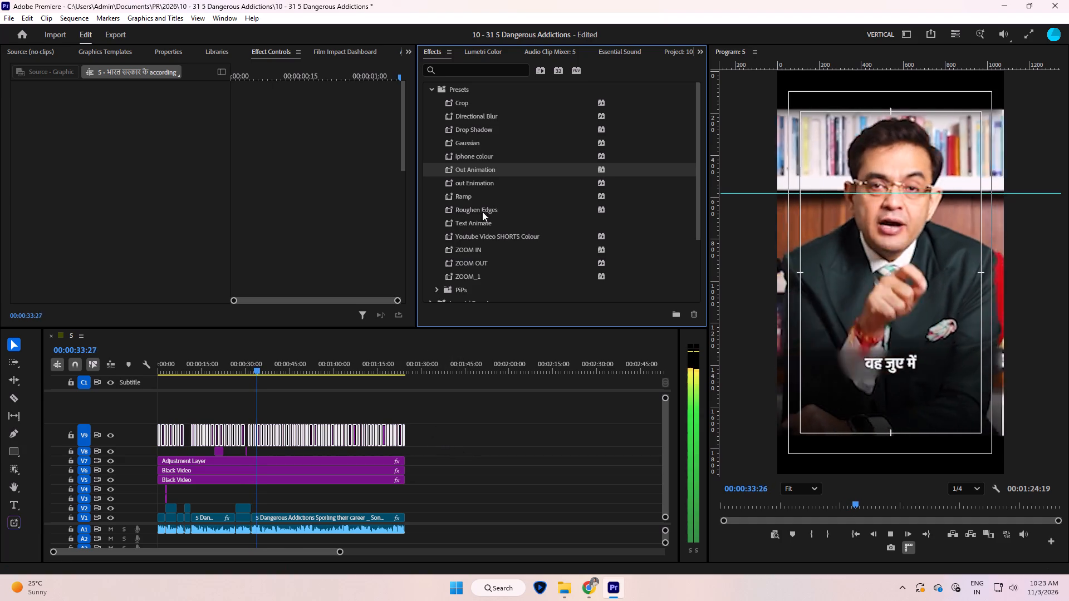
key(space)
Delete the out Enimation preset from the effect presets.
right_click(482, 178)
click(469, 182)
right_click(469, 182)
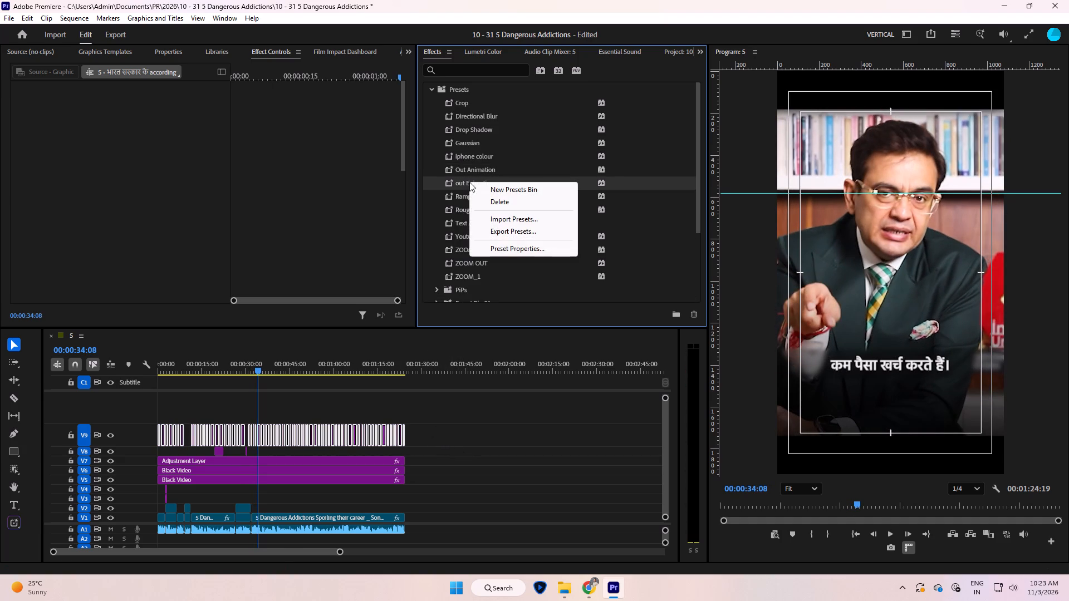
click(504, 200)
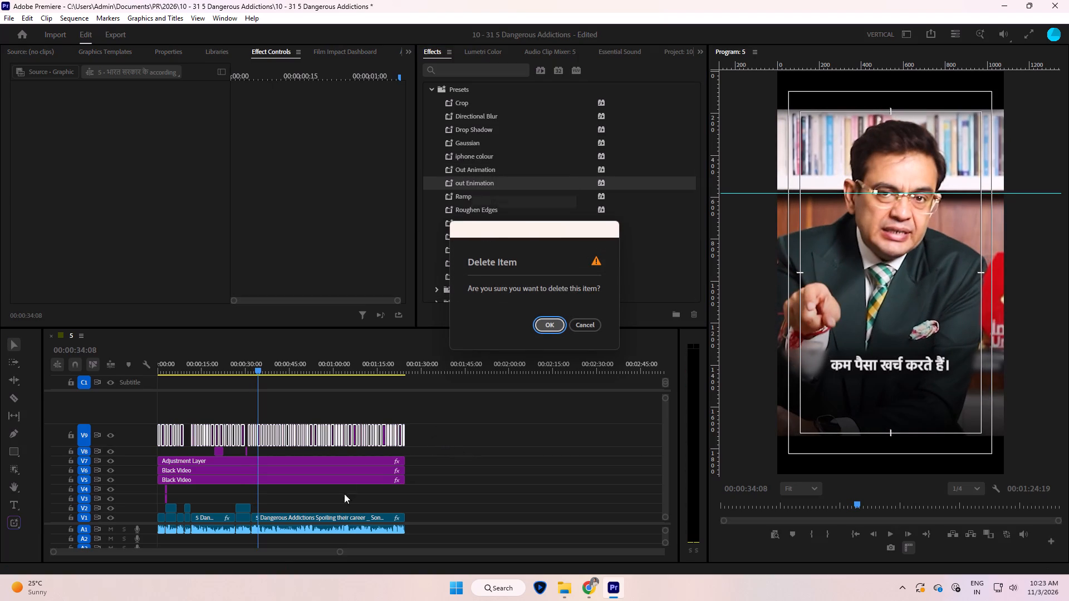
click(549, 322)
Play on from 00:00:34:08 to about 00:00:42:12 to check the animated captions, and save the project.
click(487, 455)
key(space)
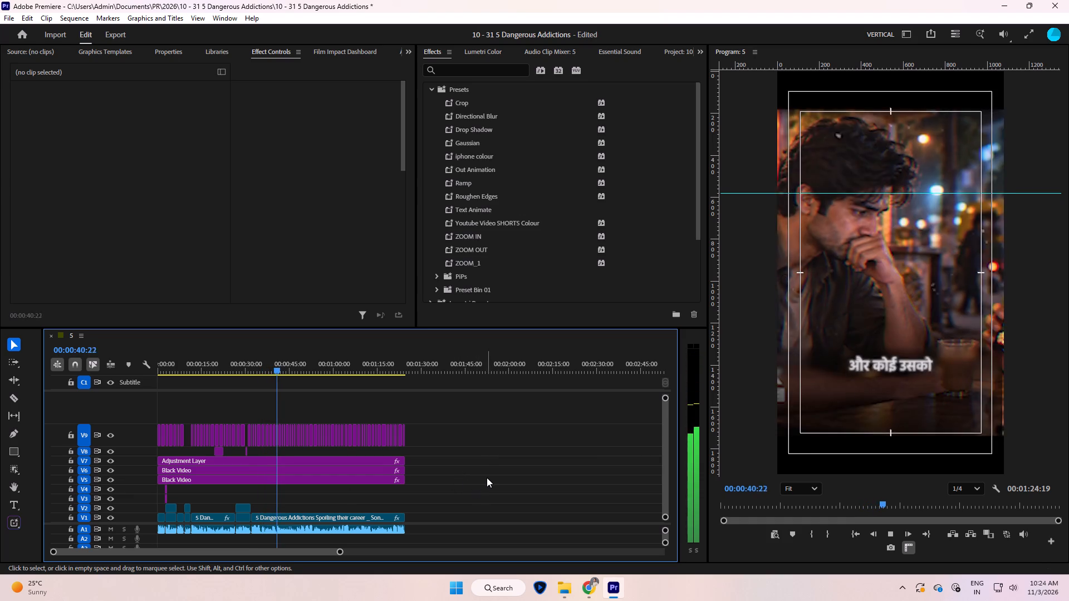
key(space)
ctrl+click(216, 234)
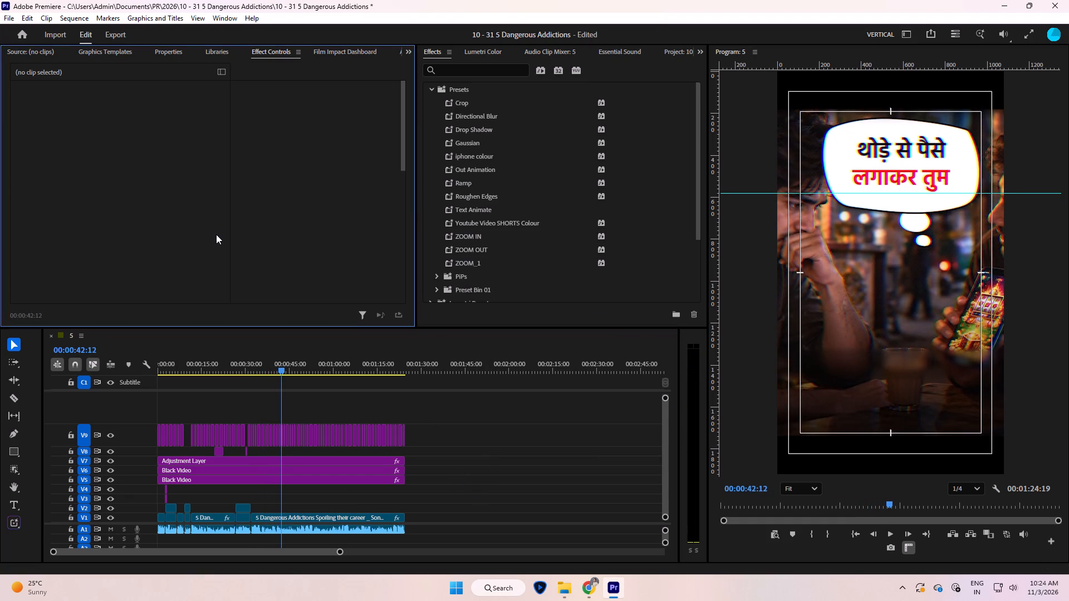
key(ctrl+s)
click(526, 437)
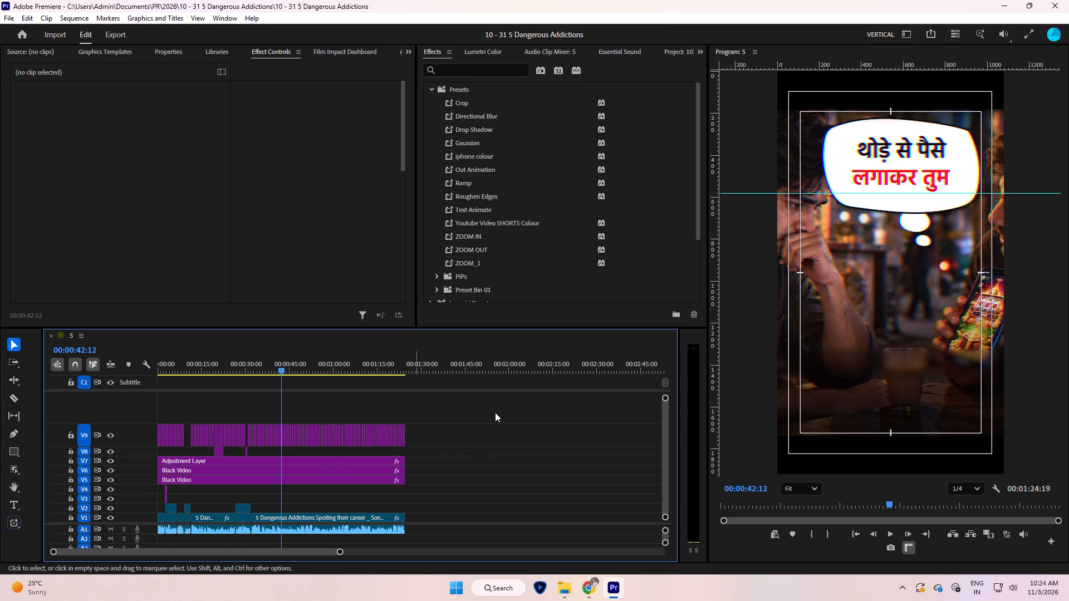
Load the Short 1 Cooler Industry clip from the project into the source monitor.
click(503, 417)
key(s)
click(503, 417)
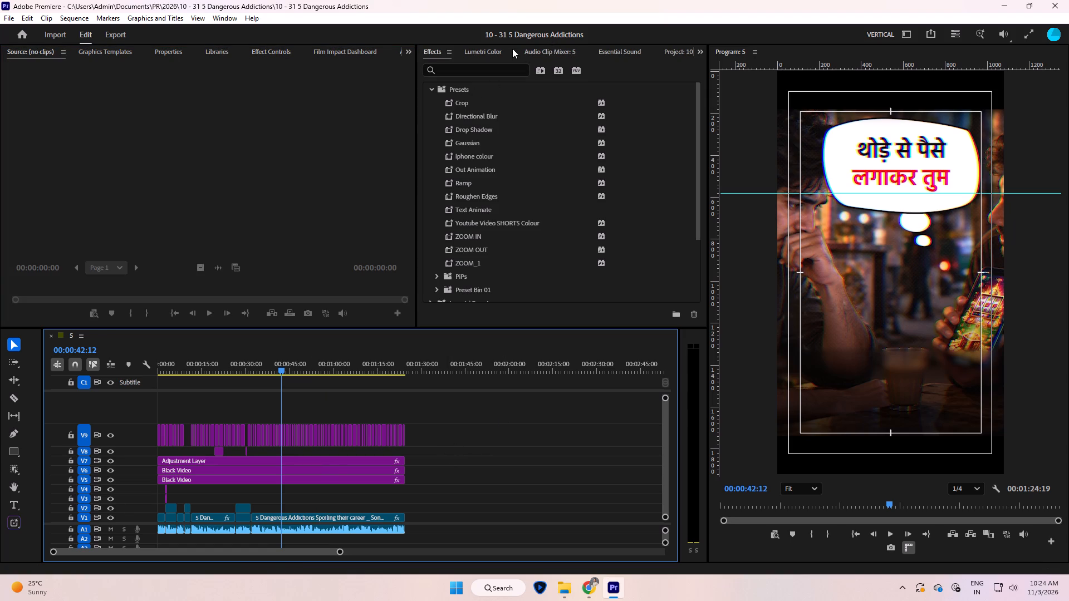
scroll(527, 46, down, 8)
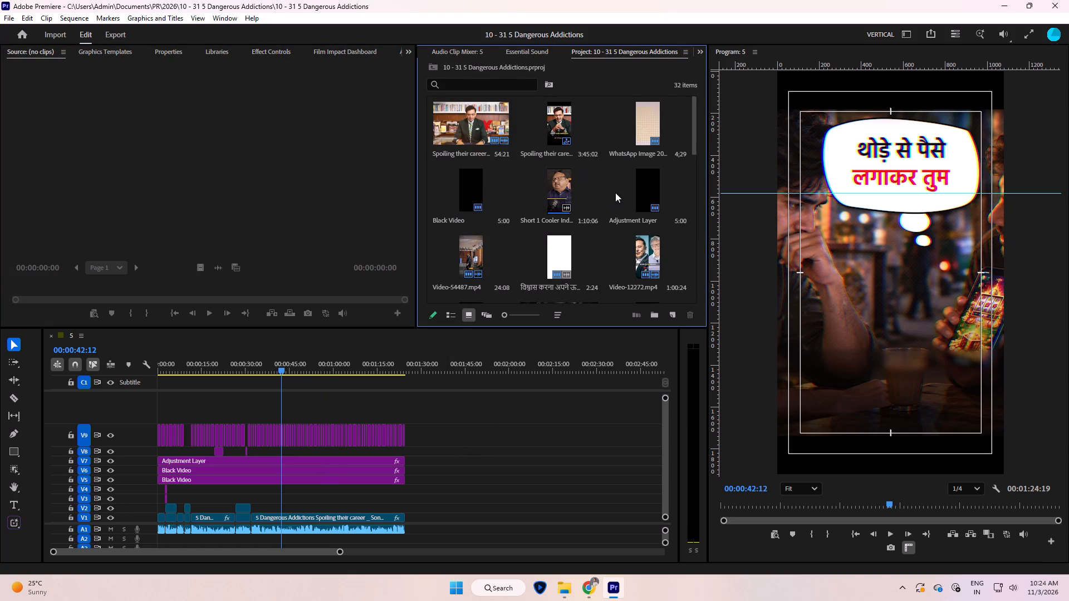
double_click(562, 191)
Open sequence 4 from the project's items.
scroll(582, 194, down, 2)
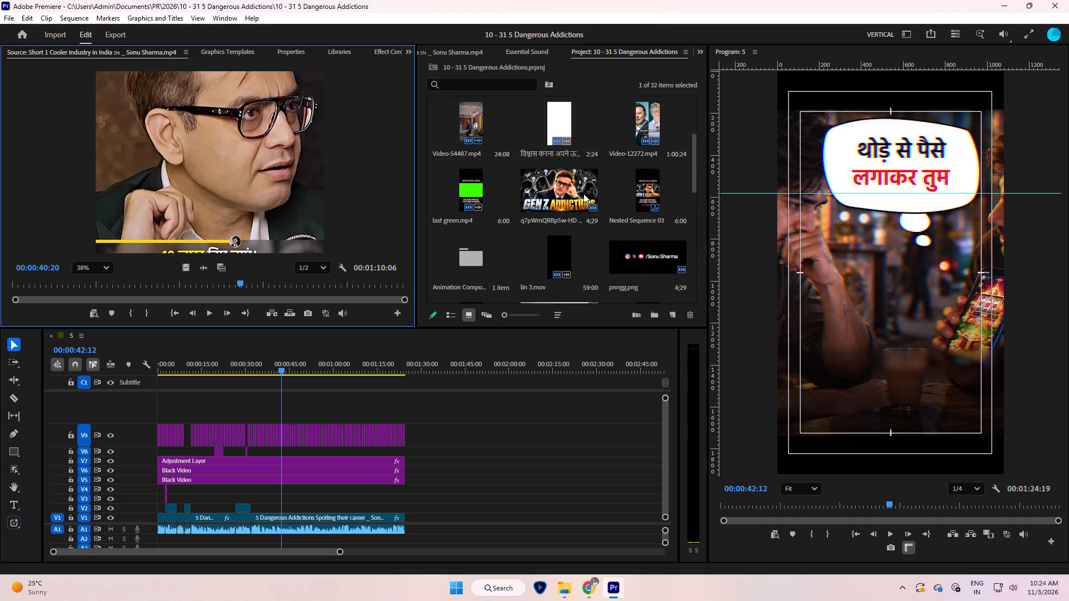
scroll(583, 189, down, 1)
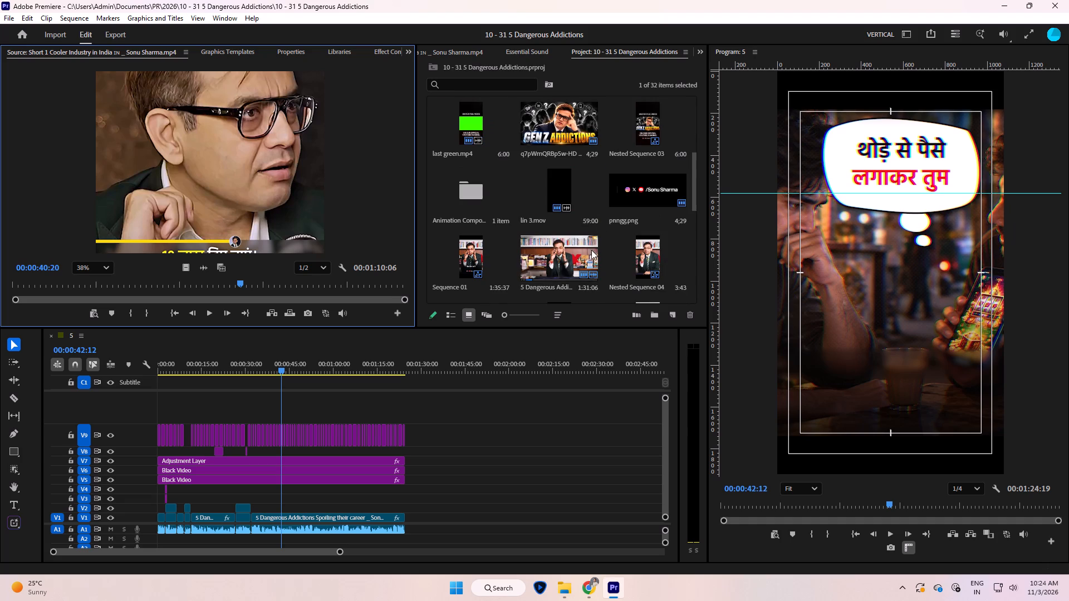
scroll(591, 250, down, 6)
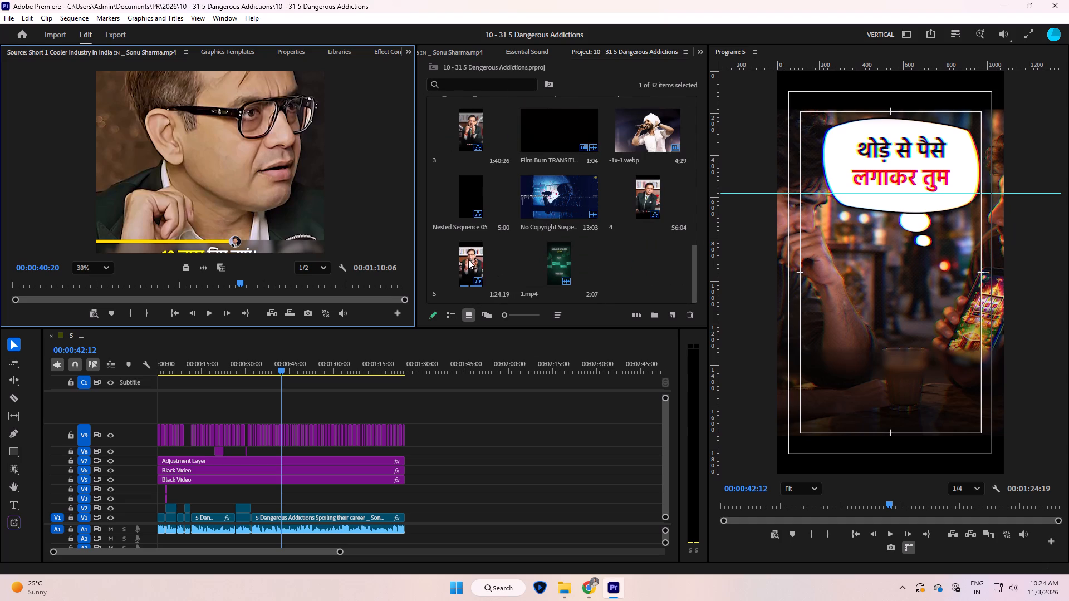
double_click(648, 189)
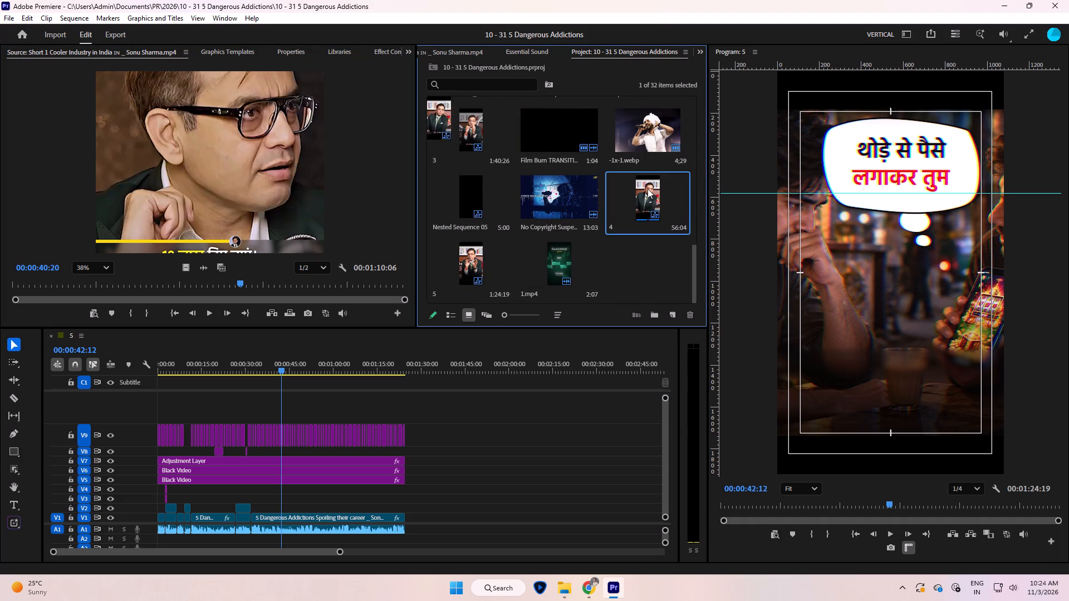
Copy the pnngg.png and lin 3.mov clips from sequence 4 to the start of sequence 5, above its caption track.
click(241, 451)
shift+click(244, 441)
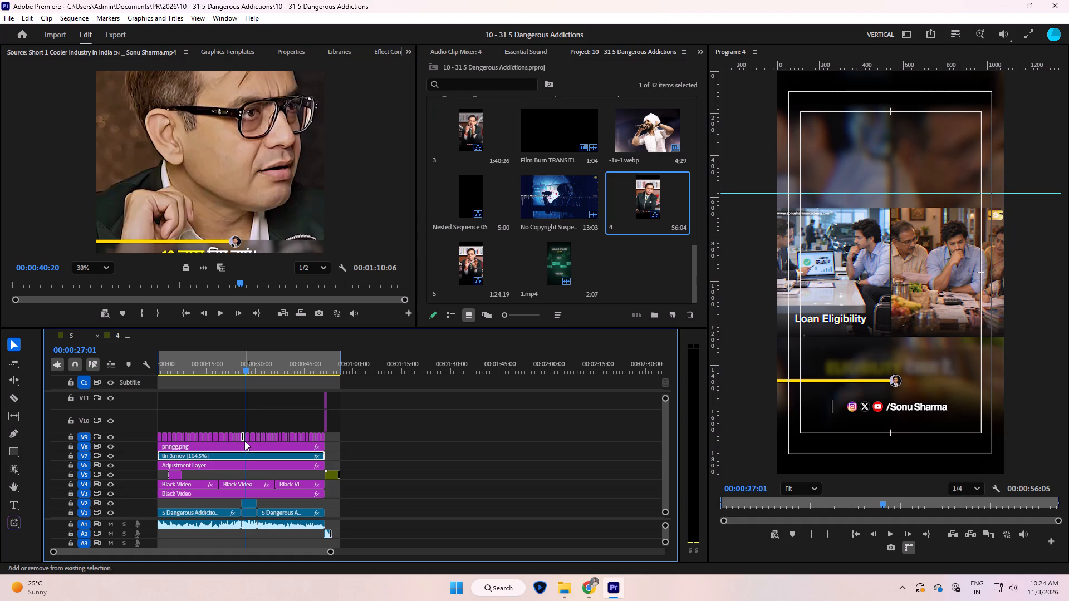
shift+click(248, 446)
click(257, 416)
click(258, 452)
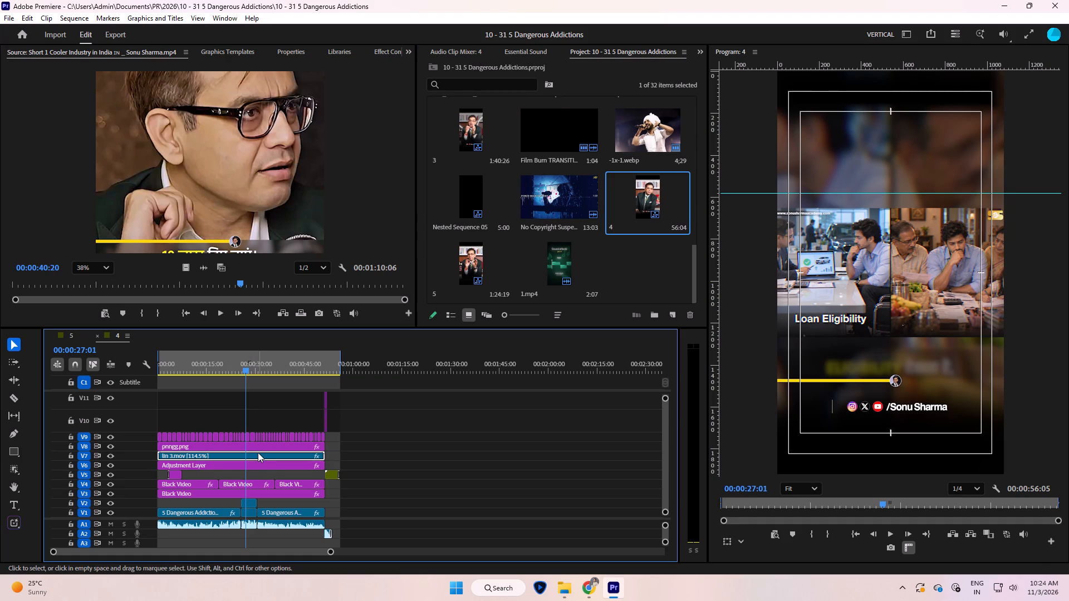
shift+click(258, 444)
drag(254, 455, 72, 337)
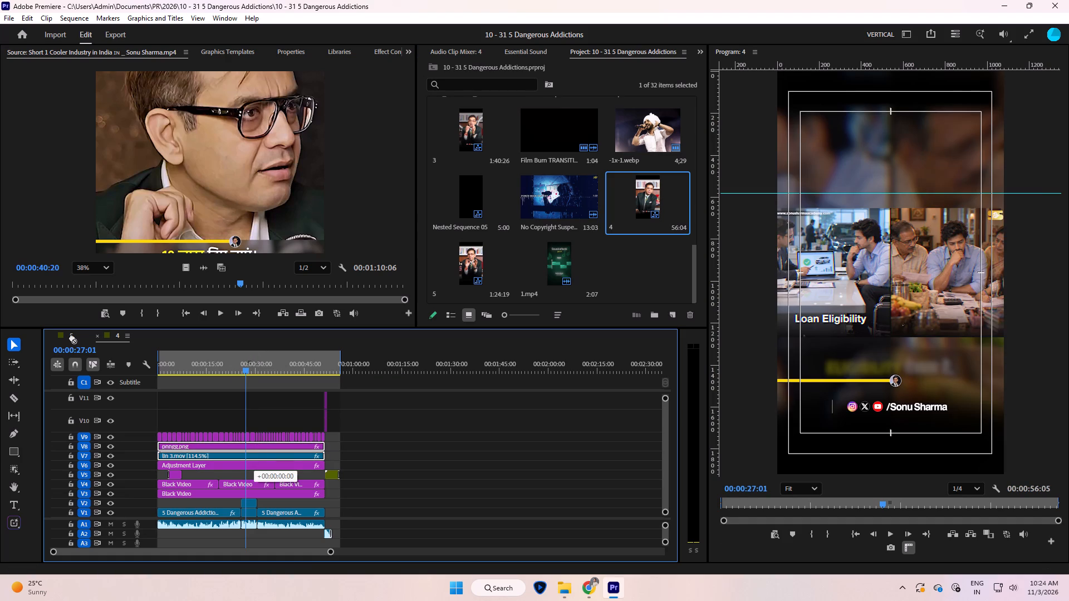
drag(72, 337, 223, 388)
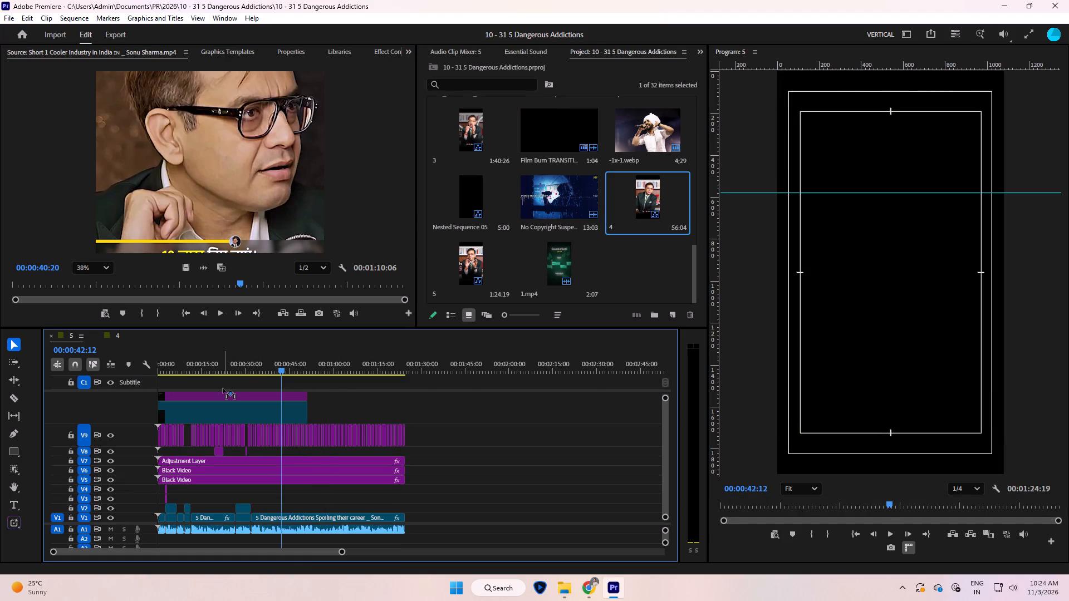
drag(223, 388, 218, 388)
Reorder the open sequences so that 4 comes before 5, and return to sequence 5.
drag(119, 337, 37, 336)
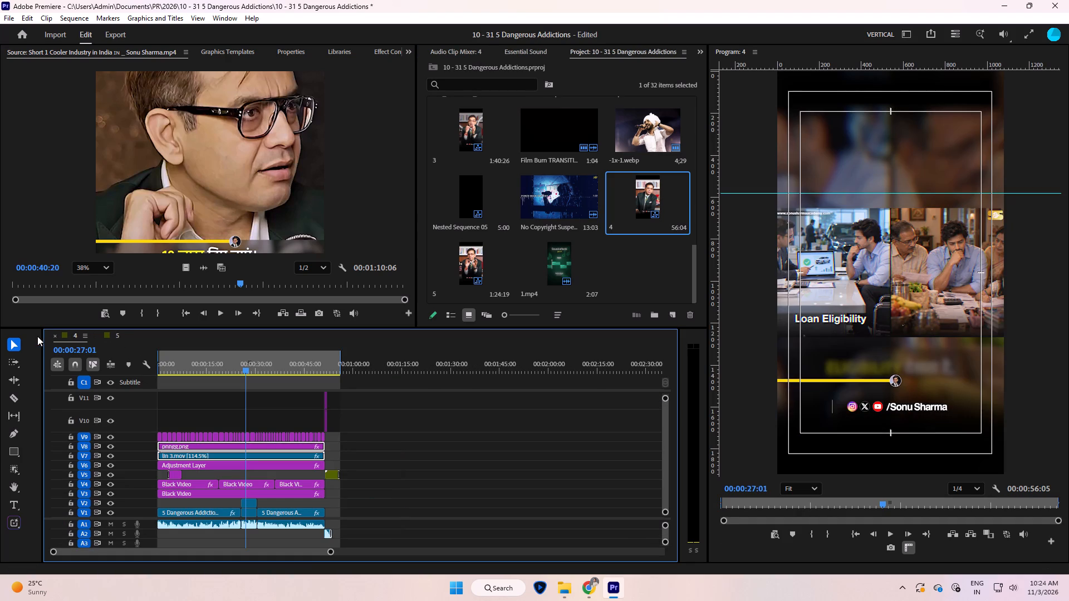
drag(37, 336, 36, 336)
click(115, 336)
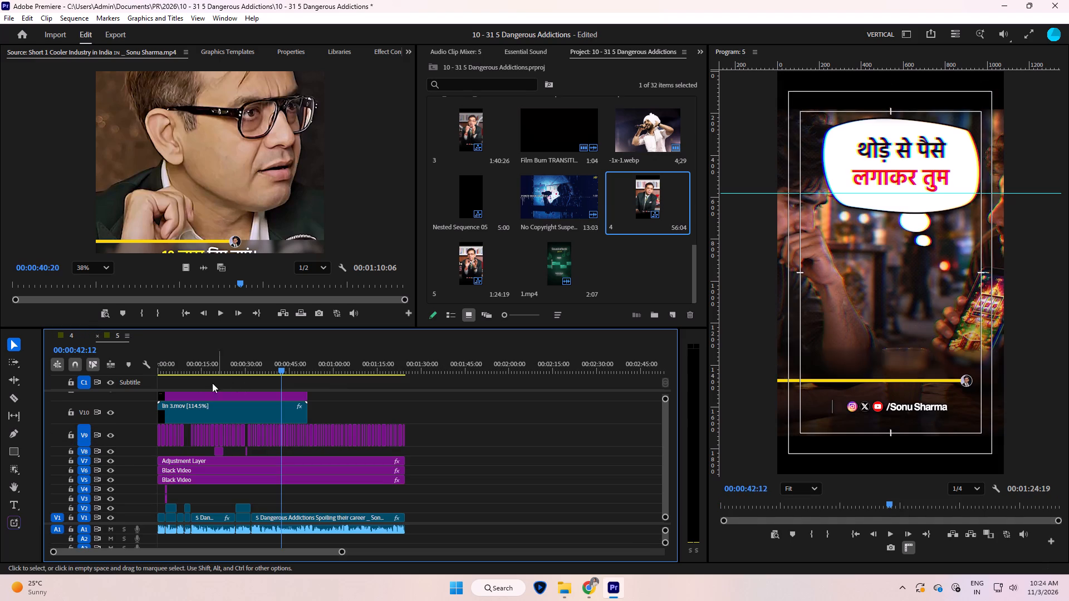
Minimize the track heights in sequence 5 and save the project.
click(449, 415)
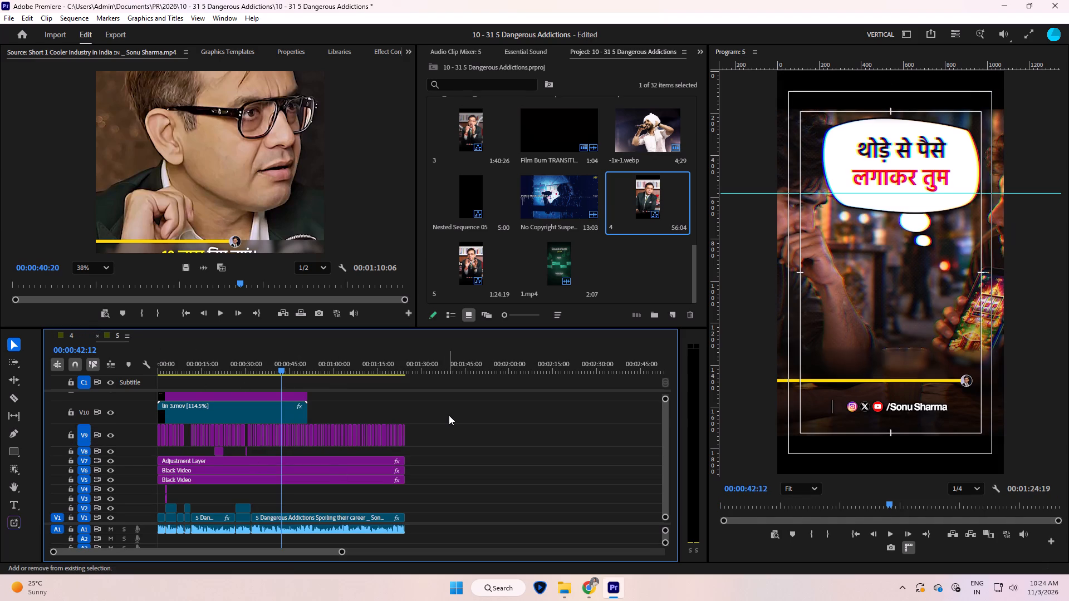
key(shift+underscore)
key(ctrl+s)
key(space)
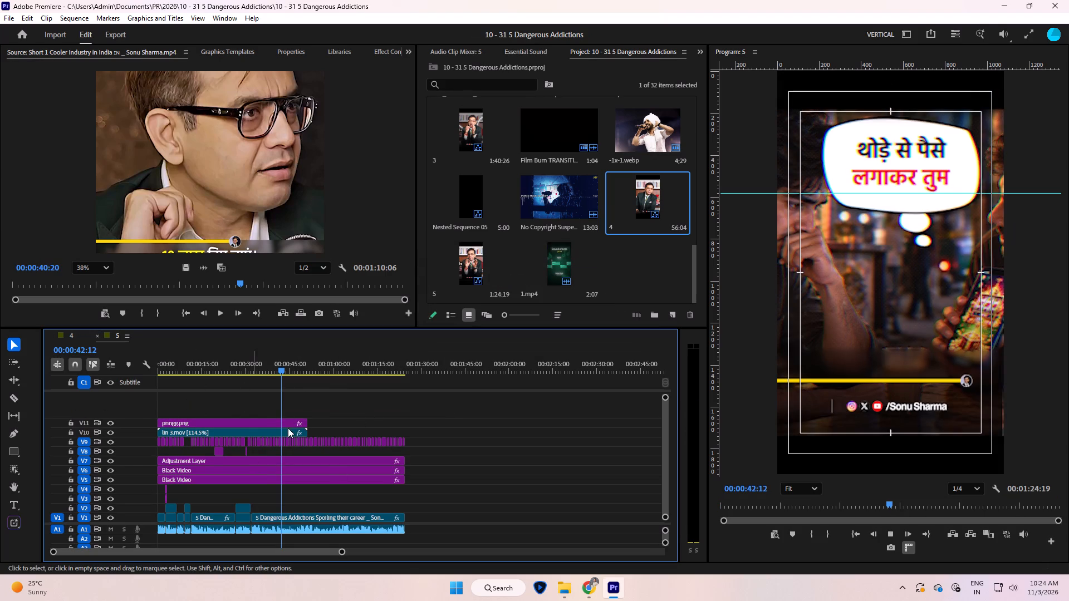
key(space)
Extend the pnngg.png clip on V11 to the end of the main video at 00:01:24:19.
drag(307, 429, 447, 435)
drag(308, 420, 431, 422)
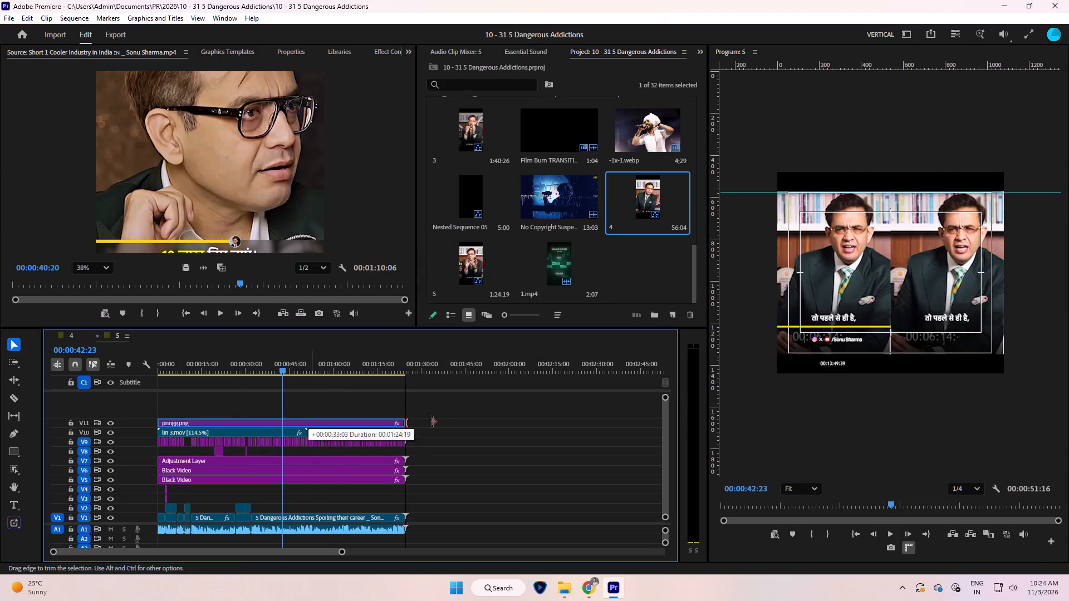
drag(431, 422, 408, 441)
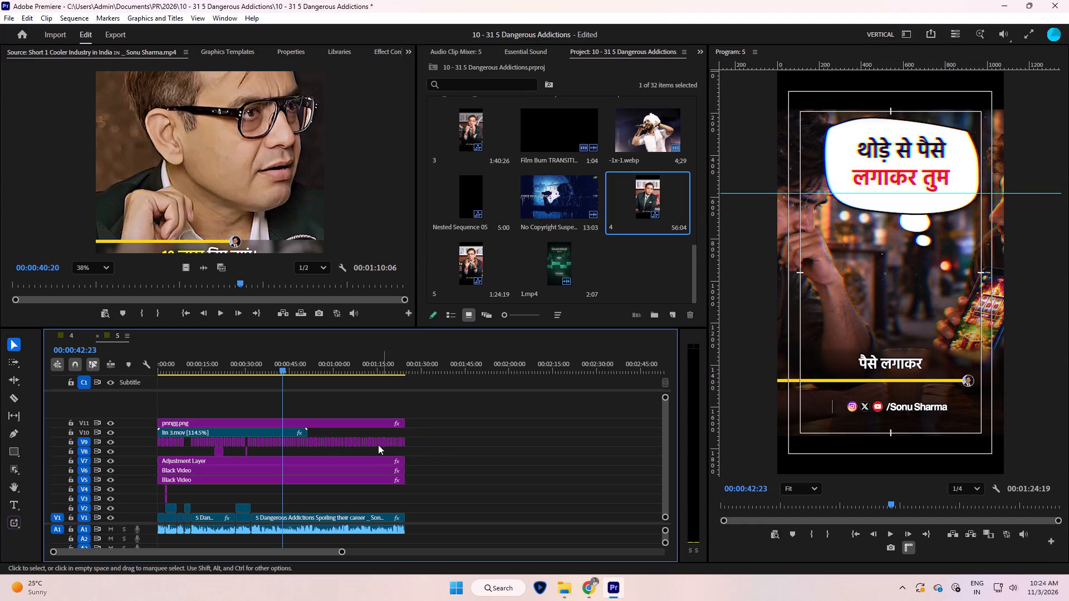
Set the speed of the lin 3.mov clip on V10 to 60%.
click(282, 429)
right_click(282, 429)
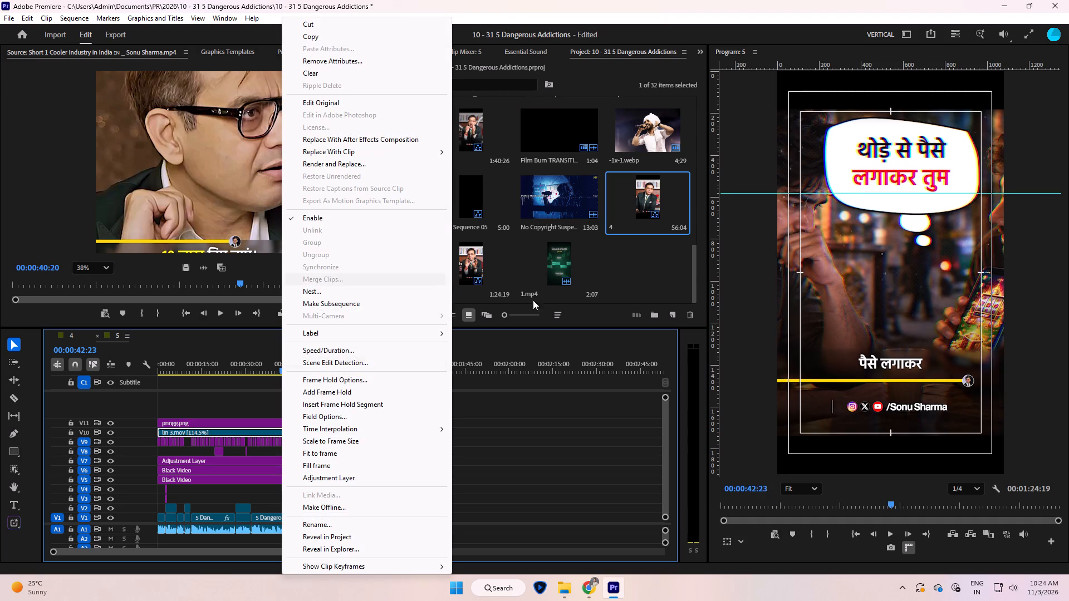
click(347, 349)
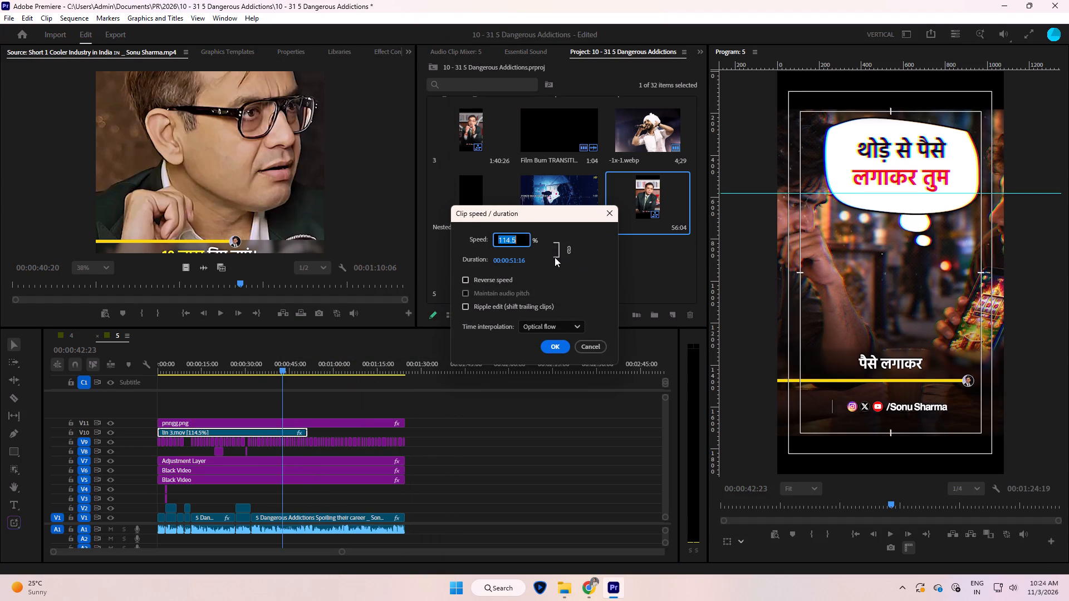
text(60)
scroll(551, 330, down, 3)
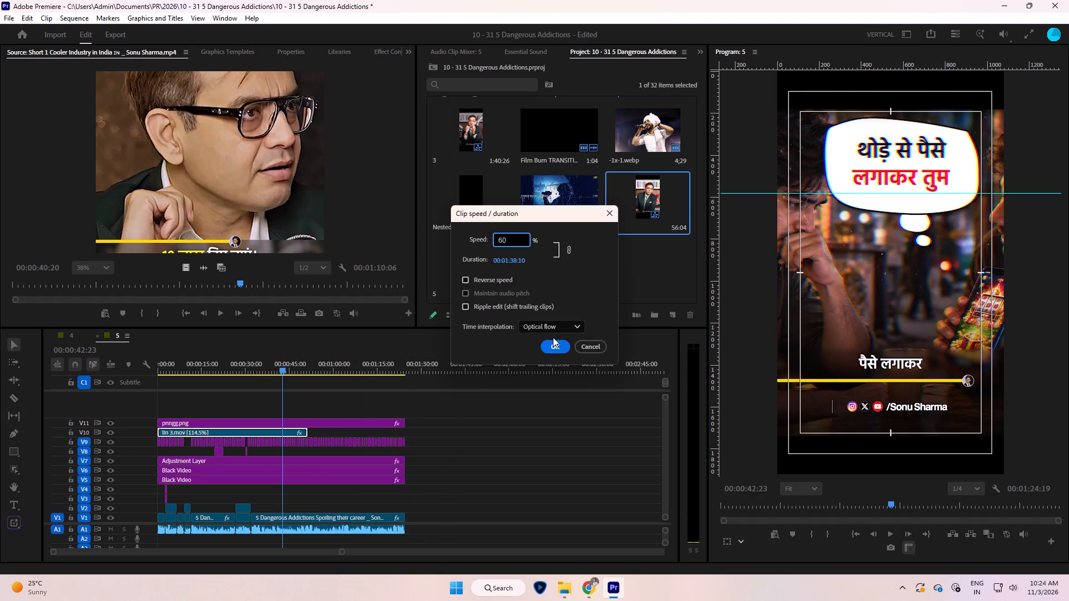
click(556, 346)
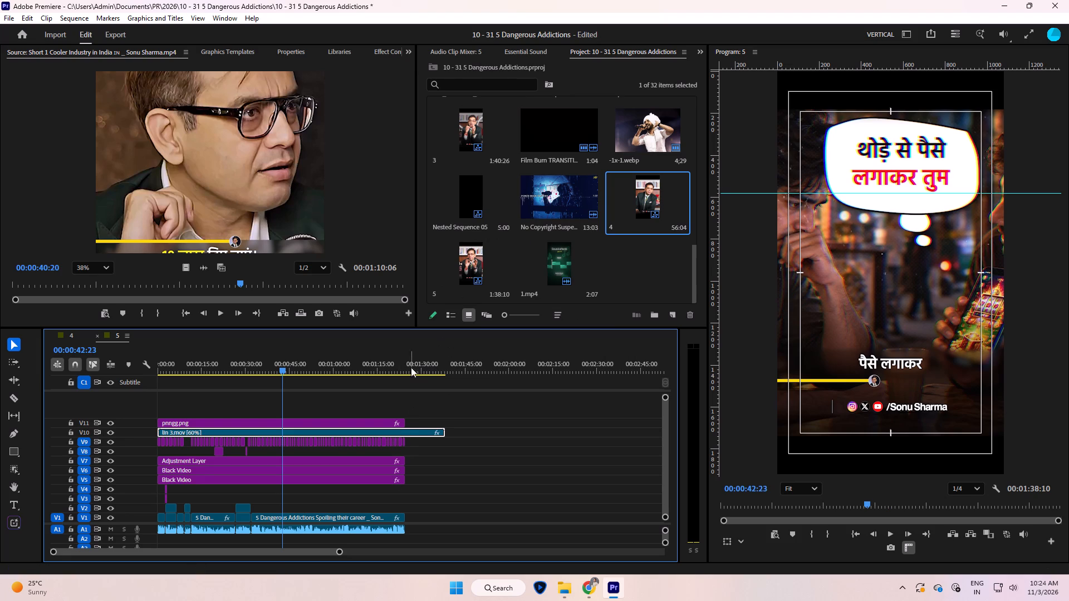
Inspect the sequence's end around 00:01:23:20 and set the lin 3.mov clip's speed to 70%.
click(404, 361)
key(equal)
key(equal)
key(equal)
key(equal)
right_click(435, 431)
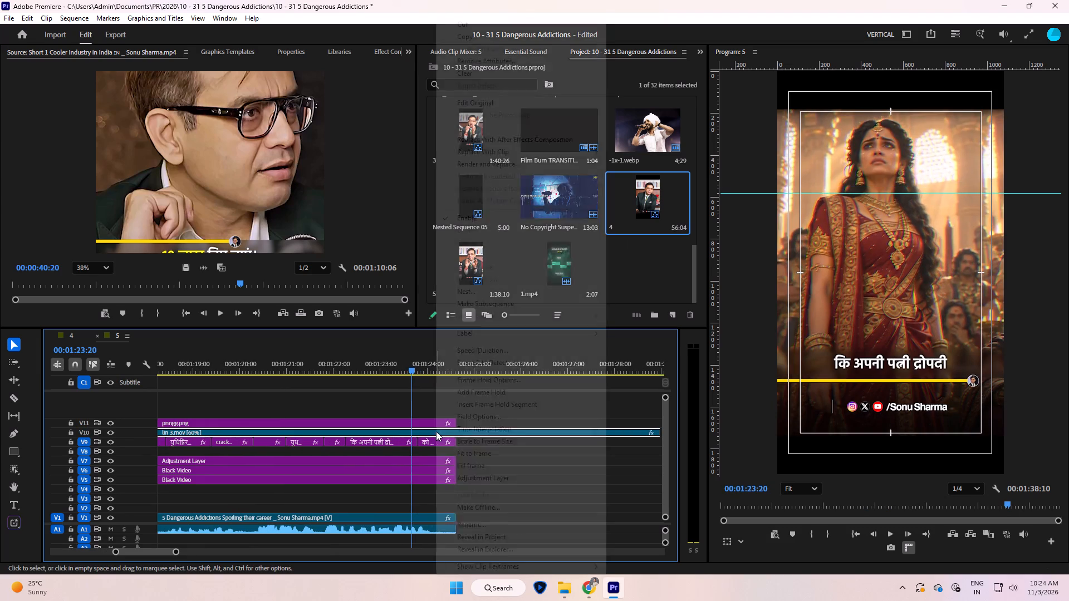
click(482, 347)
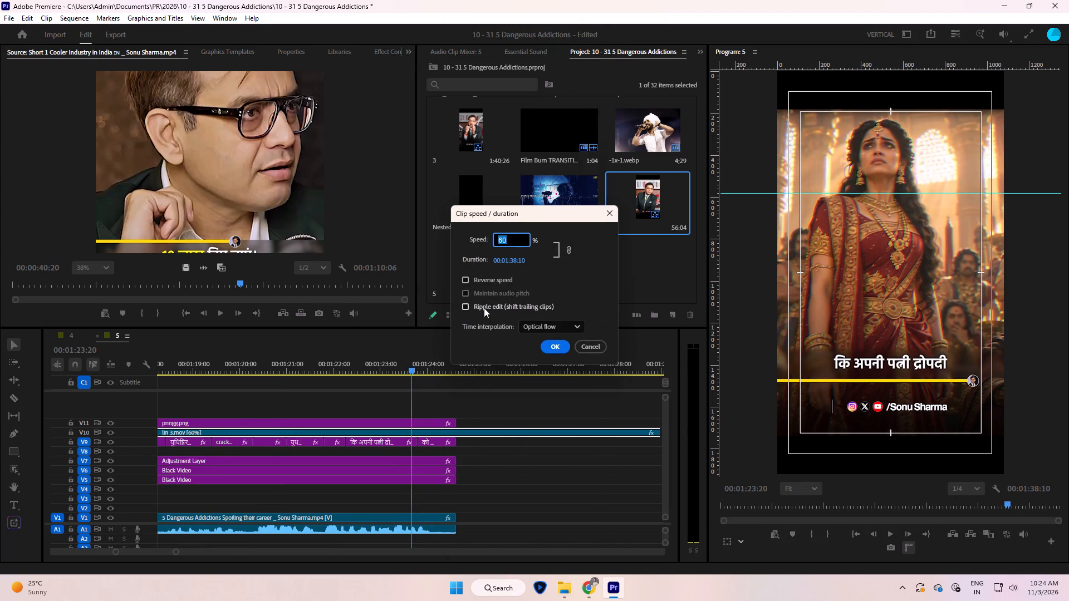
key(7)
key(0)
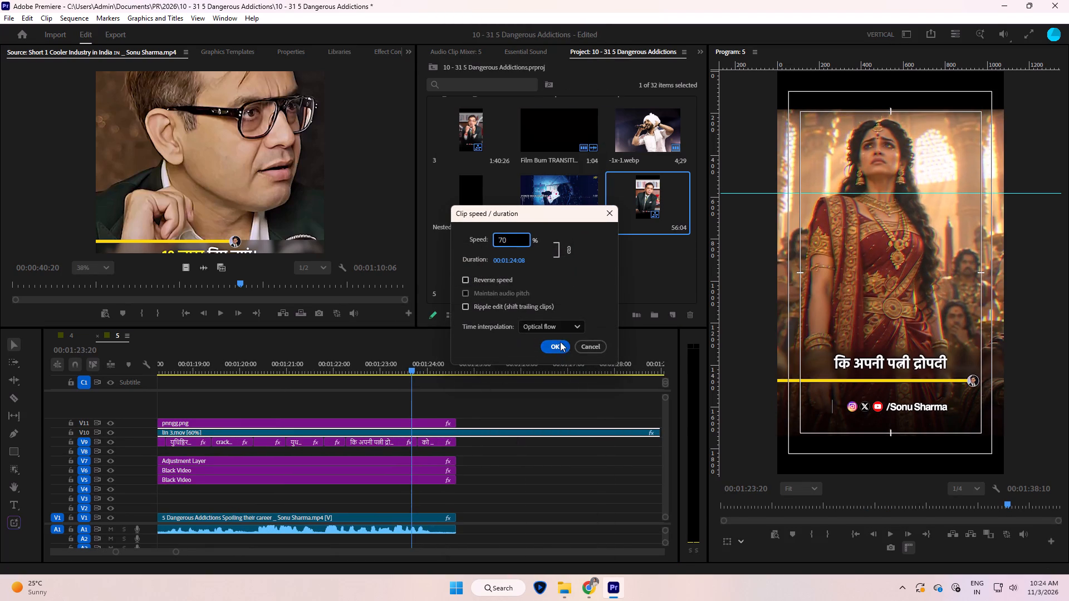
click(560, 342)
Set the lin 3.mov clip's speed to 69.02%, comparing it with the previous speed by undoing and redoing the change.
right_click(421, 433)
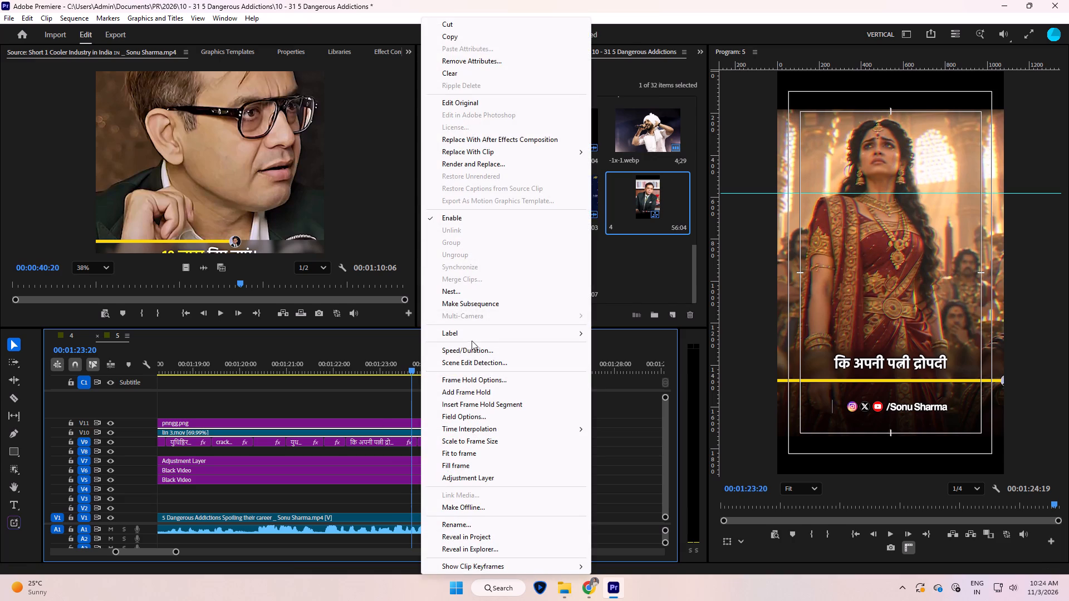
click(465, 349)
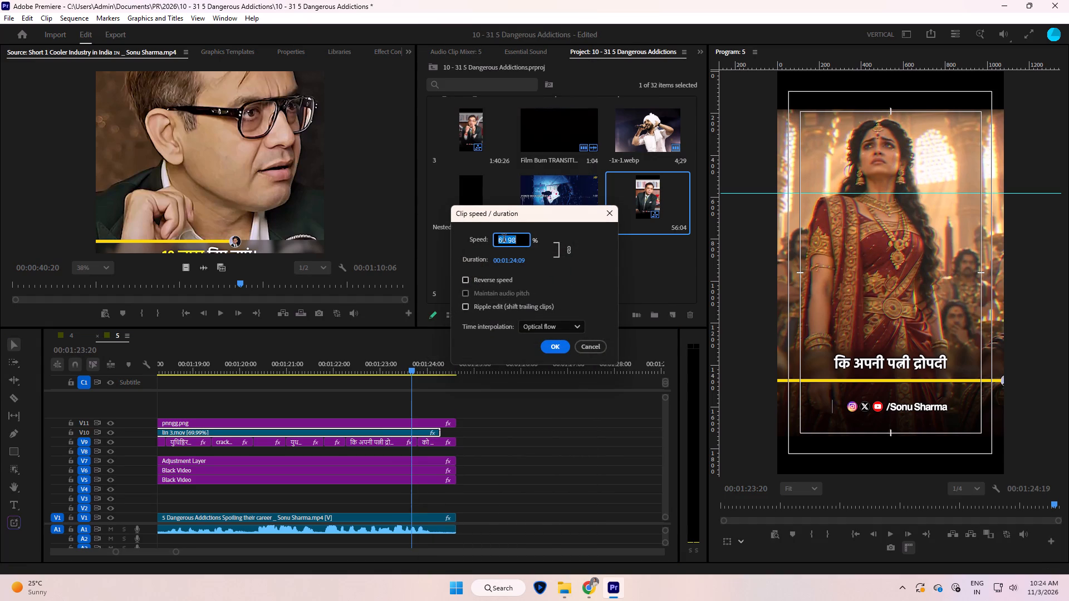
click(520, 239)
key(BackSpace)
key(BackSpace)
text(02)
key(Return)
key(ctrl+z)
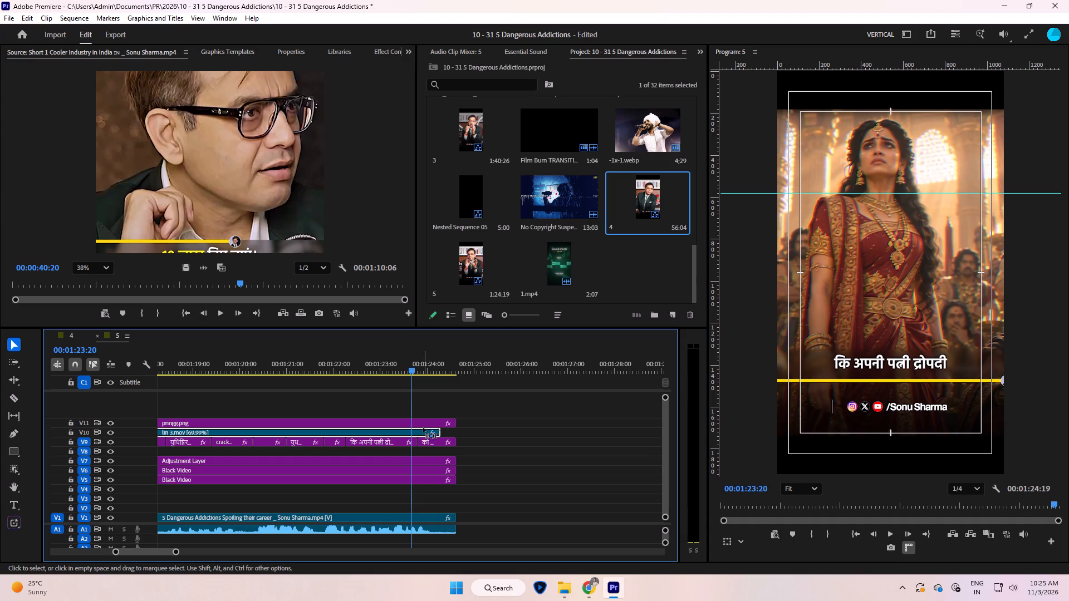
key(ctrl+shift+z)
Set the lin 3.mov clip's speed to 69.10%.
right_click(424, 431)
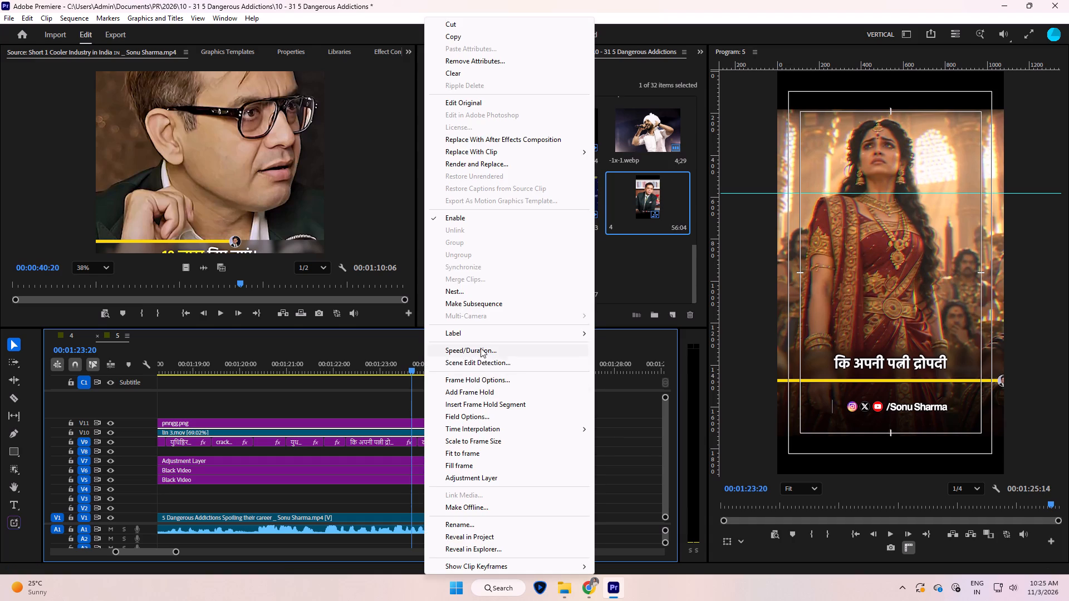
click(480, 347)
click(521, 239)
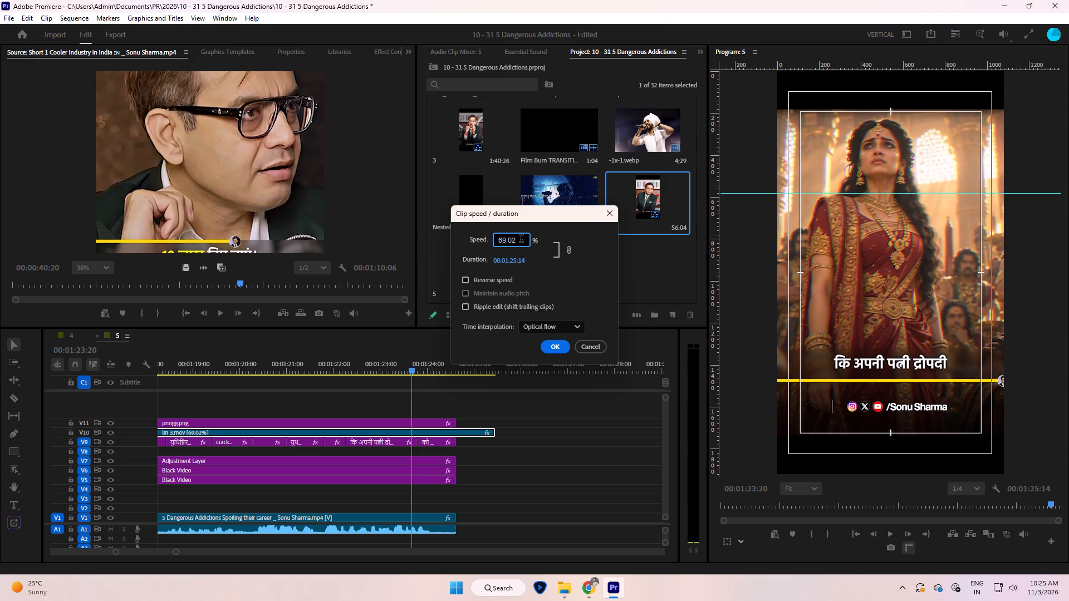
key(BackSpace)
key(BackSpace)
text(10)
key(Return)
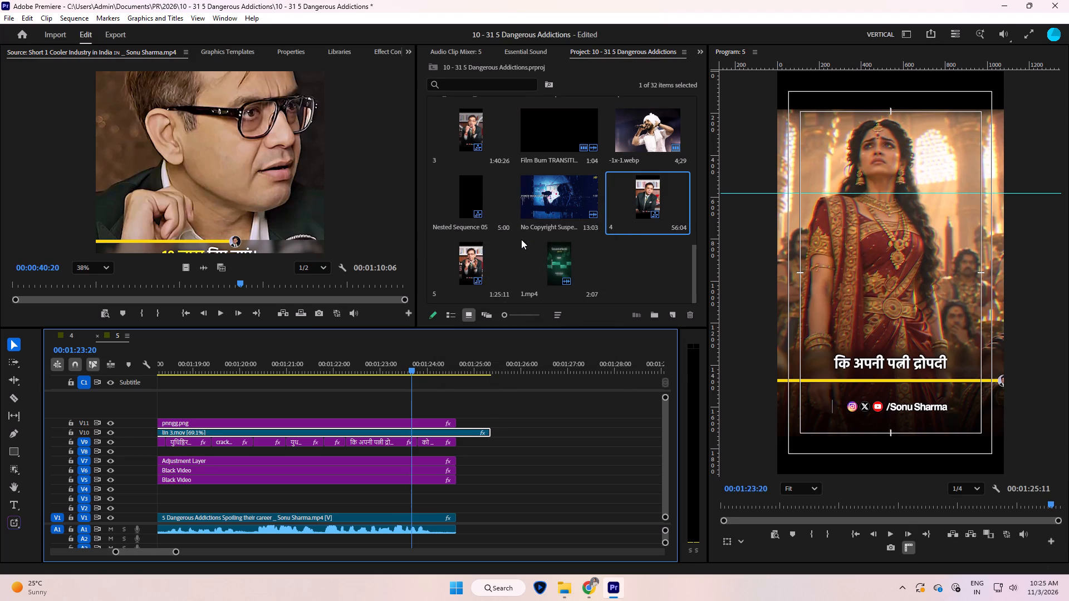
Set the lin 3.mov clip's speed to 69.50%.
right_click(457, 438)
right_click(460, 432)
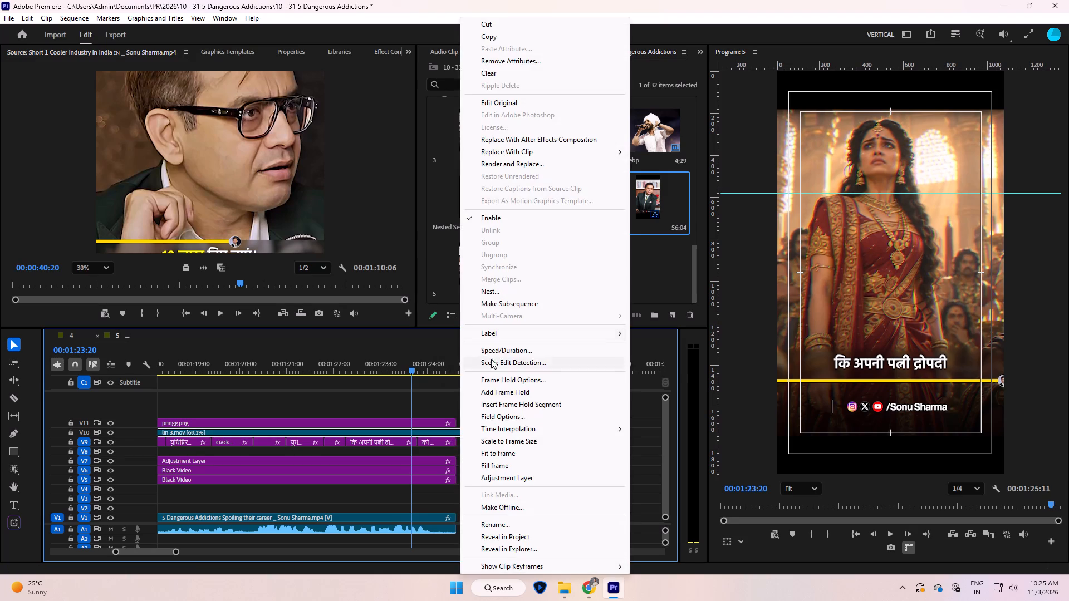
click(503, 347)
click(513, 240)
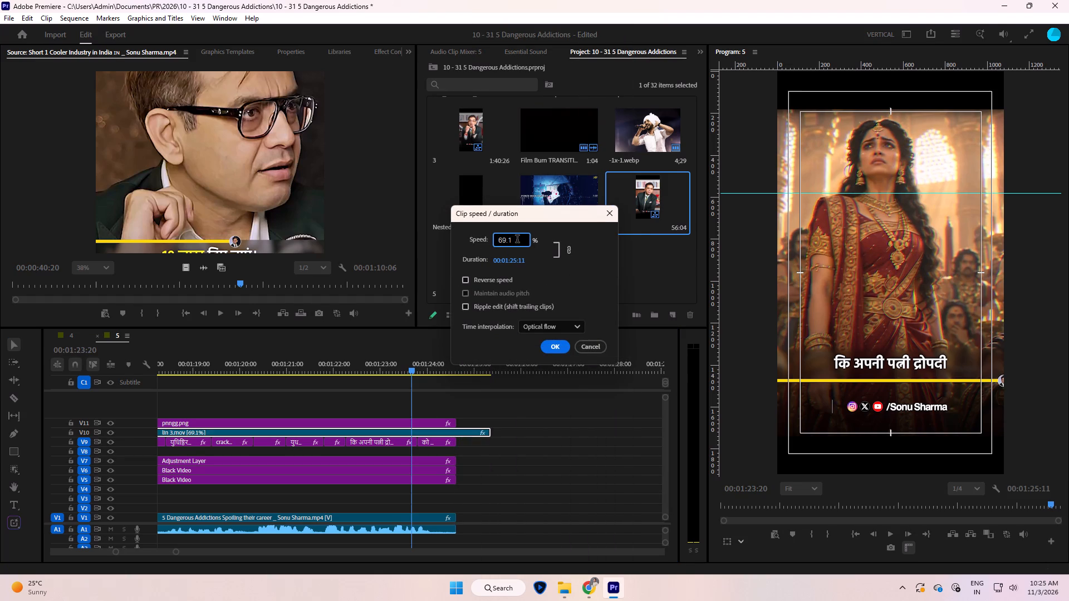
key(BackSpace)
text(50)
key(Return)
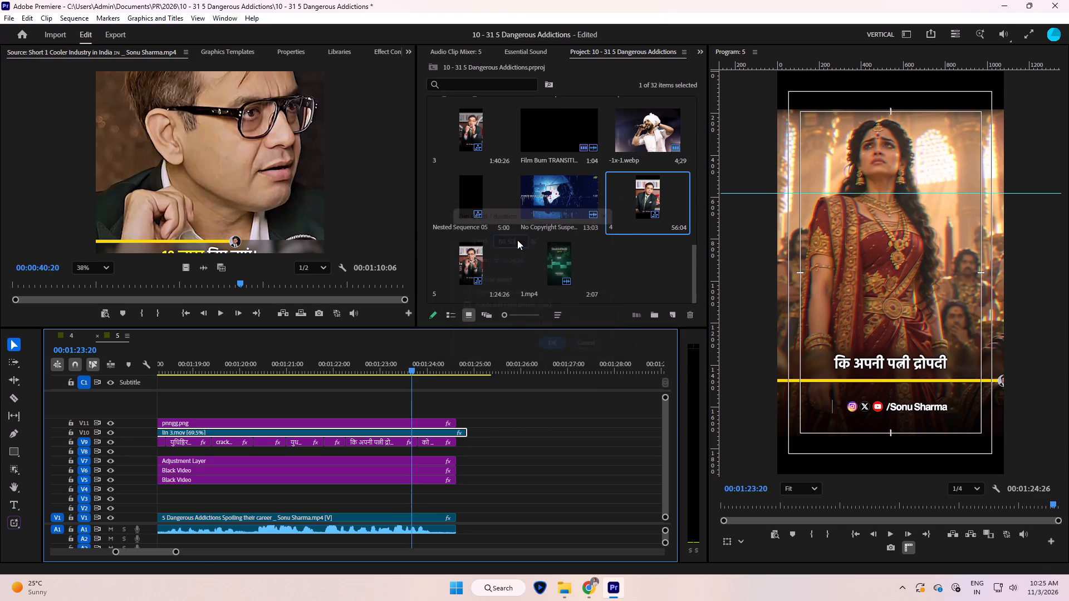
Trim the end of the lin 3.mov clip to match the other clips' end, for a duration of 00:01:24:19.
drag(472, 430, 463, 436)
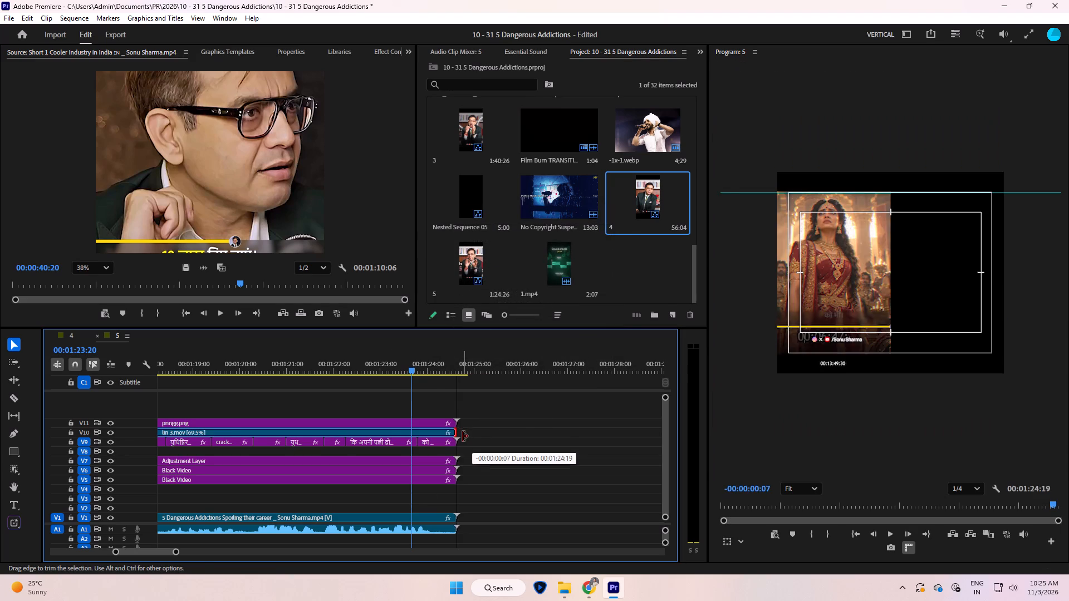
drag(463, 436, 463, 437)
click(517, 451)
Play sequence 5 from the beginning to about 00:00:02:10 to check the added overlays, and save the project.
key(space)
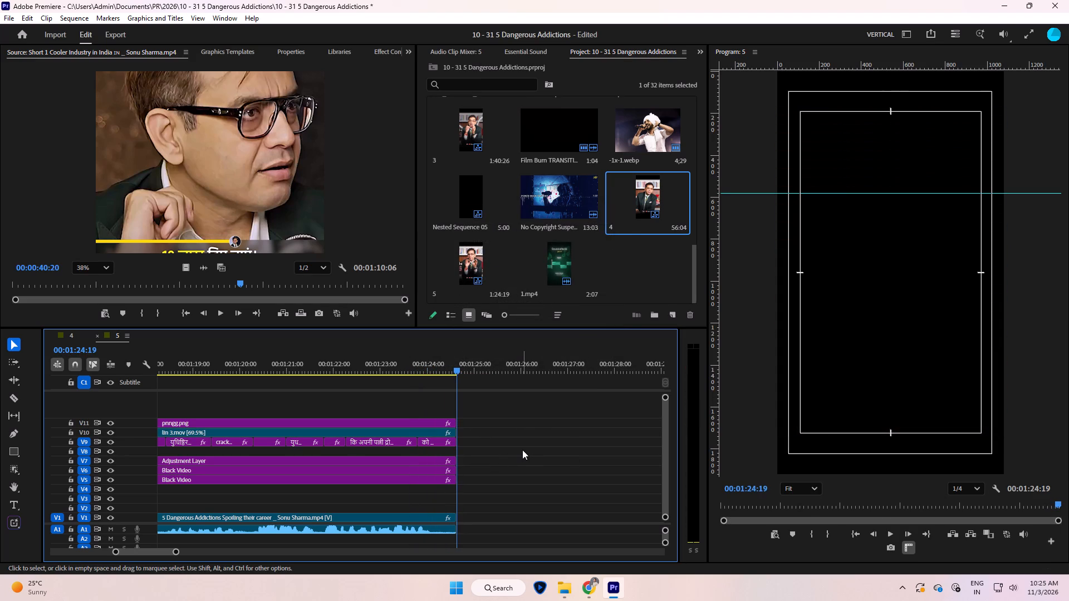
click(522, 450)
key(minus)
key(minus)
key(minus)
key(minus)
drag(268, 366, 0, 452)
key(minus)
key(equal)
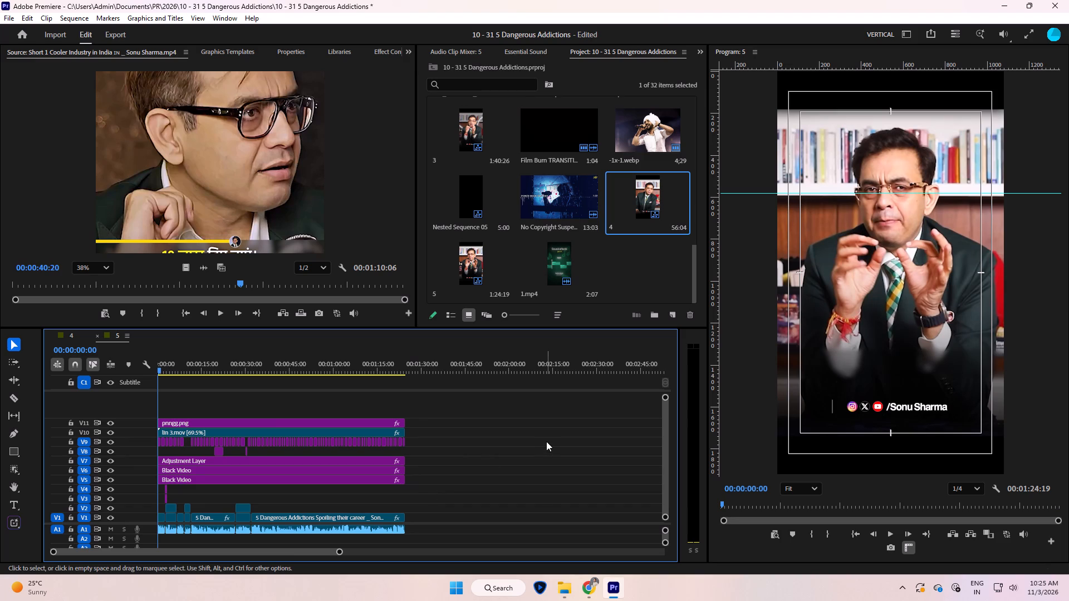
click(533, 444)
key(space)
click(526, 442)
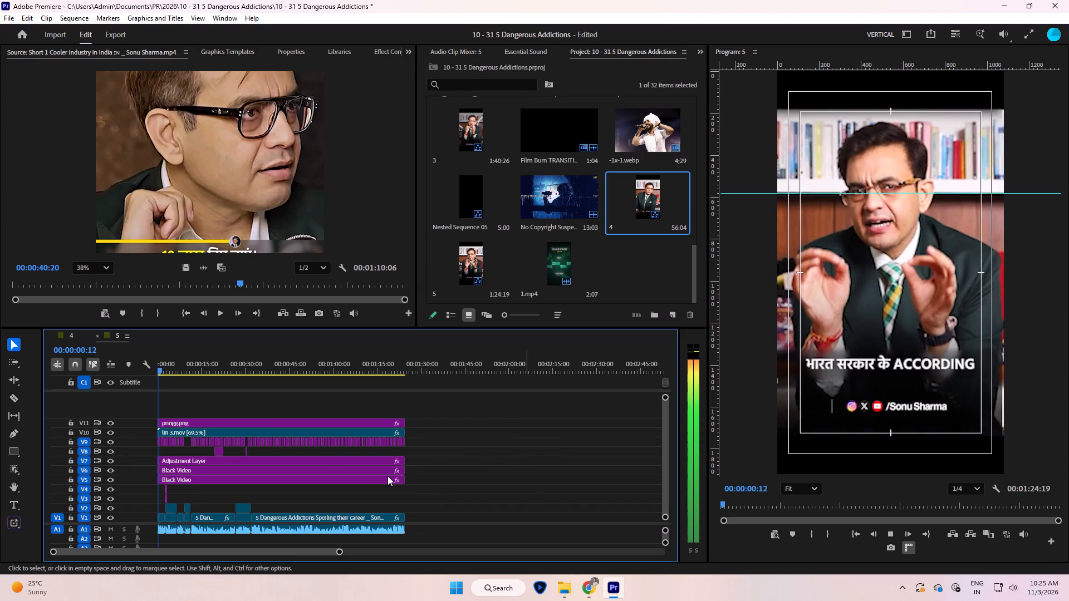
key(space)
key(ctrl+s)
Play on to about 00:00:07:13 to check the progress bar and social handle overlay, and save the project.
click(503, 404)
key(space)
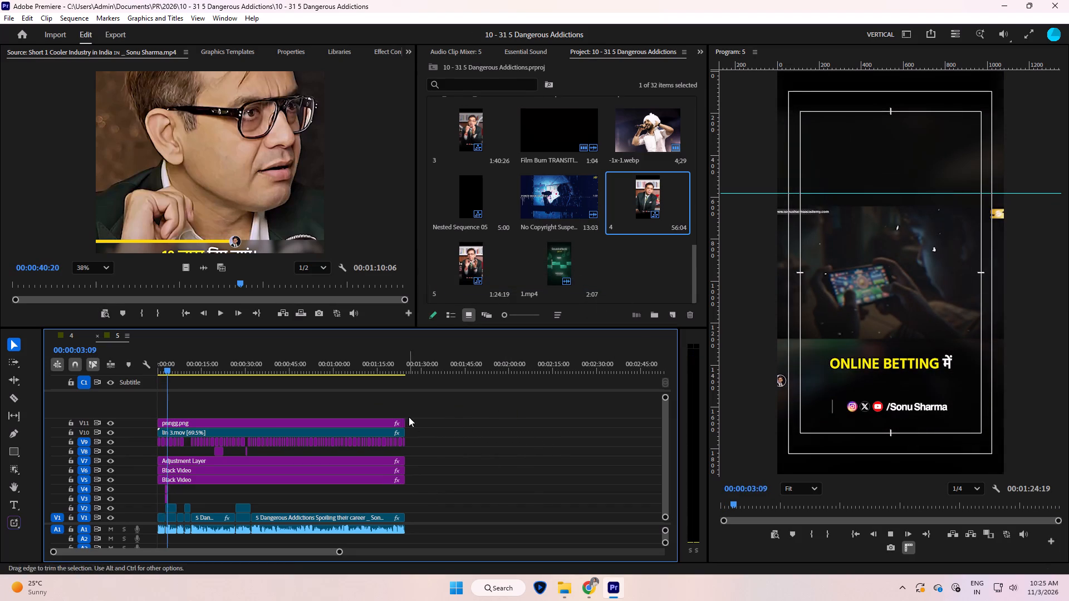
click(491, 417)
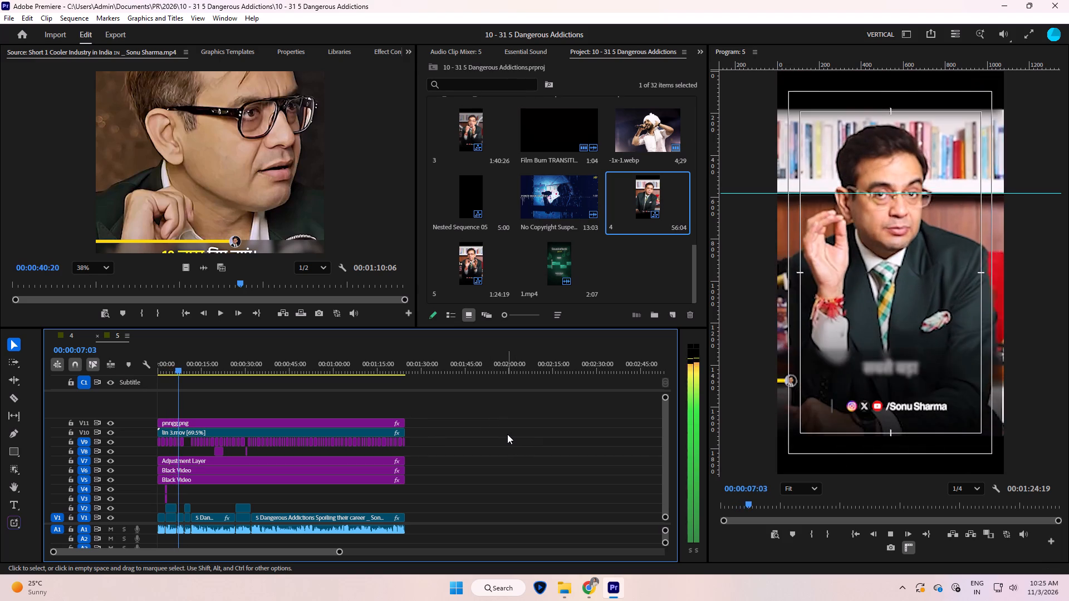
key(space)
key(ctrl+s)
ctrl+click(507, 434)
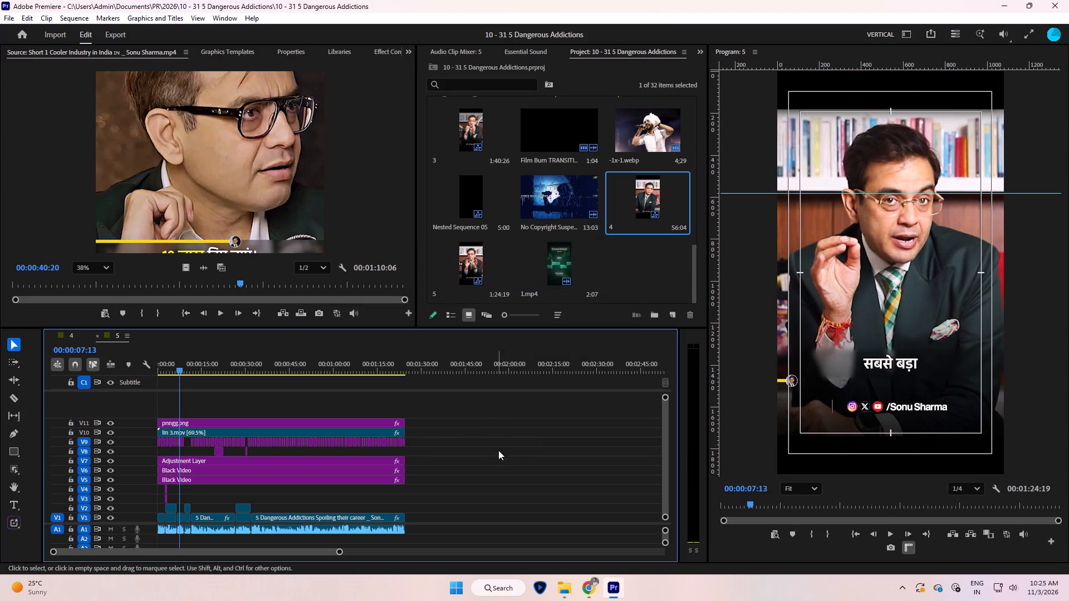
Disable the lin 3.mov progress bar clip on V10 in sequence 5.
drag(142, 524, 153, 492)
click(305, 403)
key(shift+e)
Play the end of sequence 5 from about 00:01:23:20 to 00:01:24:03 to check how the short closes.
click(404, 369)
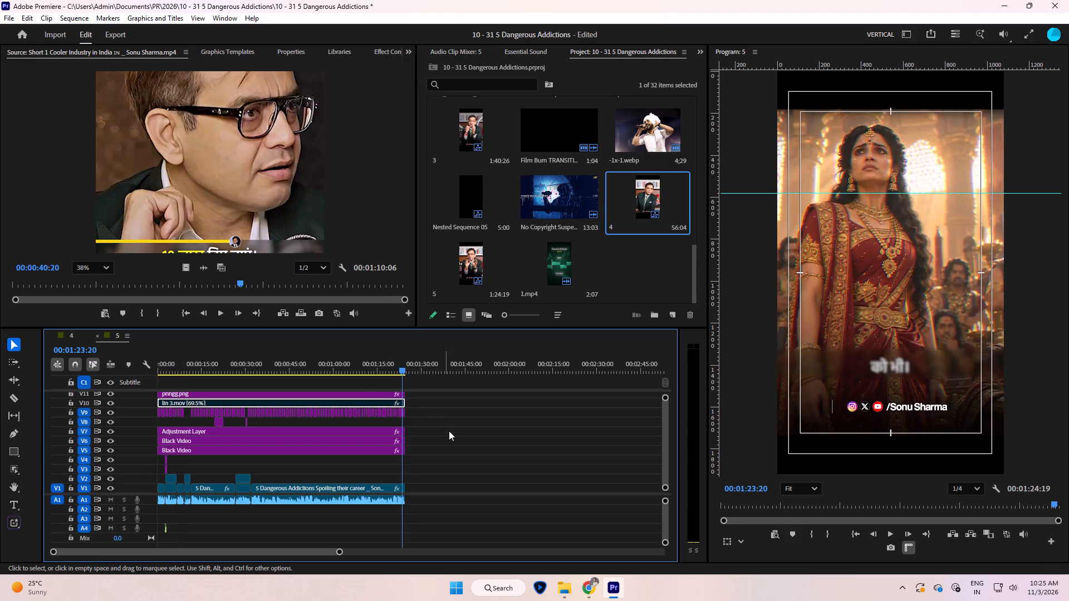
key(space)
key(space)
key(s)
click(466, 440)
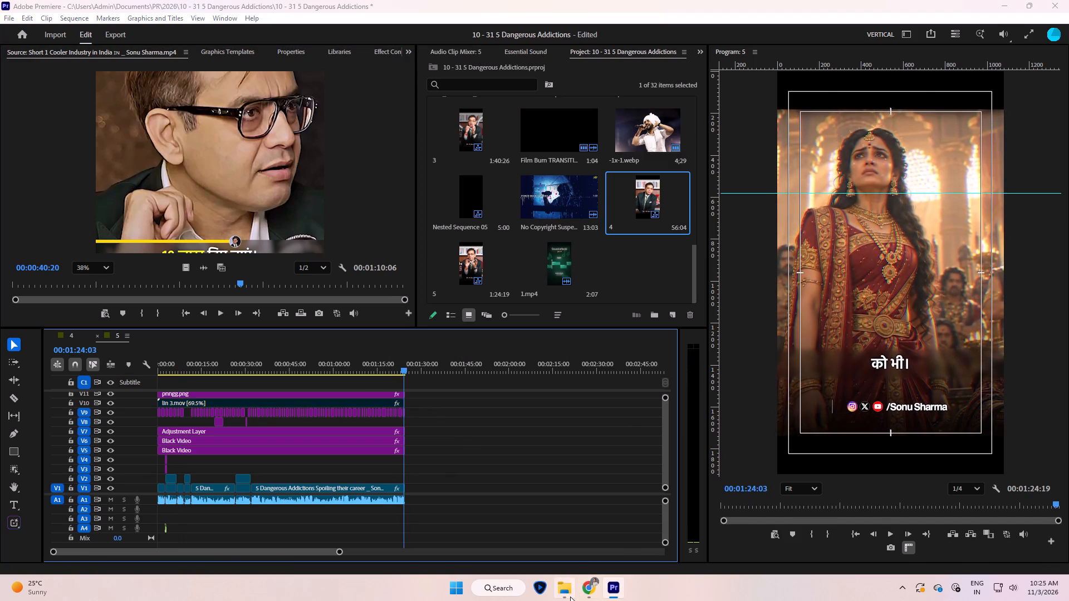
Find the Achievement inspirational background music file in the Music library's B G M folder and load it in Premiere's Source Monitor.
click(570, 597)
click(531, 263)
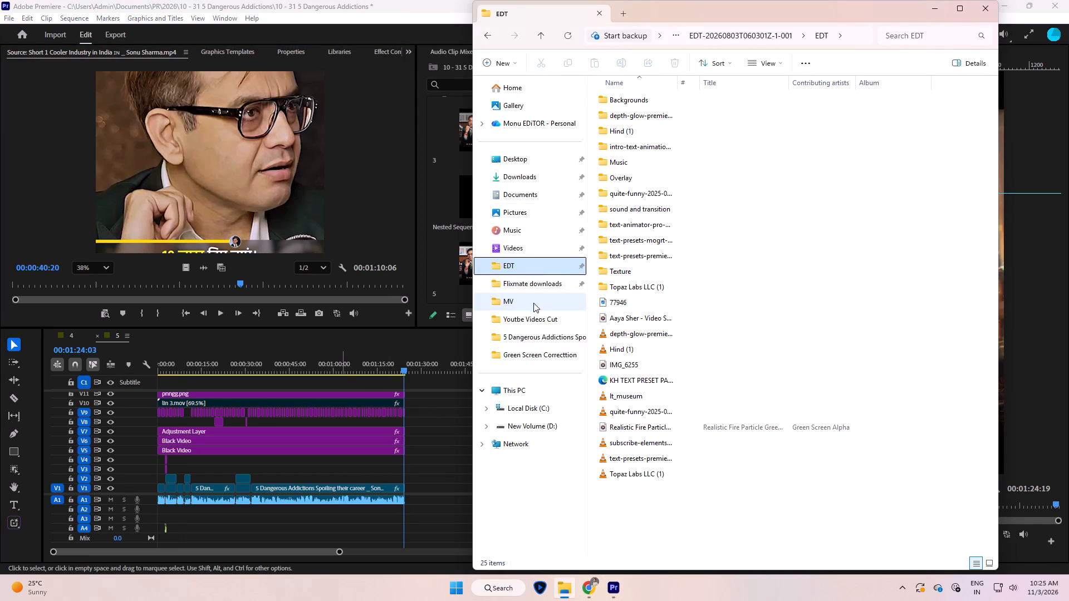
click(527, 284)
click(521, 307)
click(527, 242)
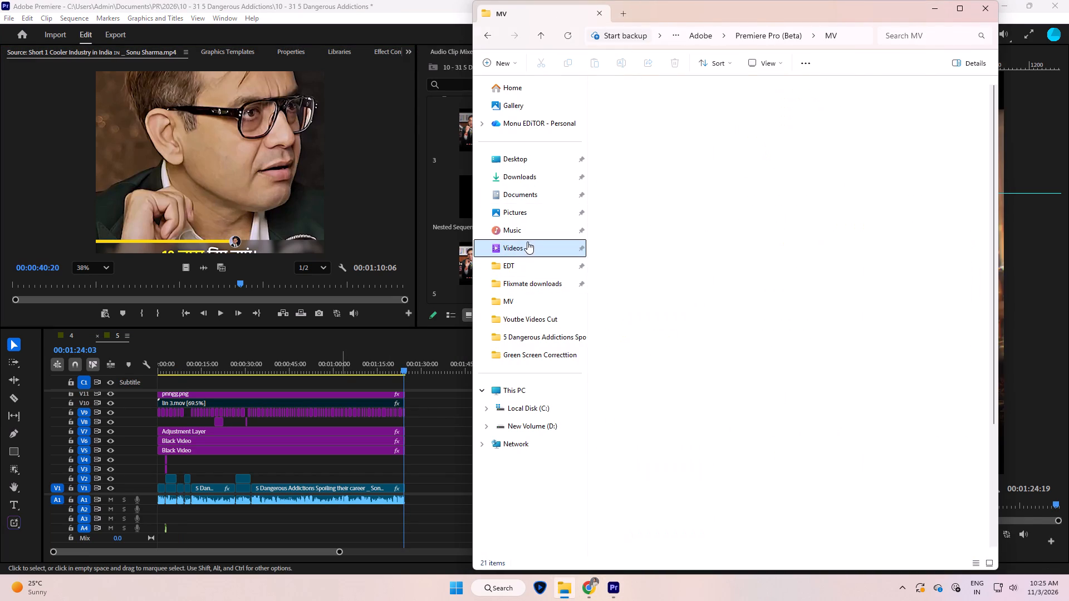
click(531, 169)
scroll(811, 304, down, 9)
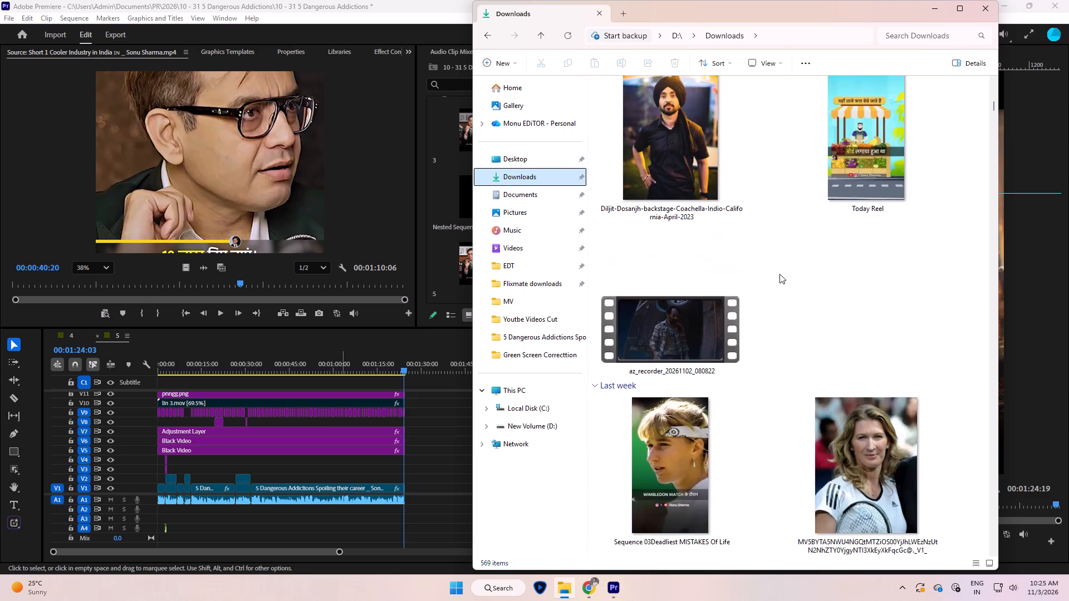
scroll(779, 274, down, 20)
scroll(779, 274, down, 20)
scroll(779, 274, down, 16)
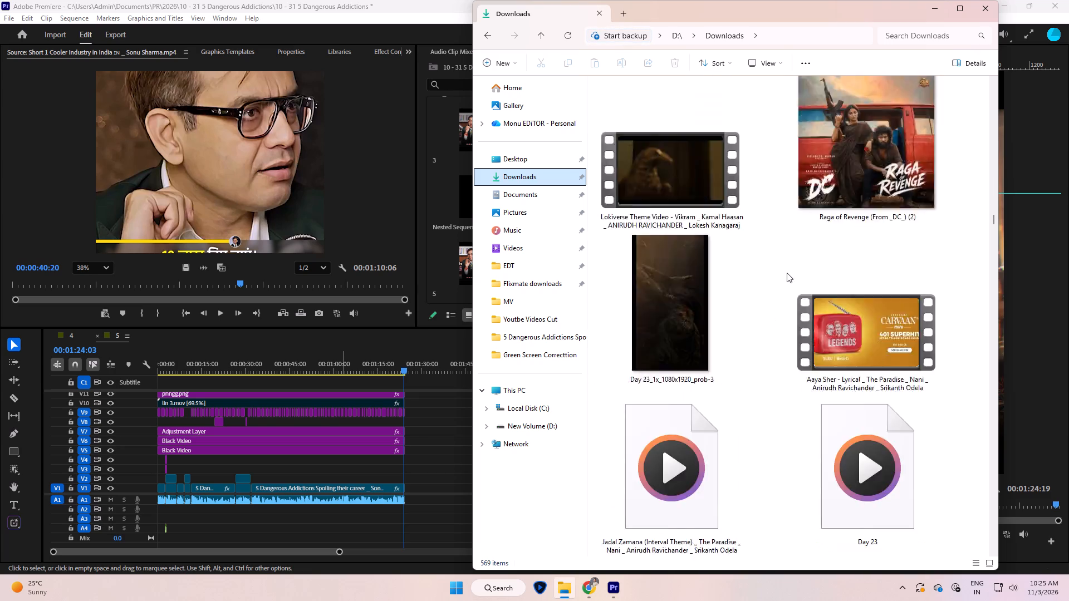
scroll(787, 273, down, 13)
scroll(784, 272, down, 18)
scroll(758, 250, down, 6)
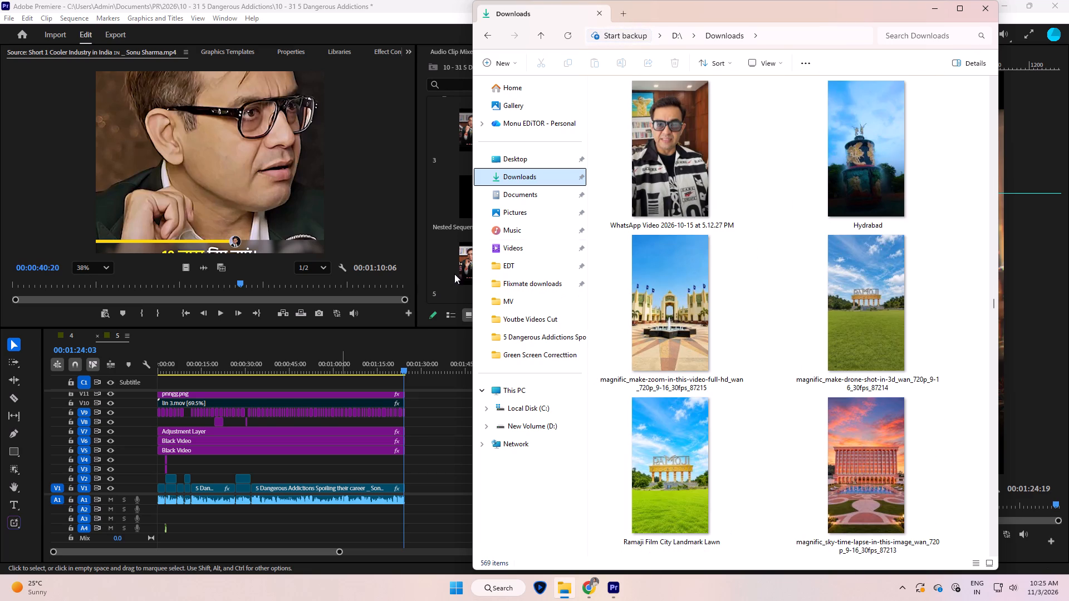
click(510, 228)
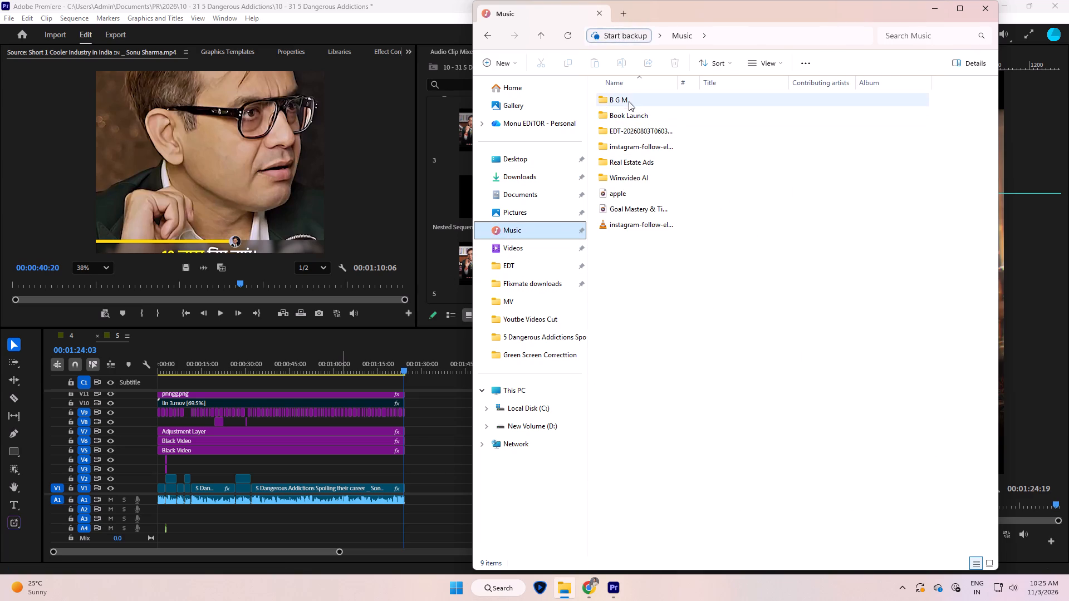
double_click(630, 97)
drag(635, 125, 246, 125)
drag(244, 126, 247, 133)
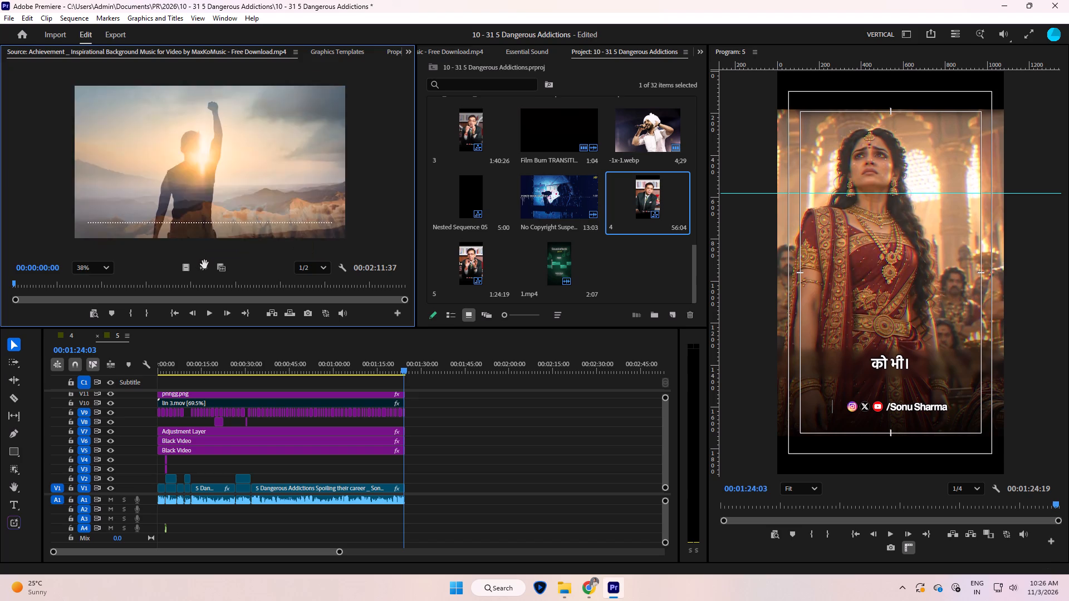
Mark the music's closing swell through its end at 00:02:11:37 as a selection of 00:00:06:04.
click(202, 272)
click(335, 296)
drag(348, 290, 365, 289)
click(372, 288)
click(377, 288)
key(space)
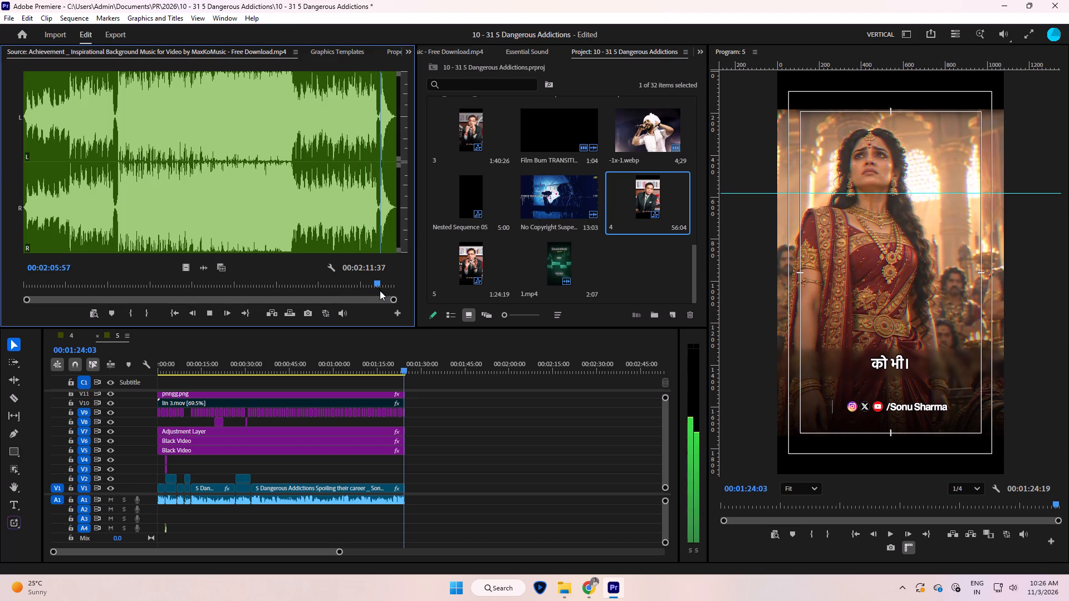
text(==)
key(equal)
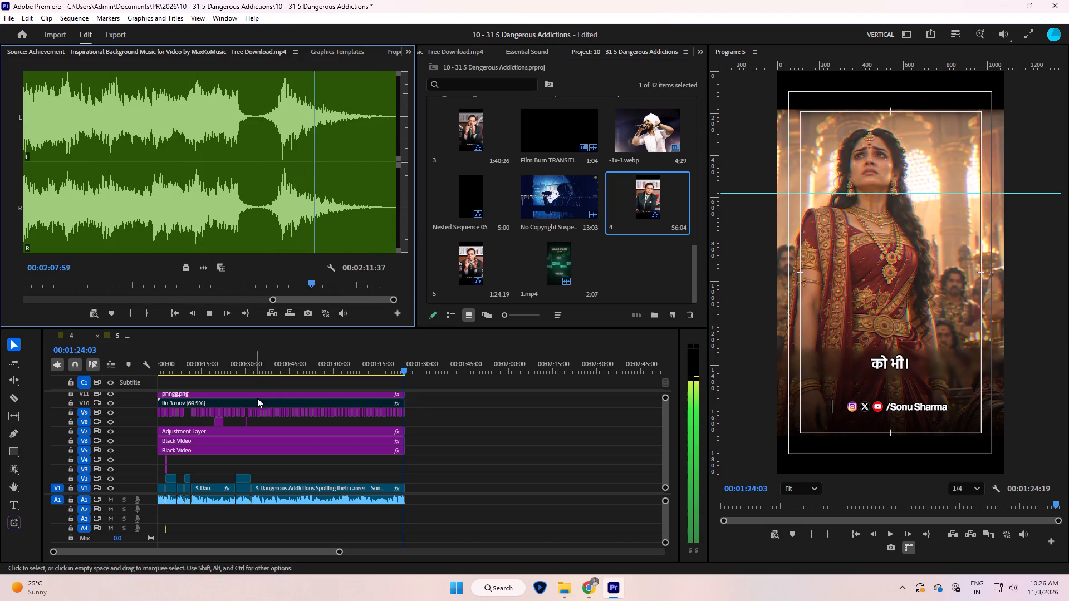
click(251, 283)
key(space)
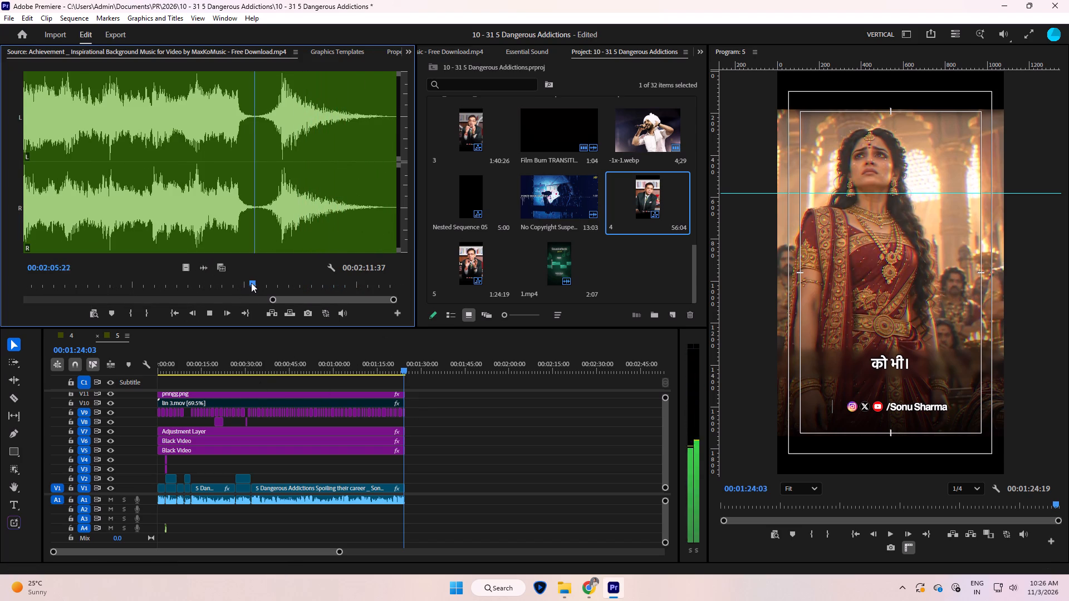
key(i)
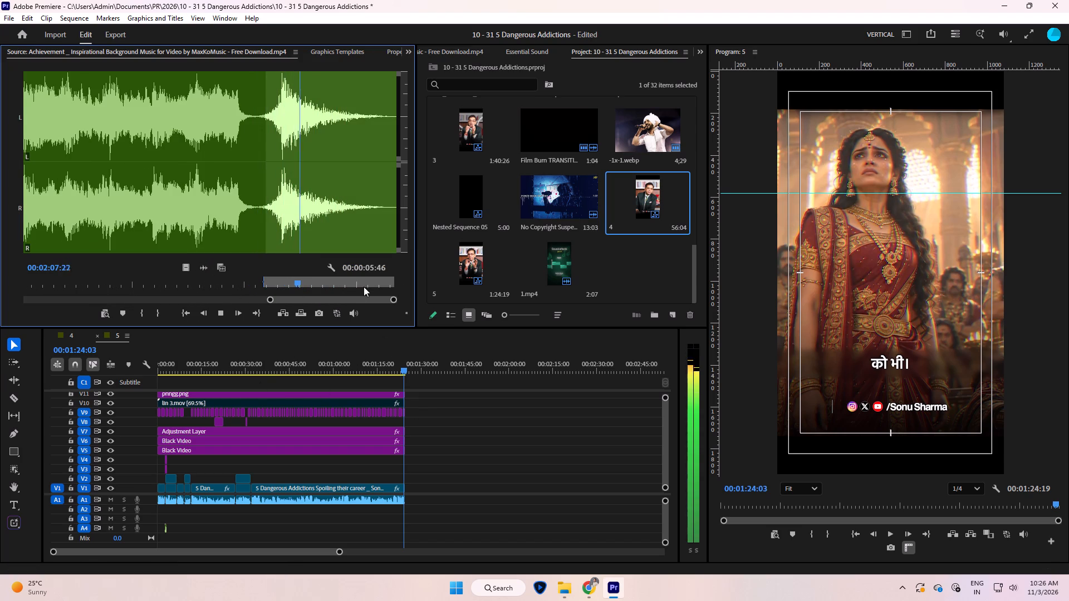
drag(264, 282, 257, 284)
drag(359, 279, 395, 289)
key(o)
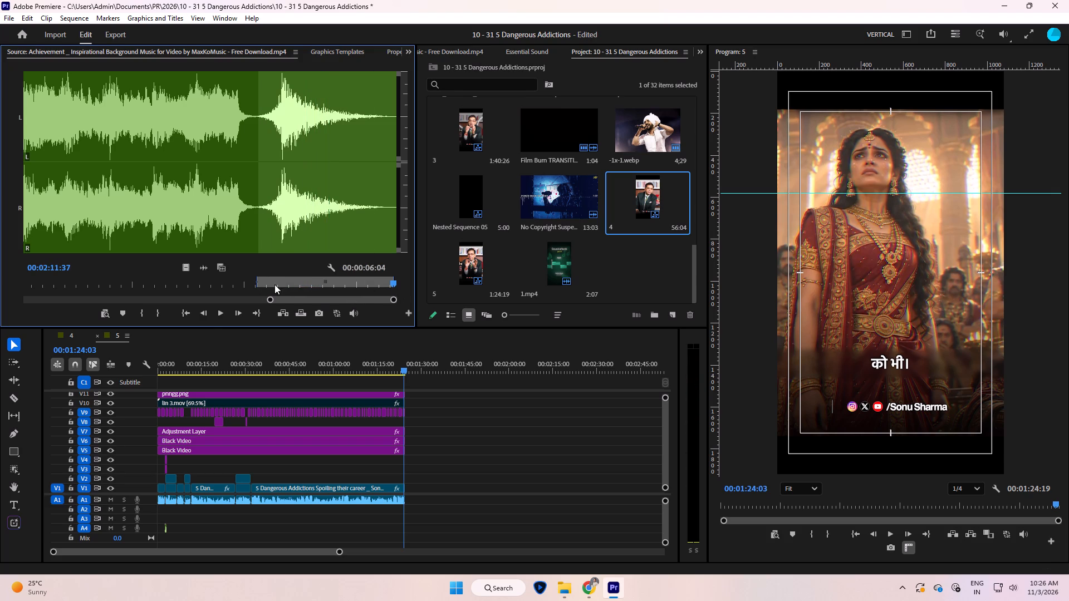
Place the marked music audio on A2 overlapping the end of the speech, with the clip ending at 00:01:29:17.
drag(205, 268, 397, 511)
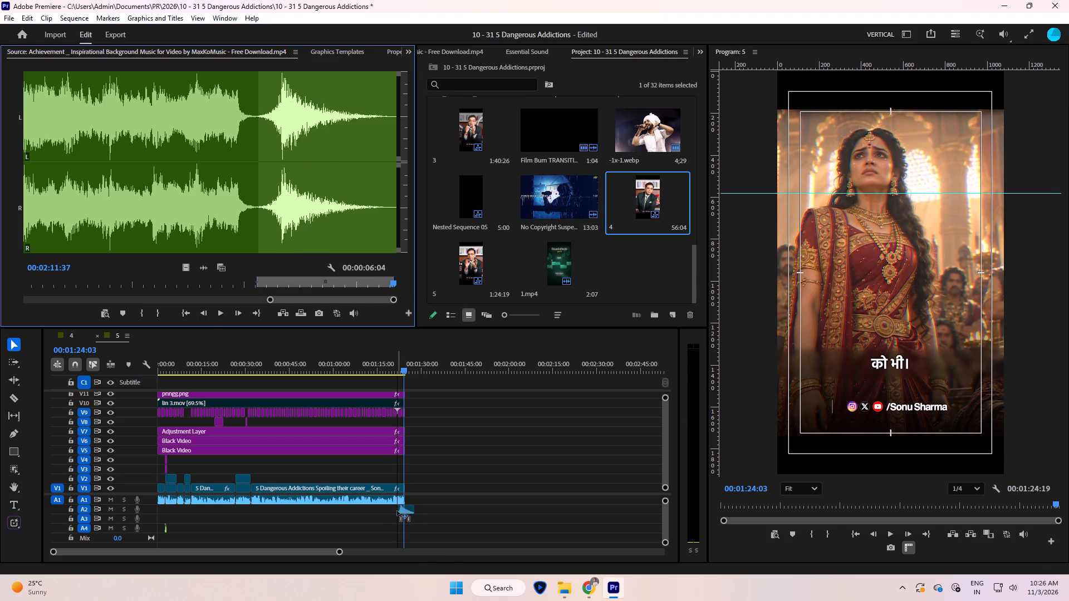
drag(397, 511, 400, 511)
click(440, 489)
key(equal)
key(equal)
key(equal)
key(equal)
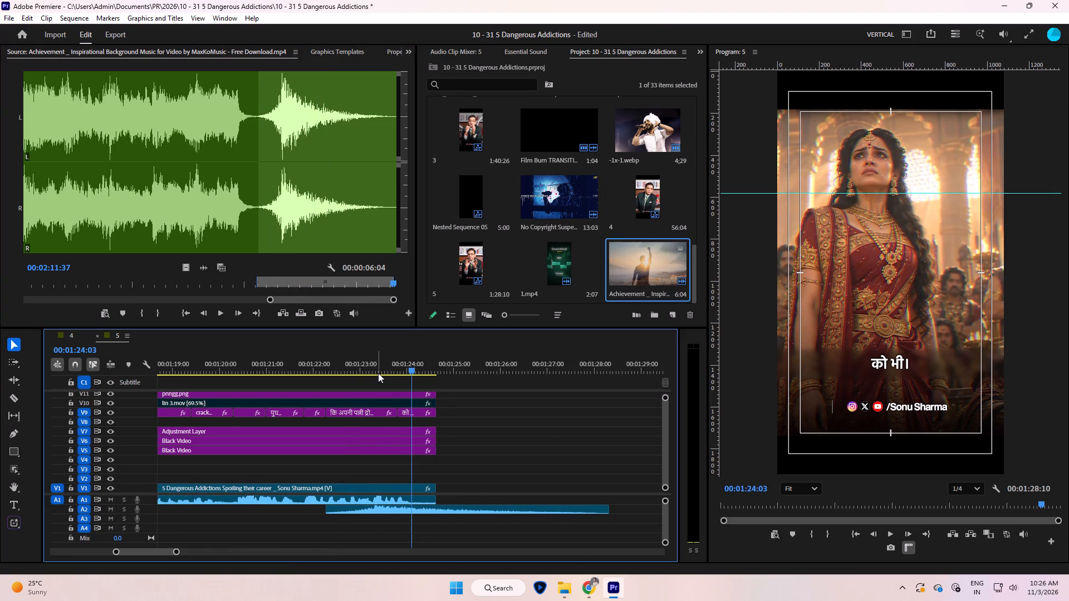
drag(379, 371, 357, 380)
drag(415, 511, 464, 511)
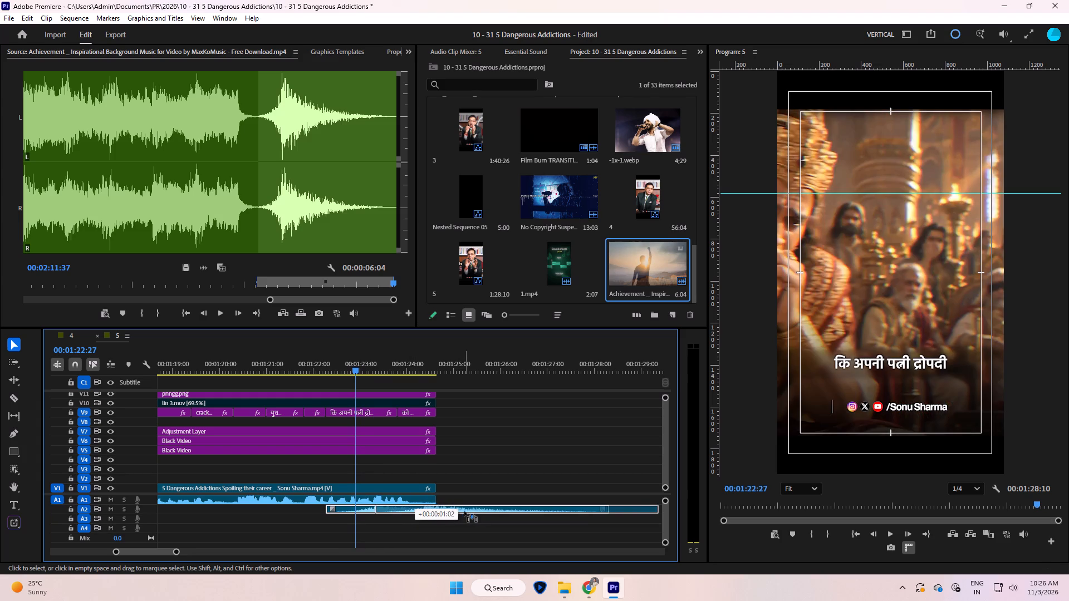
drag(464, 511, 473, 512)
Play the ending from about 00:01:22:27 to 00:01:29:02 to check the timing of the closing music.
key(space)
click(494, 467)
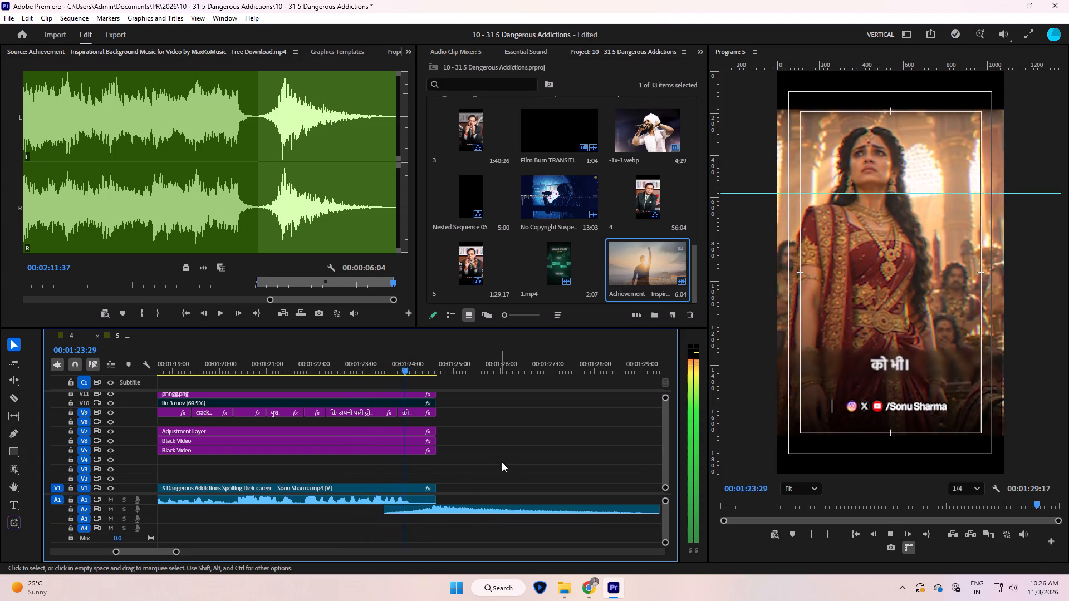
click(495, 452)
key(minus)
key(minus)
key(minus)
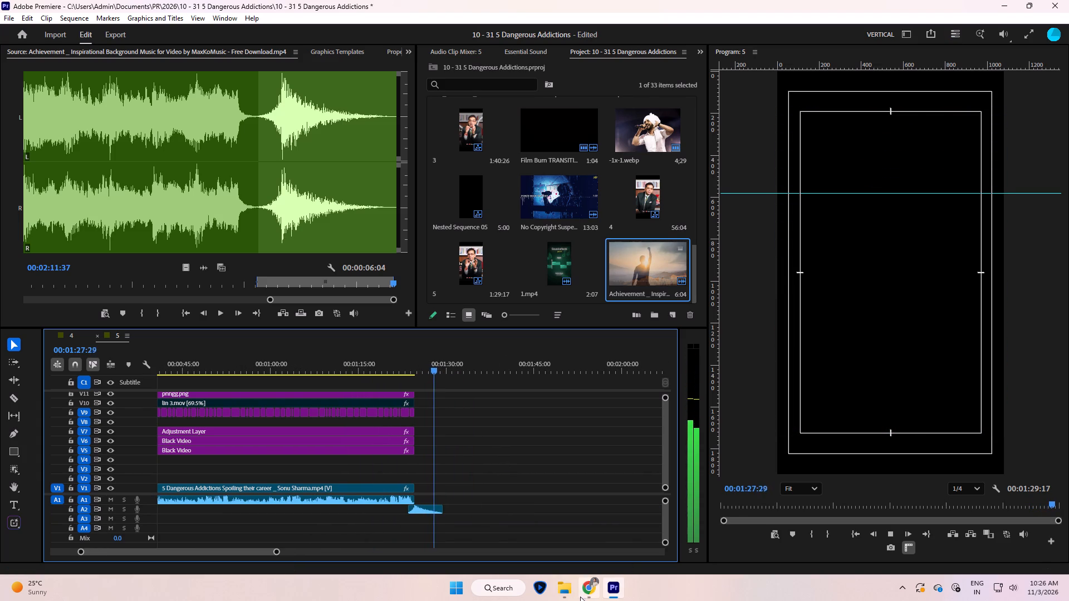
key(space)
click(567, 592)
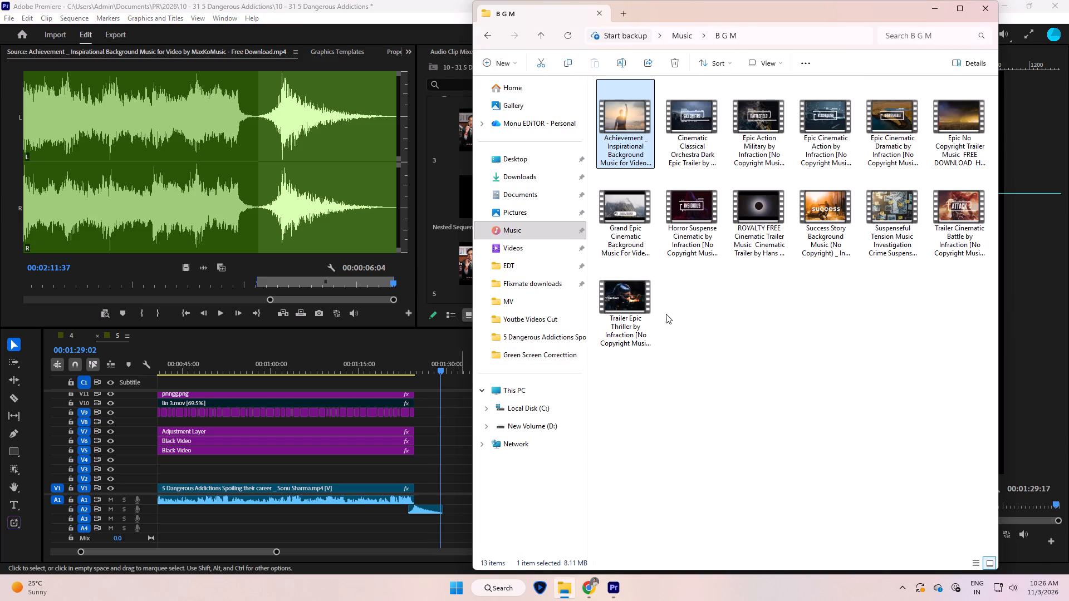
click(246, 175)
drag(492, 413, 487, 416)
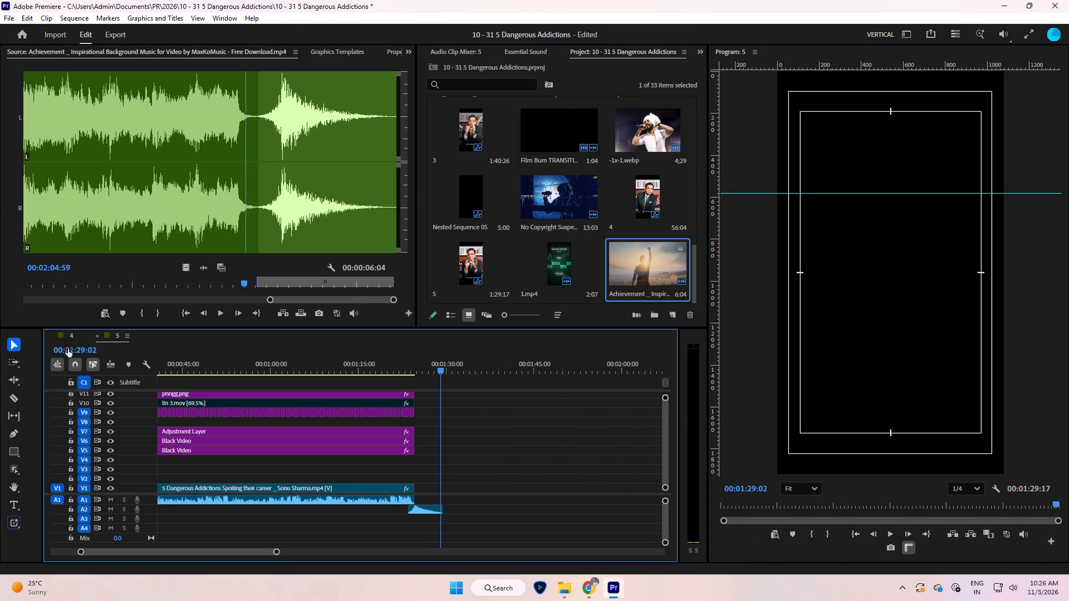
Copy the WATCH FULL VIDEO end card from sequence 4 and paste it on V5 in sequence 5, directly after the main clips.
click(72, 338)
click(331, 368)
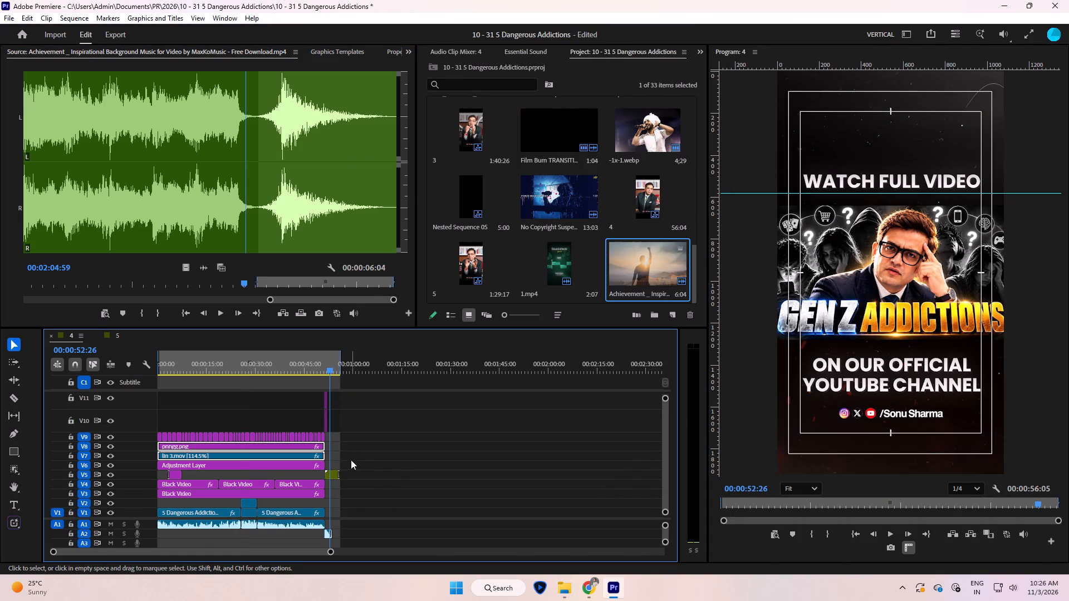
drag(351, 456, 330, 482)
right_click(332, 479)
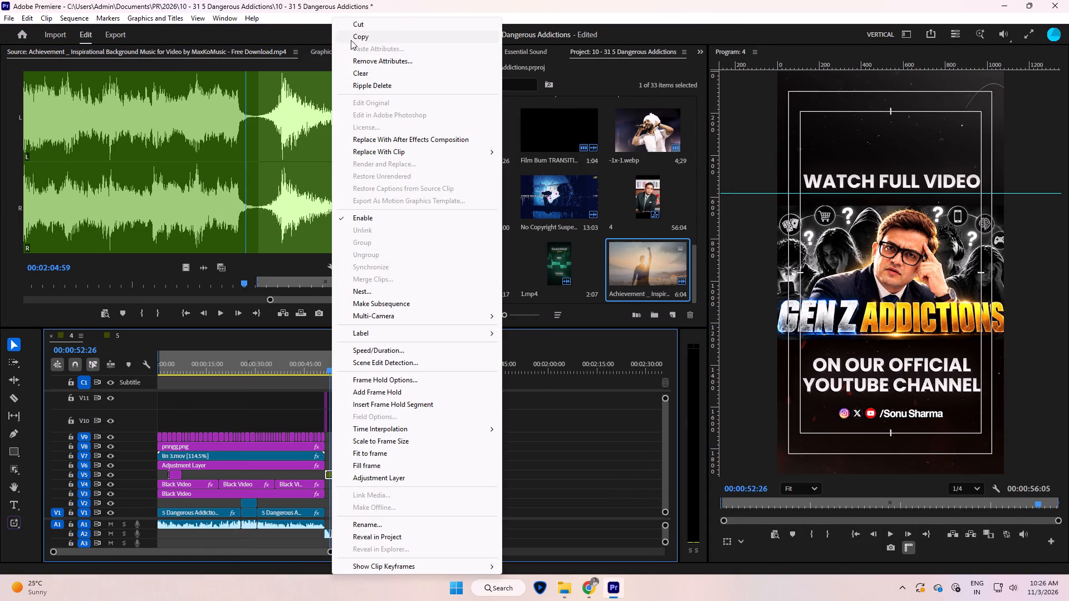
click(361, 39)
click(126, 340)
click(532, 431)
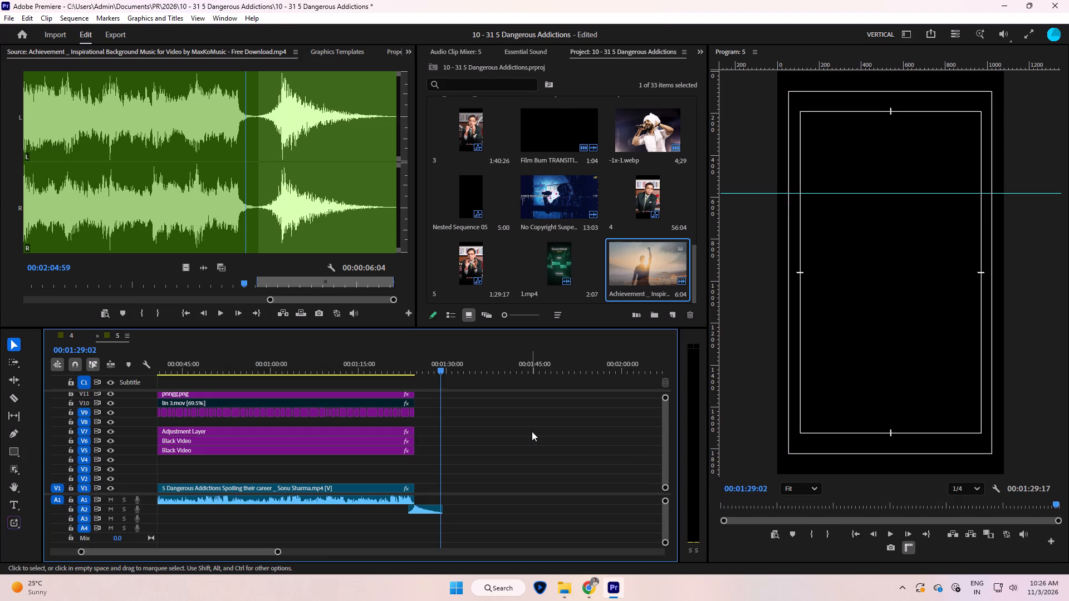
key(Up)
key(ctrl+v)
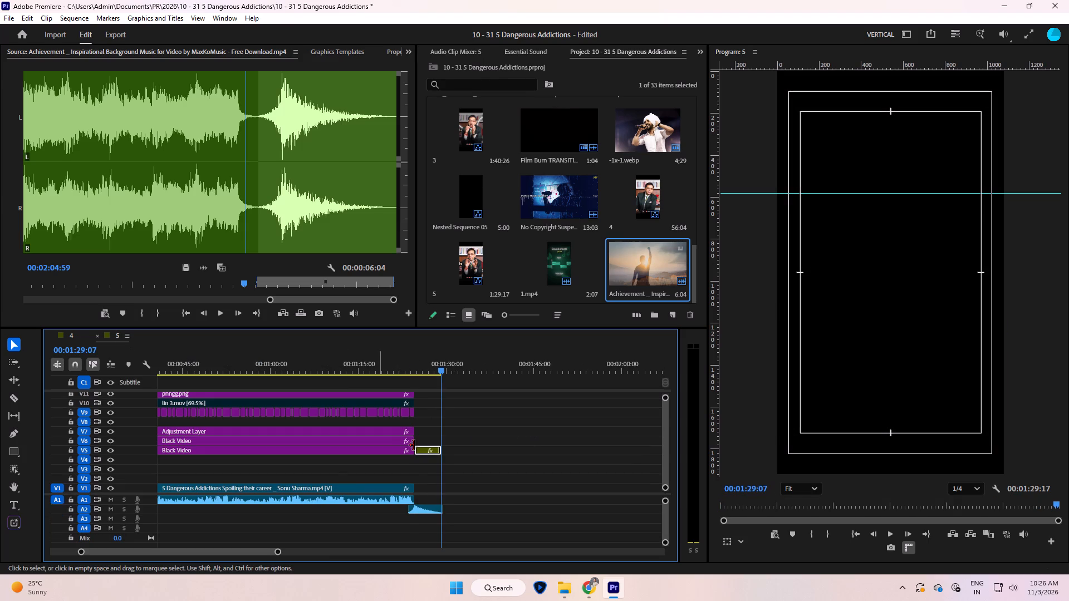
Play the ending through the pasted end card to about 00:01:29:13, enlarge the video track area, and save the project.
click(410, 375)
click(409, 363)
key(space)
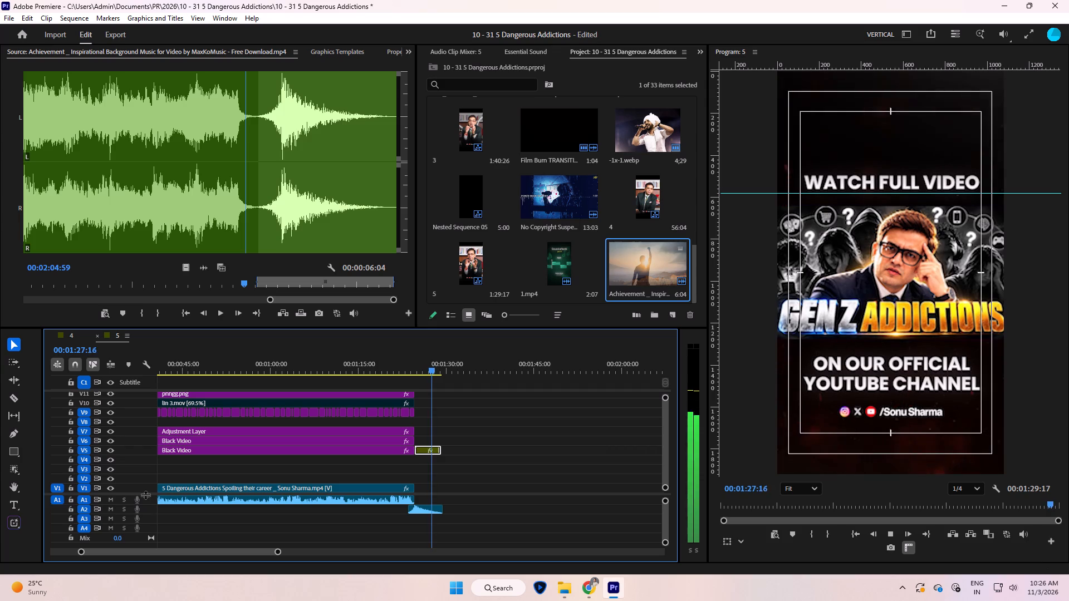
drag(148, 494, 148, 553)
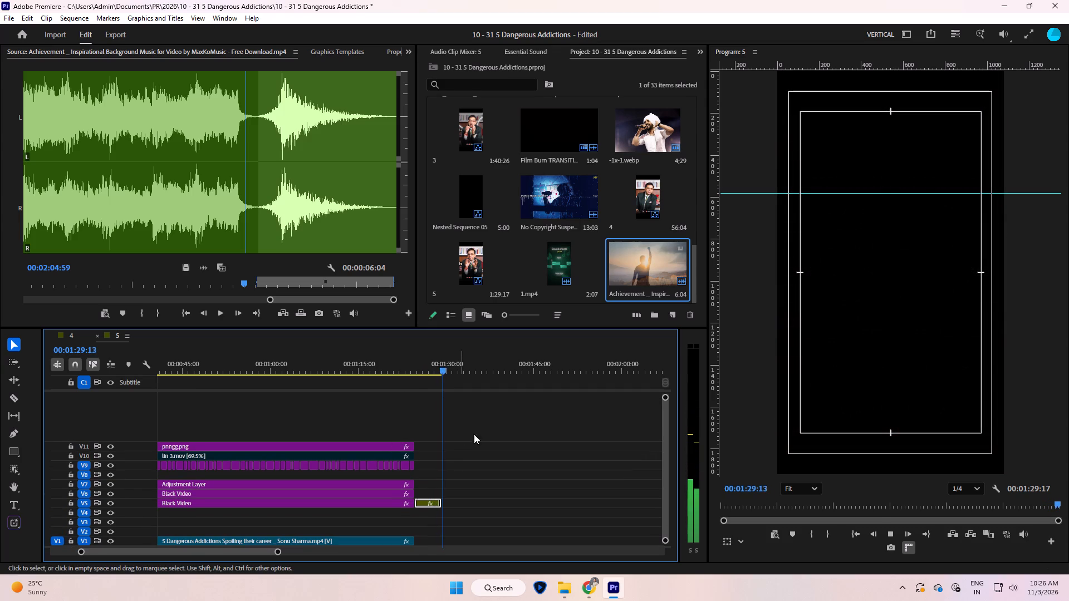
click(421, 360)
key(ctrl+s)
ctrl+click(494, 434)
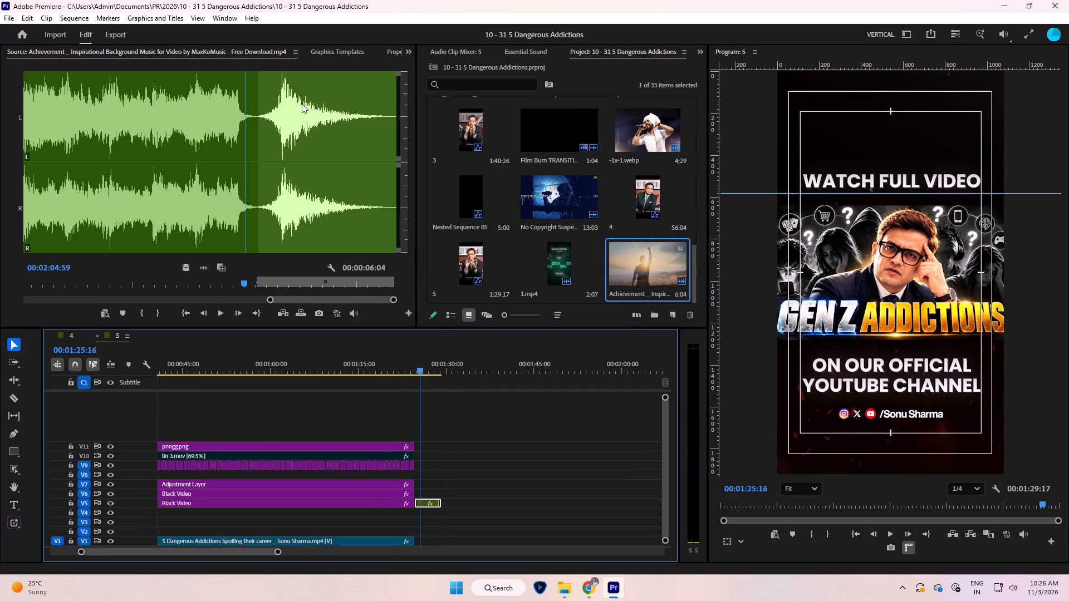
Add Animation Composer's Zoom Out transition above the cut to the end card at 00:01:24:19.
key(Up)
scroll(362, 42, down, 15)
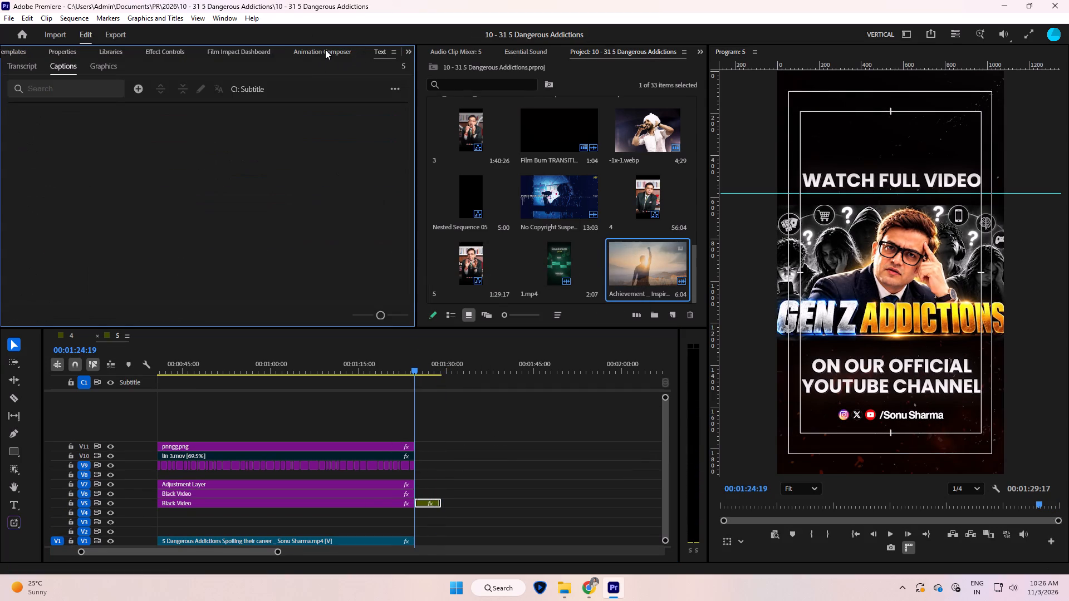
scroll(325, 50, up, 1)
click(50, 201)
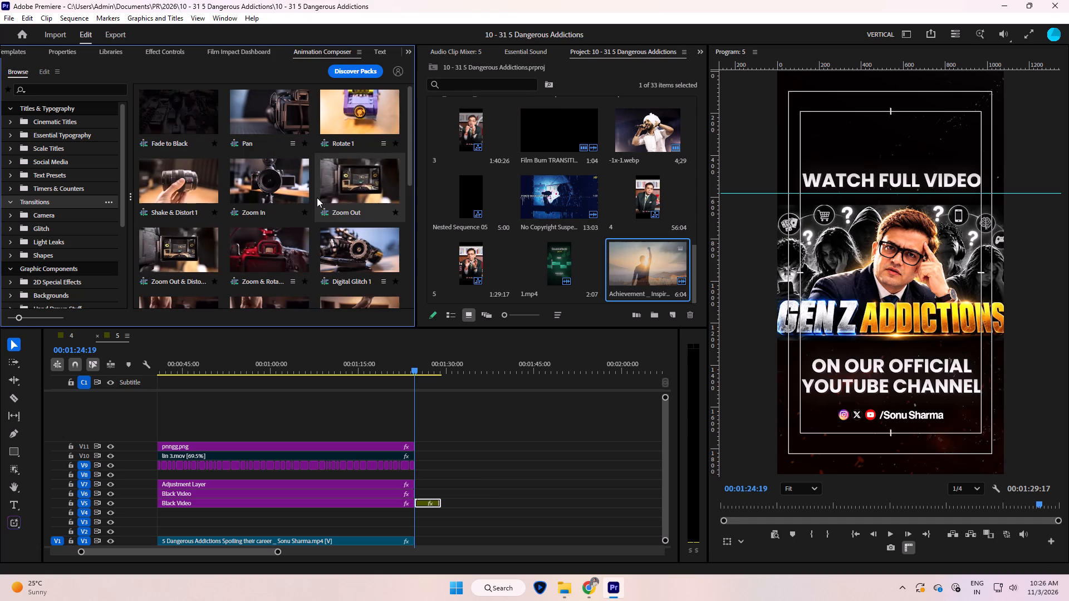
drag(343, 189, 414, 427)
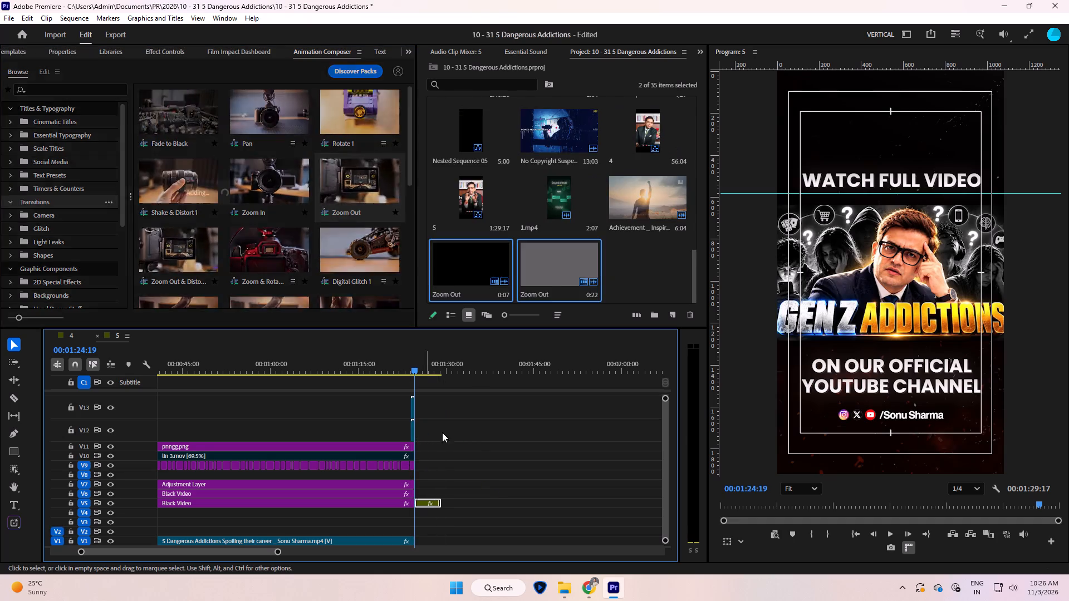
Move the Zoom Out adjustment clips on V12 and V13 later so their split aligns with the end card's start at 00:01:24:19.
key(equal)
key(equal)
key(equal)
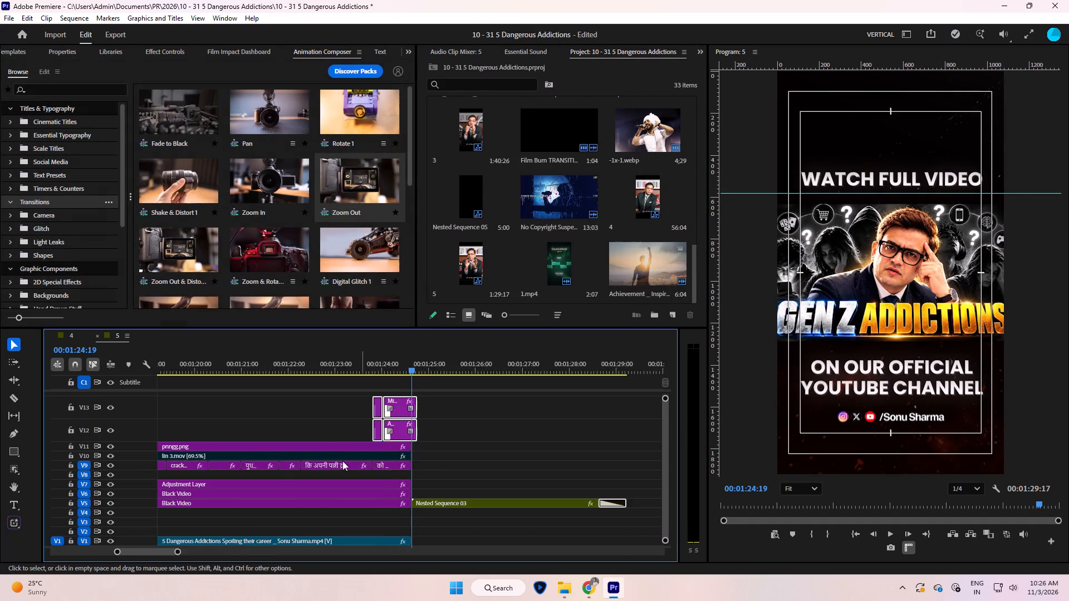
key(equal)
key(equal)
drag(373, 431, 489, 437)
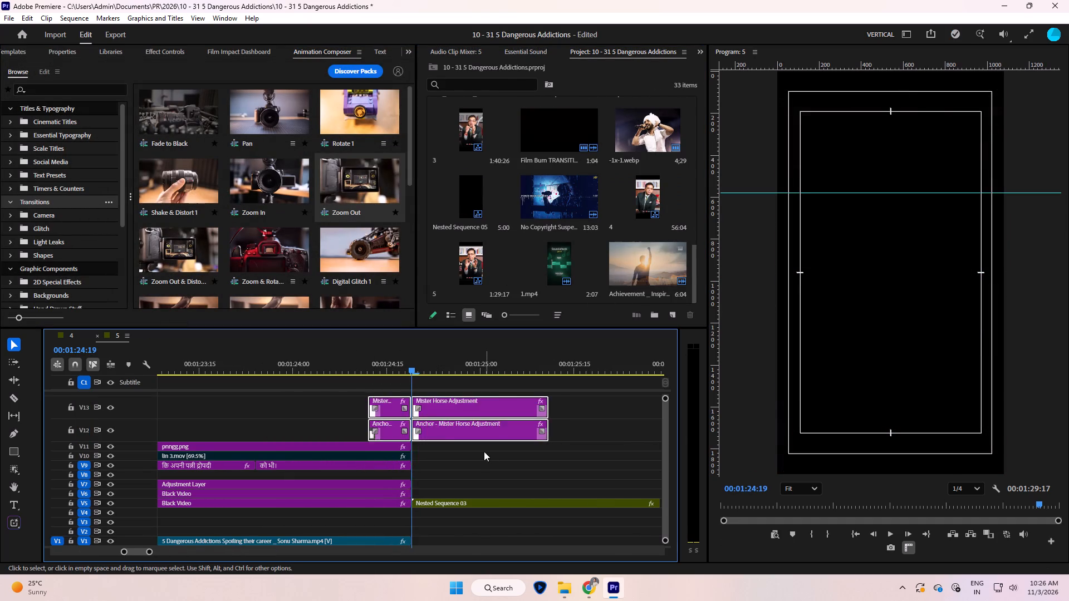
click(483, 451)
Play the Zoom Out transition and the end card through to about 00:01:28:22 to check the ending.
key(minus)
click(416, 358)
key(minus)
key(minus)
key(space)
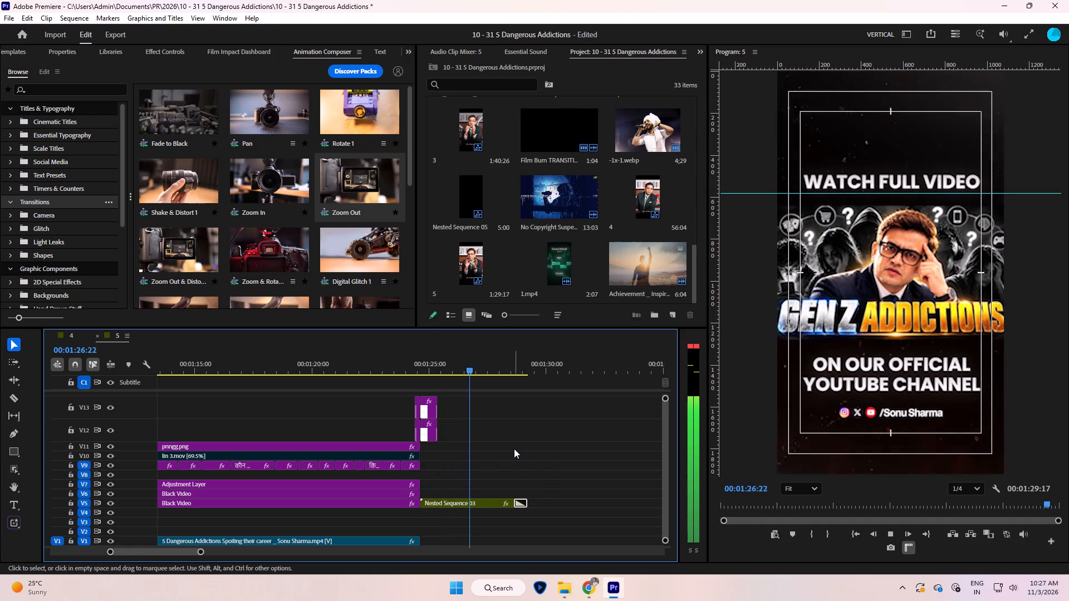
click(514, 449)
key(minus)
key(minus)
key(minus)
key(minus)
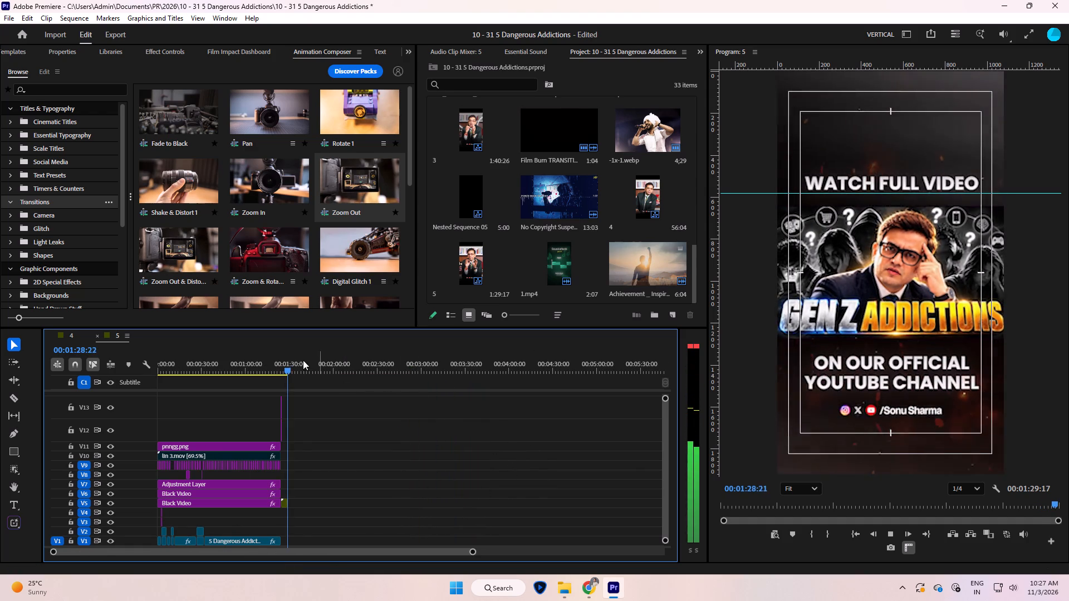
Mark the sequence's Out point at its end, about 00:01:29:17, save the project, and scrub back through the end card.
click(296, 355)
key(Up)
click(392, 458)
key(o)
drag(259, 367, 0, 419)
key(ctrl+s)
ctrl+drag(386, 436, 385, 441)
key(s)
drag(305, 365, 287, 383)
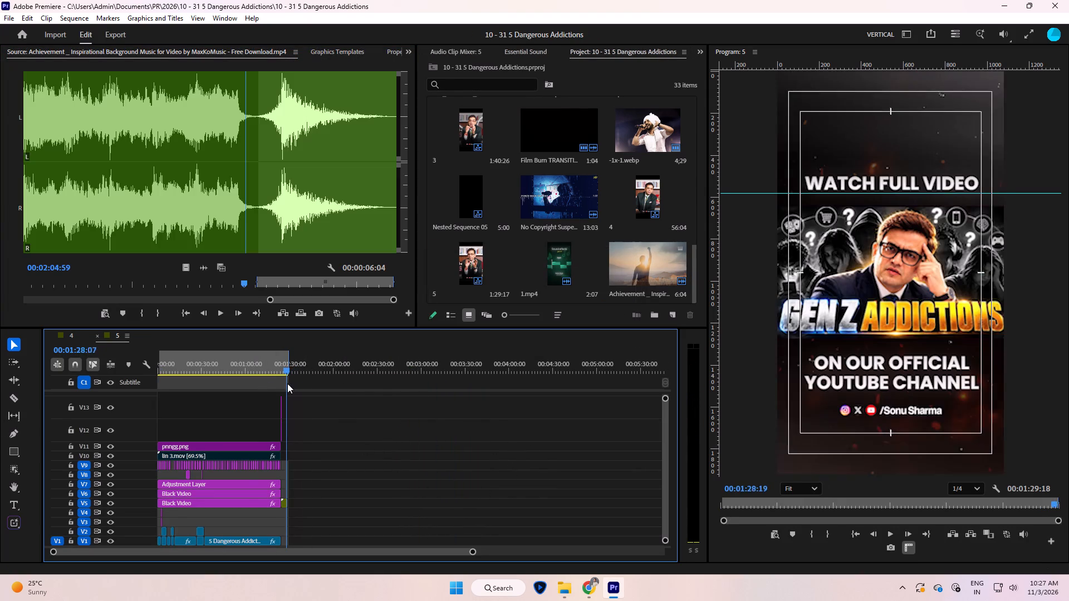
drag(287, 383, 286, 384)
drag(342, 446, 341, 453)
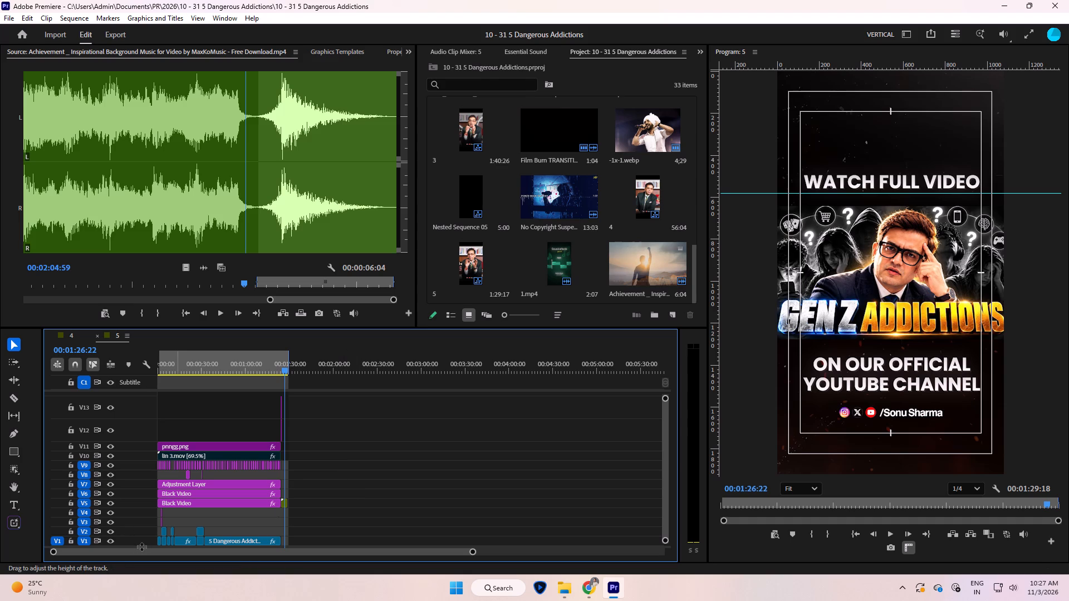
Delete the existing closing music clip on A2 beneath the end card.
drag(141, 546, 146, 523)
drag(307, 519, 286, 543)
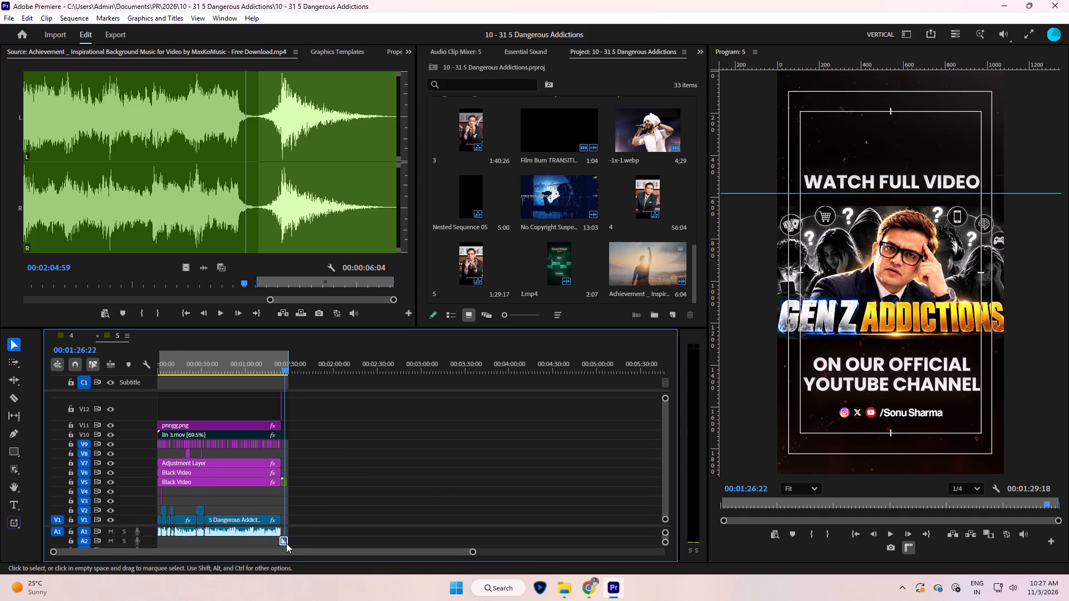
key(Delete)
Load the Horror Suspense Cinematic by Infraction (Insidious) track from the B G M folder into the Source Monitor.
click(566, 594)
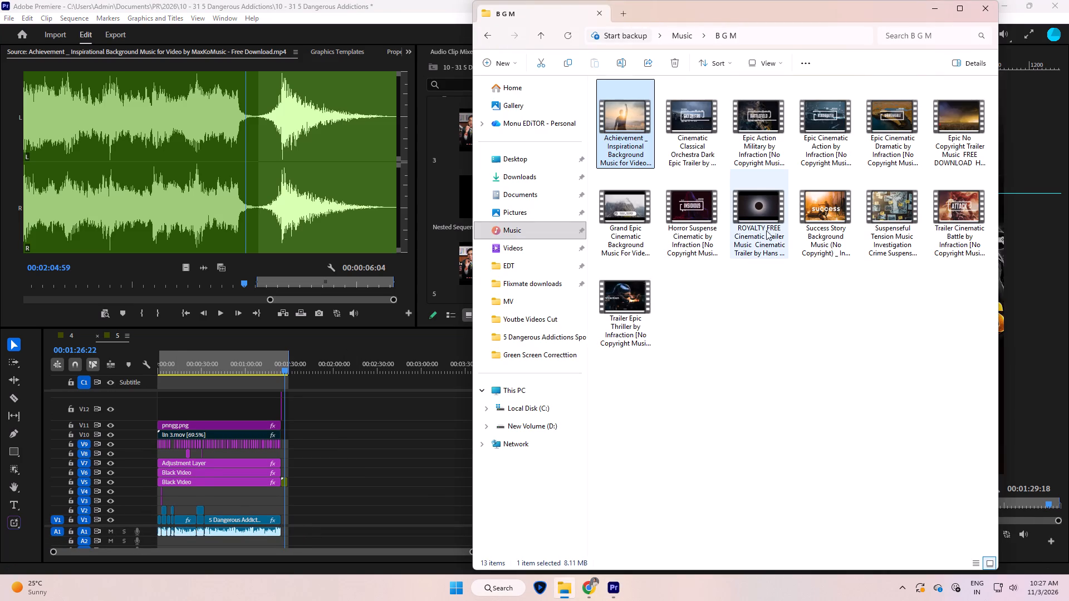
drag(698, 217, 324, 150)
click(322, 149)
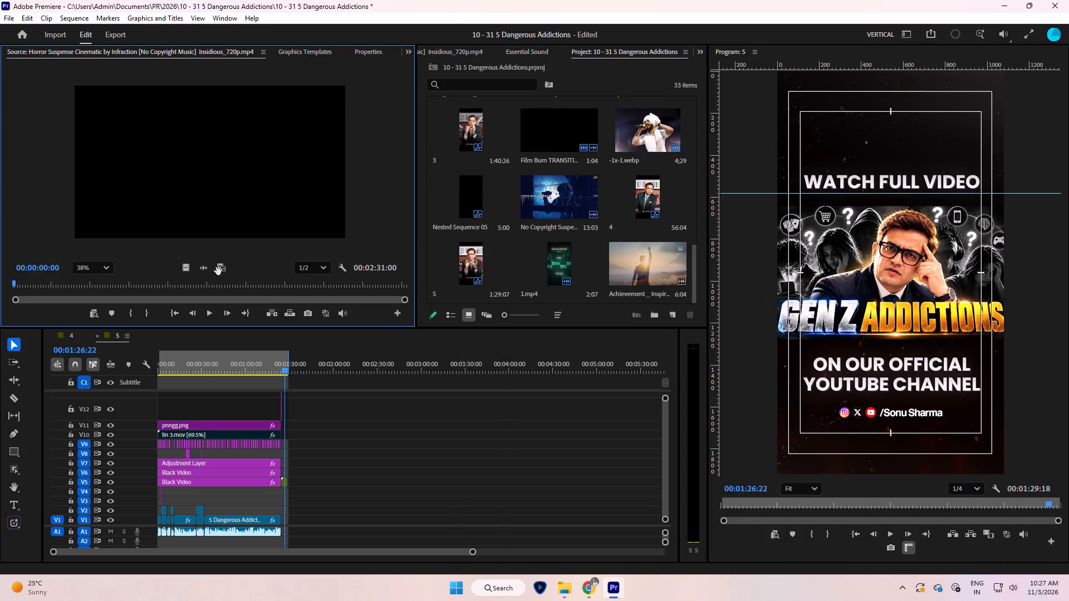
Preview the final seconds of the Horror Suspense track as a waveform and mark its In point at about 00:02:24.
click(207, 270)
drag(367, 292, 375, 292)
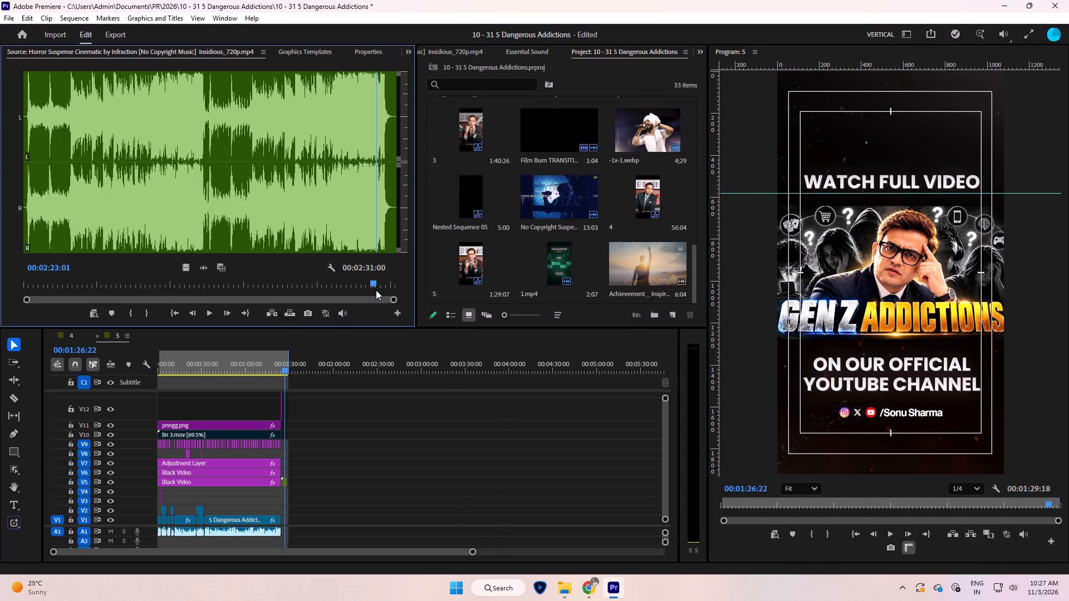
key(space)
key(equal)
key(equal)
key(equal)
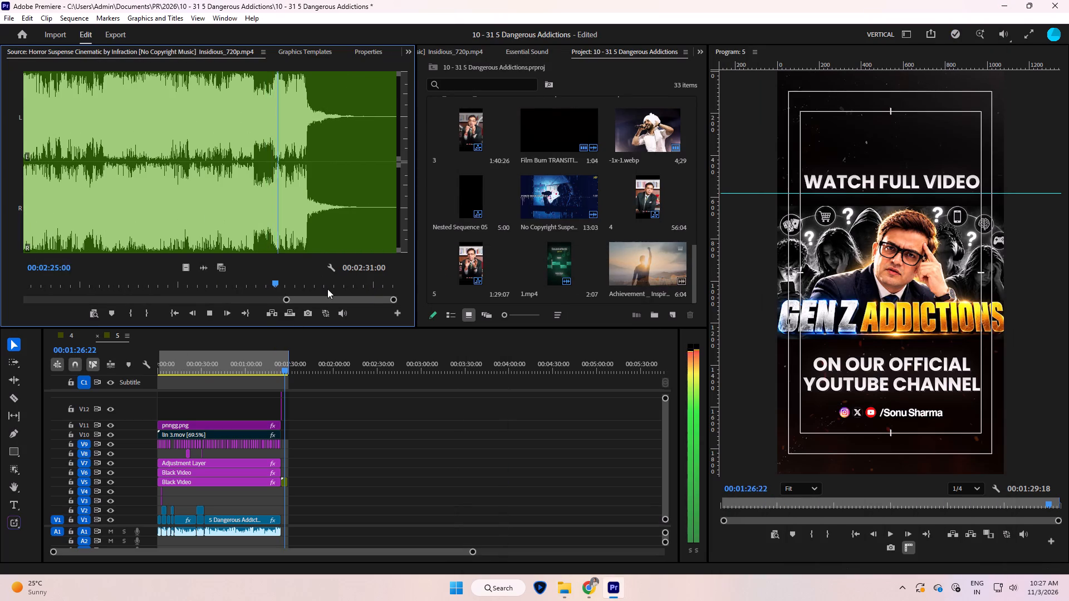
key(minus)
text(==)
key(minus)
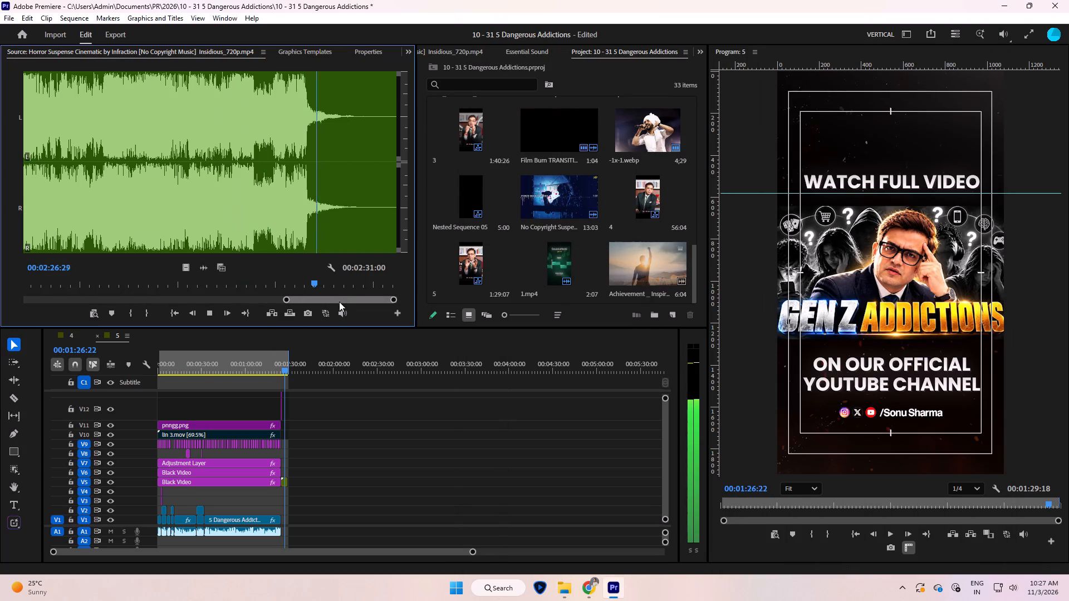
click(214, 292)
key(space)
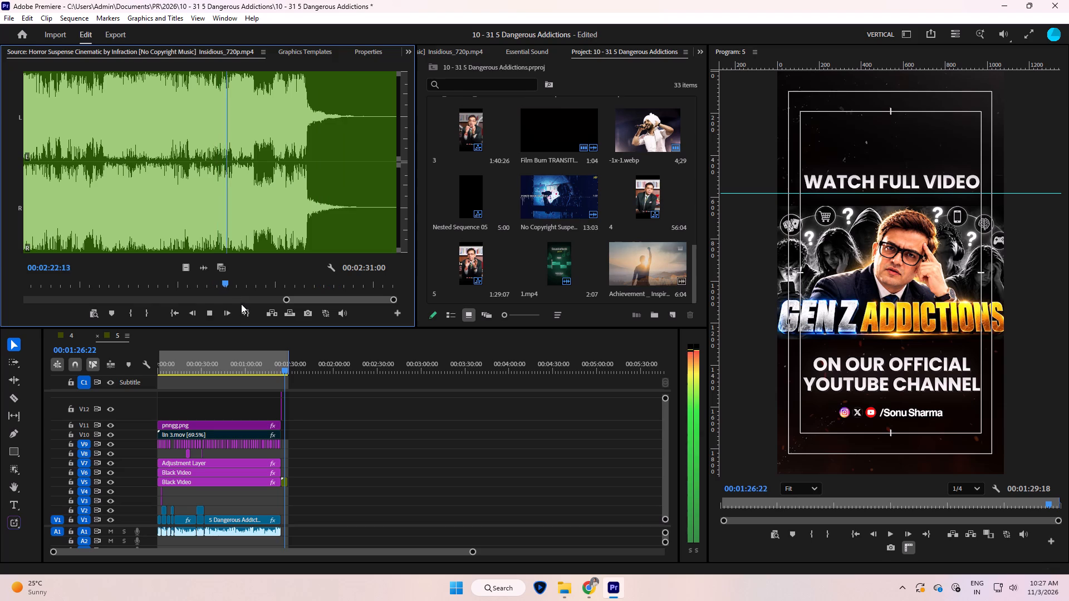
key(i)
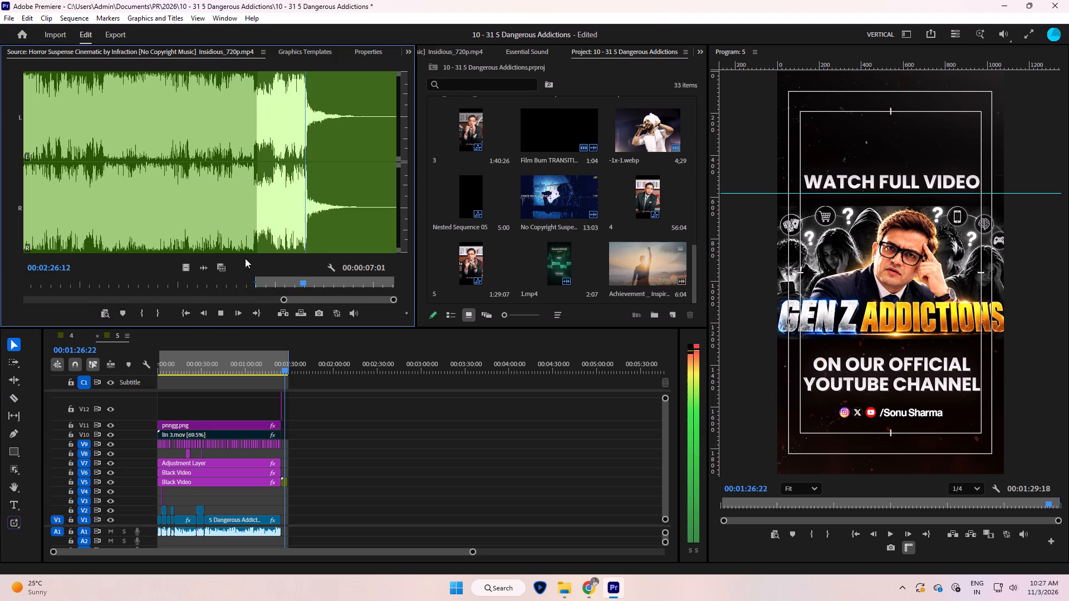
Place only the audio of the marked Horror Suspense ending on A2, starting at the Zoom Out transition's start.
drag(205, 269, 288, 537)
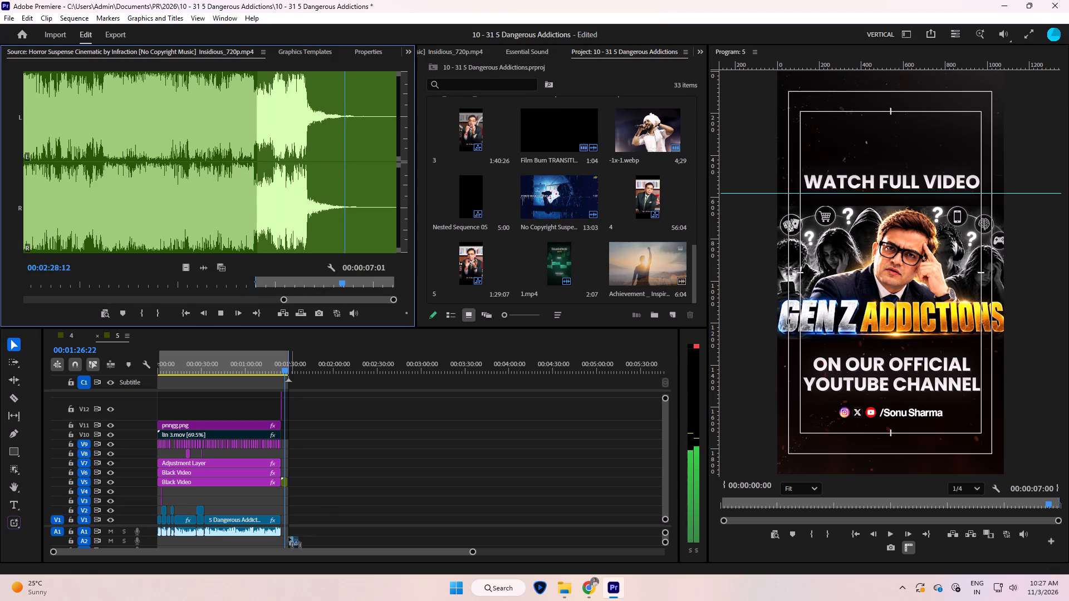
drag(288, 537, 281, 541)
click(366, 482)
key(equal)
key(equal)
key(equal)
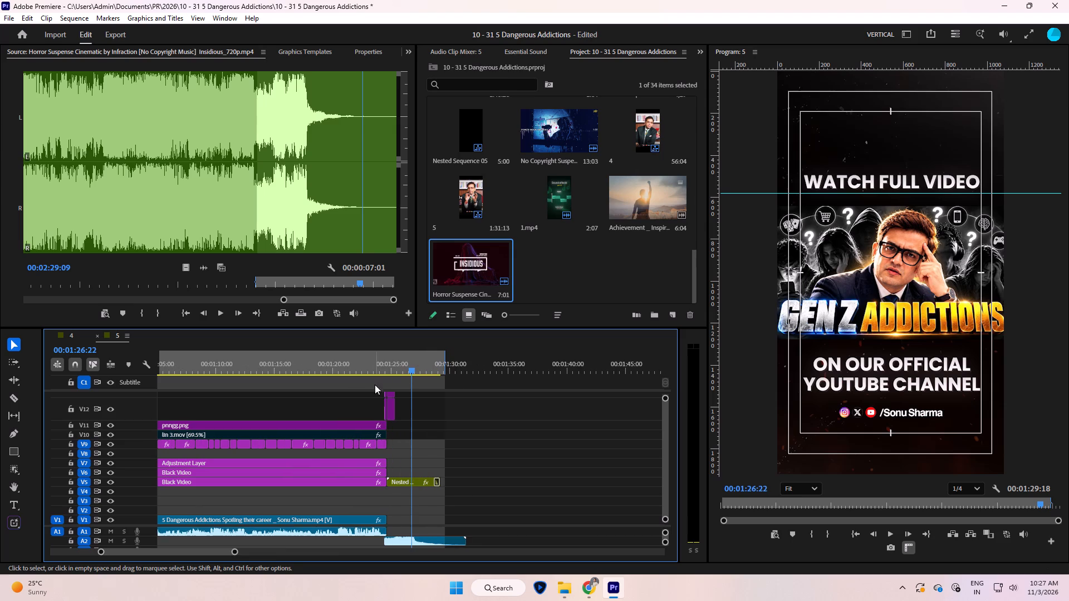
Extend the A2 music's start back to about 00:01:24:01 and play it through the cut to the end card.
click(376, 371)
key(equal)
key(equal)
drag(460, 540, 458, 541)
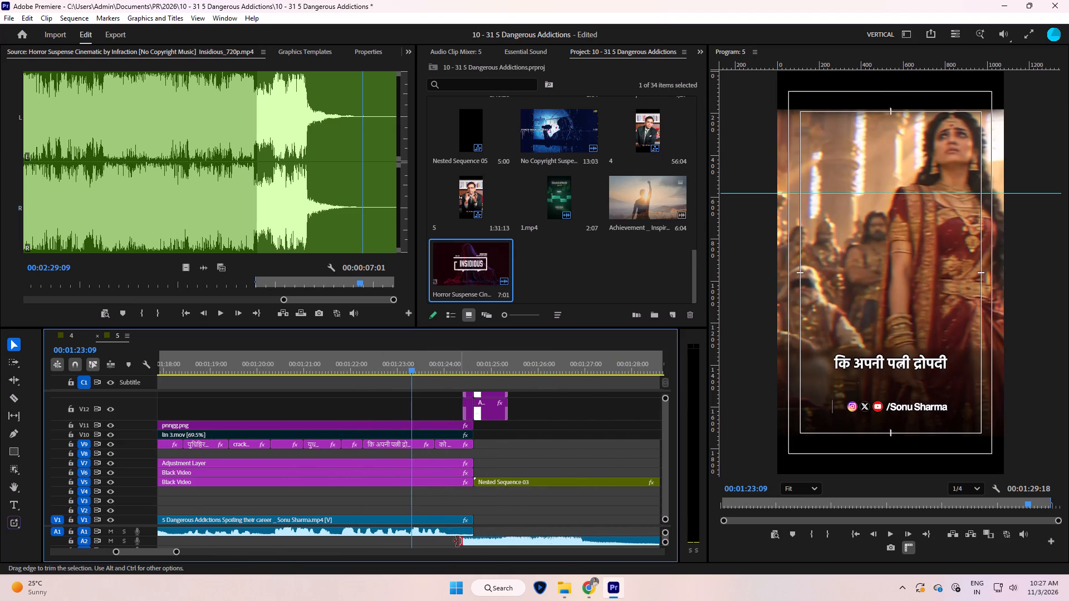
drag(458, 541, 443, 543)
key(space)
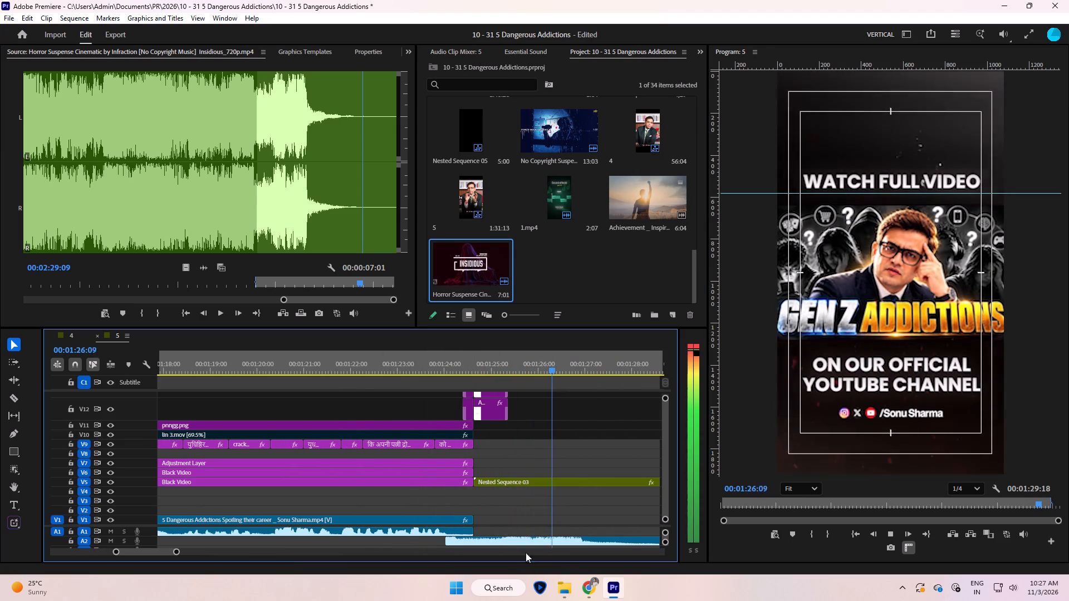
key(space)
Move the A2 music clip earlier to start at about 00:01:23:07 and play the cut to the end card.
drag(522, 538, 482, 545)
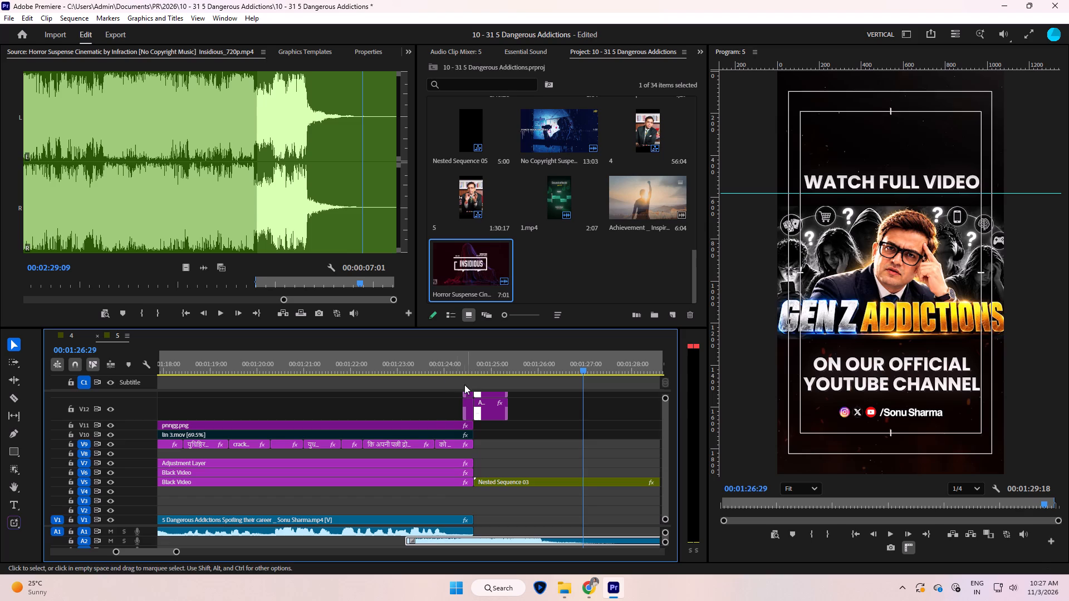
click(435, 361)
key(space)
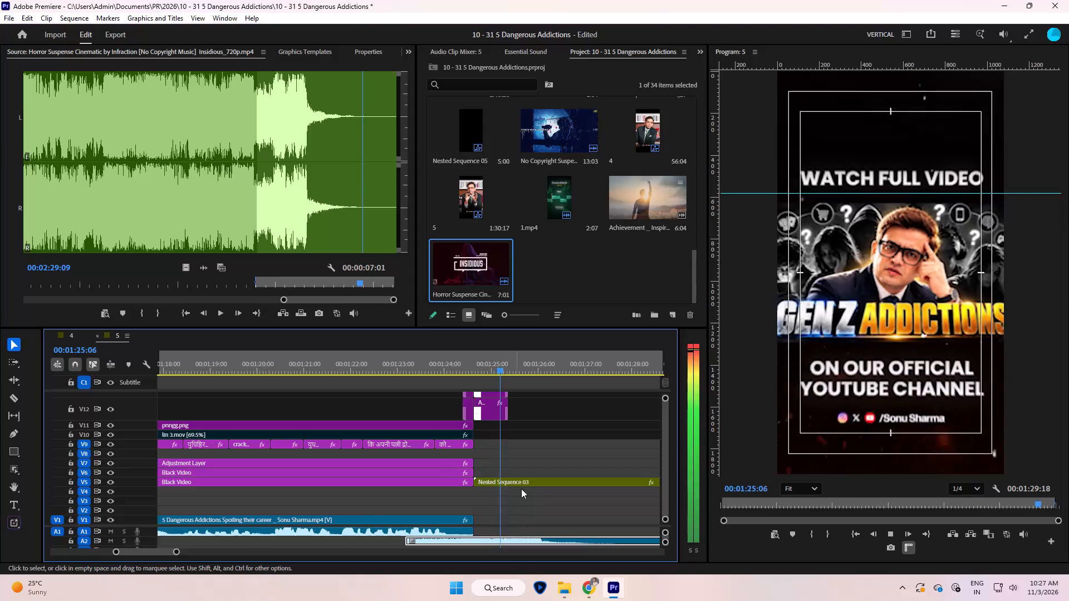
Maximise the timeline around the end card cut and expand the audio tracks to show the A2 music waveform in detail.
drag(145, 526, 170, 447)
drag(446, 361, 434, 366)
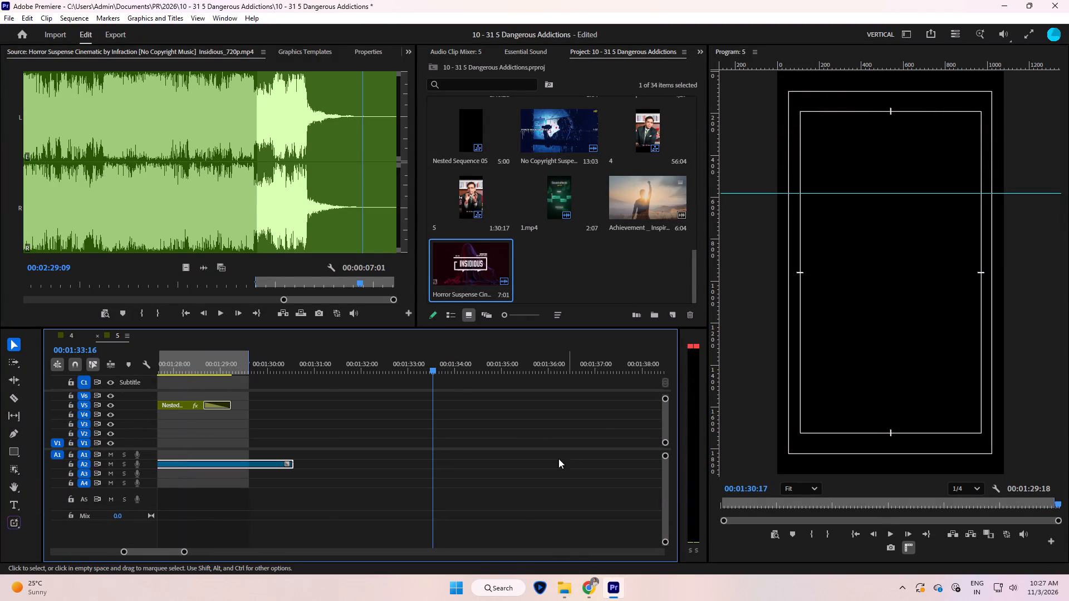
key(minus)
key(minus)
click(315, 365)
key(equal)
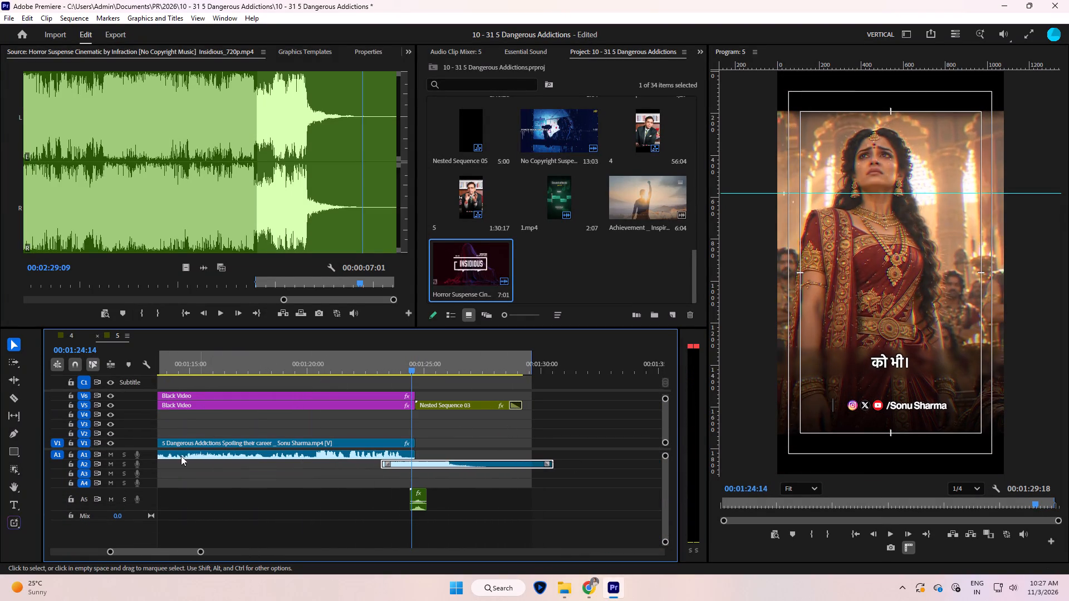
click(147, 447)
key(grave)
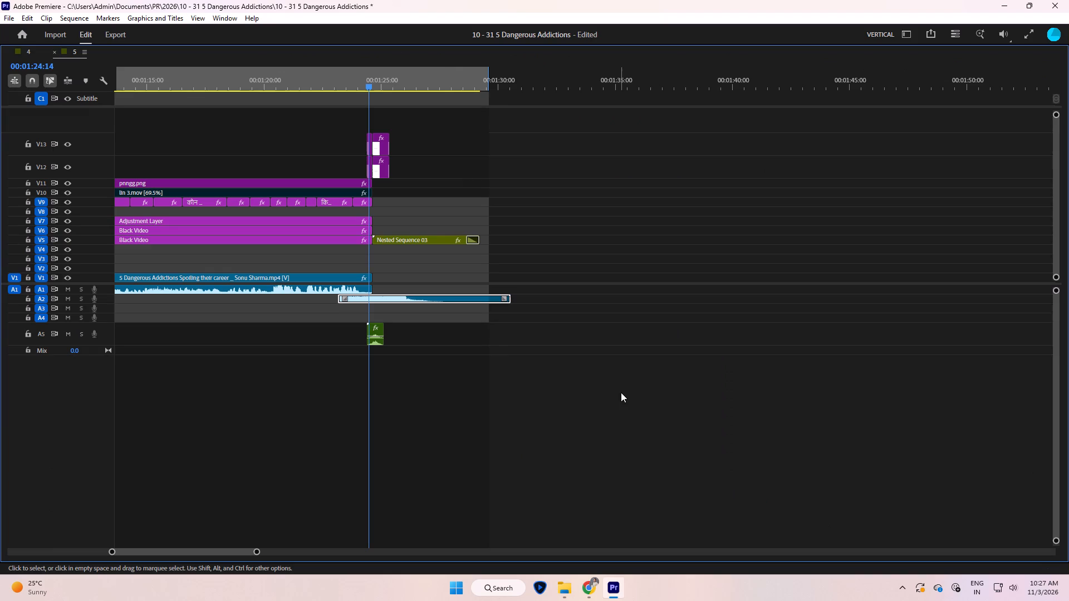
key(alt+equal)
key(alt+equal)
key(alt+equal)
key(alt+equal)
key(alt+equal)
key(alt+equal)
key(alt+equal)
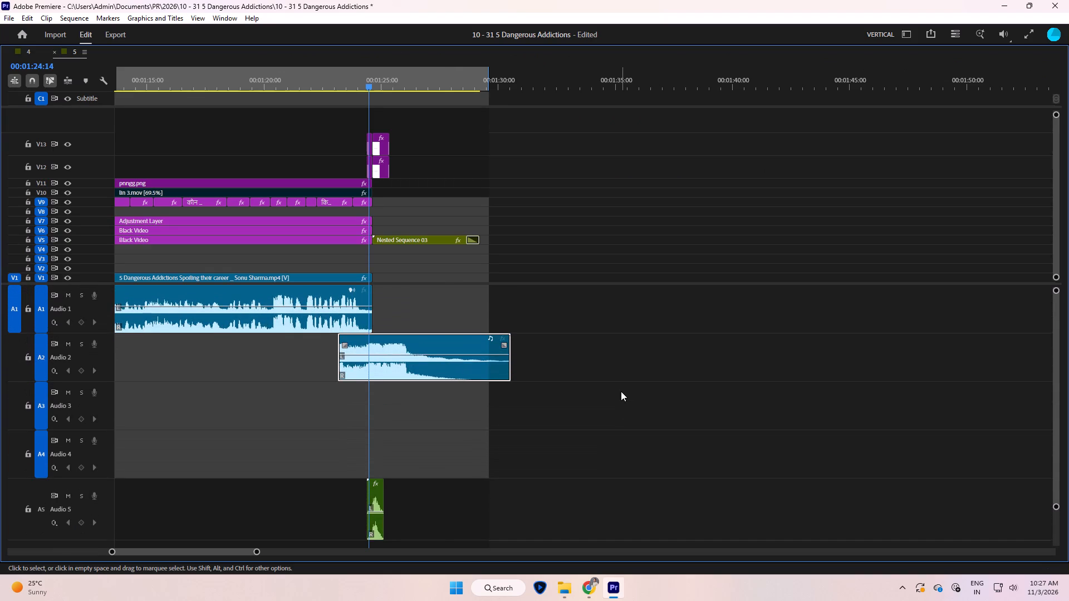
Shift the A2 music clip about two frames later so its beat aligns with the end card transition.
key(equal)
key(equal)
key(equal)
key(equal)
key(minus)
key(minus)
key(equal)
key(equal)
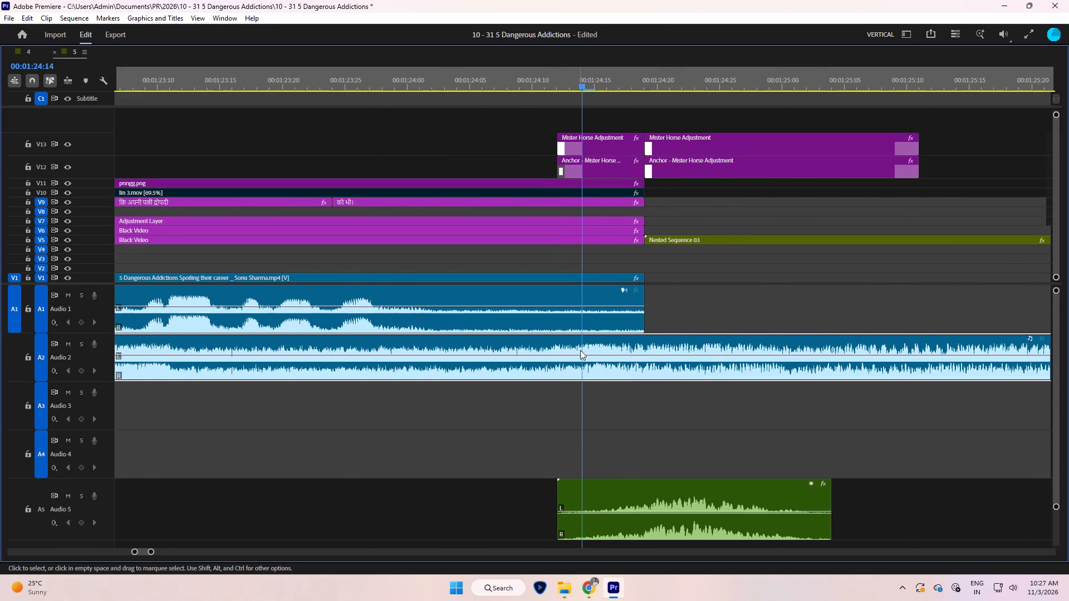
drag(595, 343, 623, 344)
key(minus)
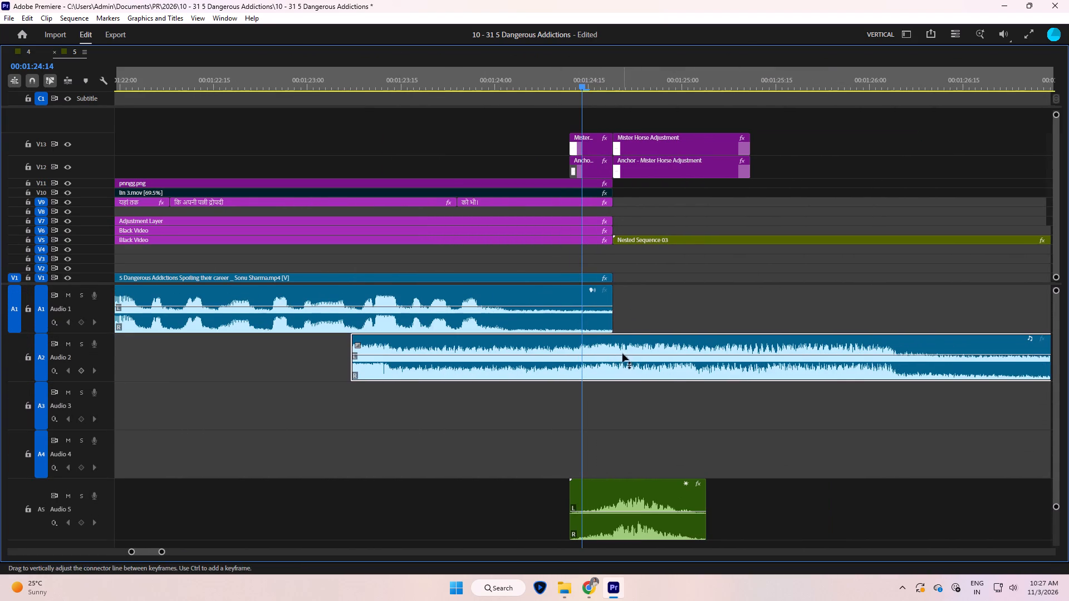
With the Pen tool, add A2 volume keyframes at about 00:01:23:23 and 00:01:24:00, lower the earlier one, and play the ramp.
click(624, 351)
key(p)
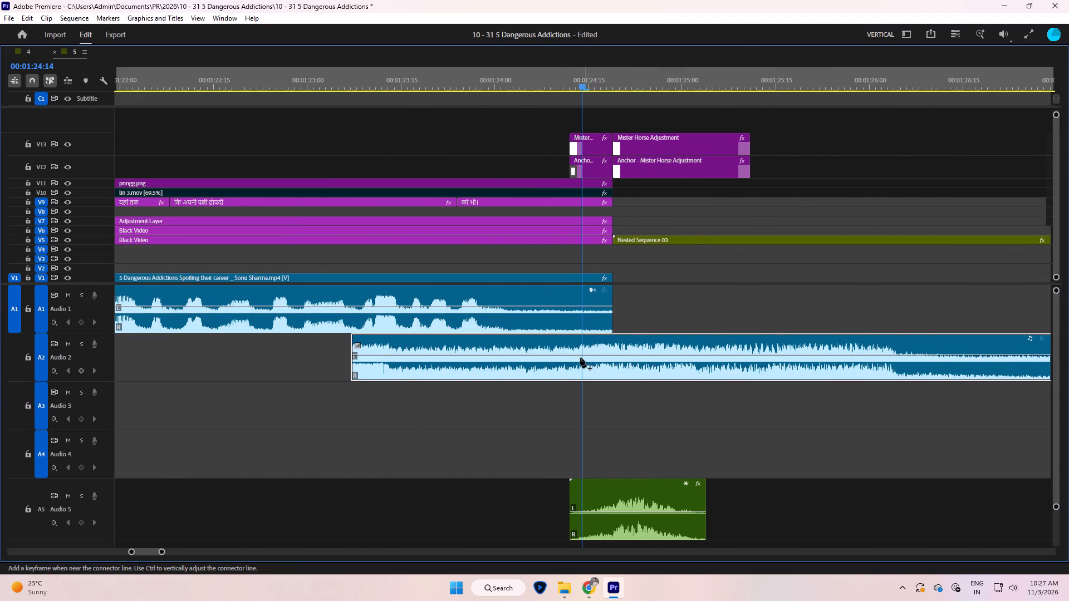
click(494, 354)
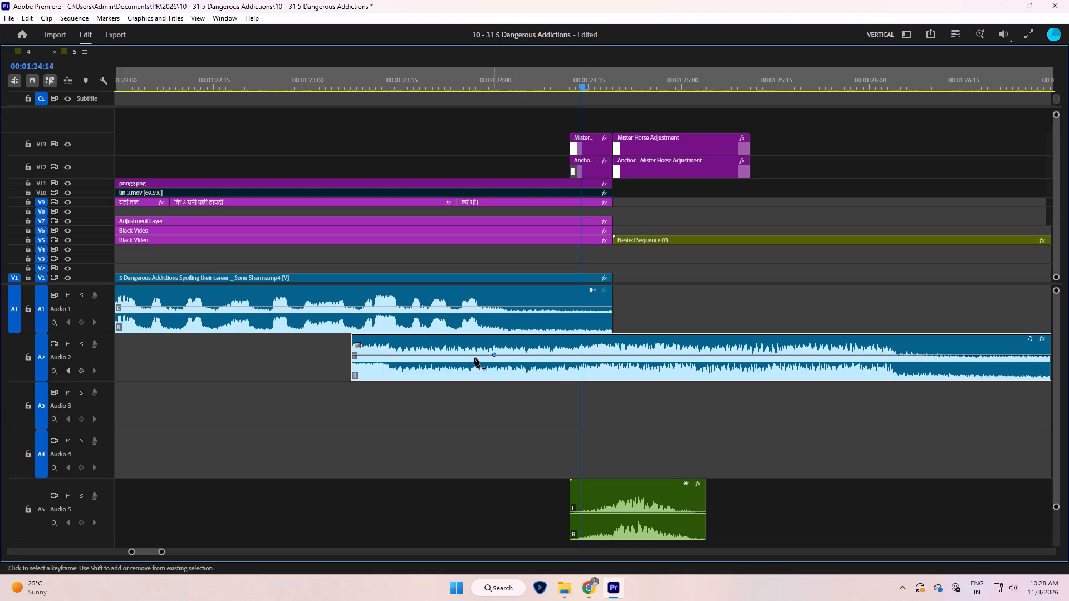
drag(456, 353, 454, 367)
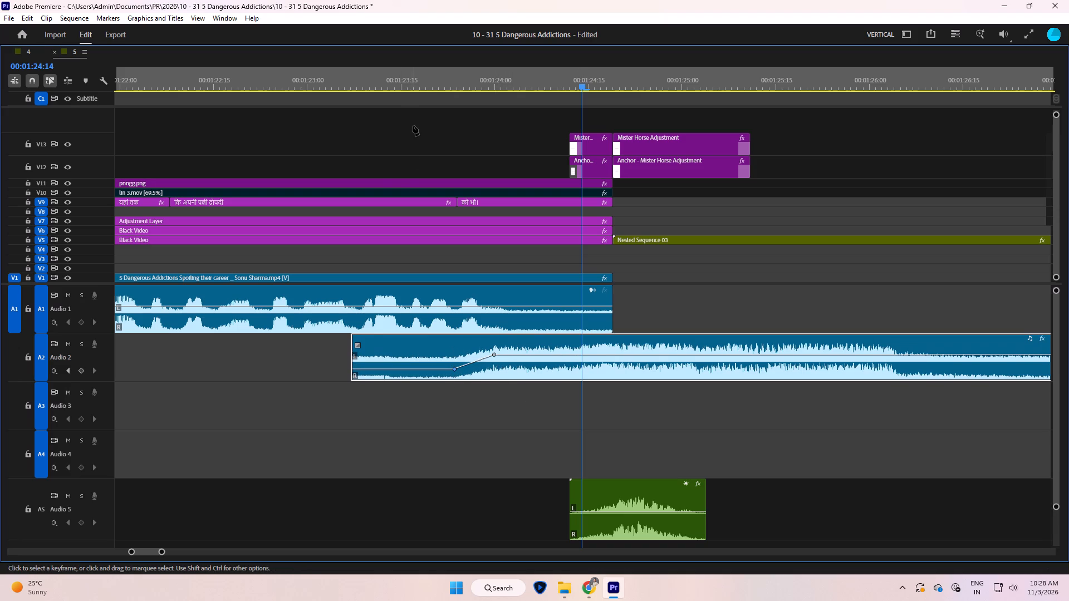
click(403, 68)
key(space)
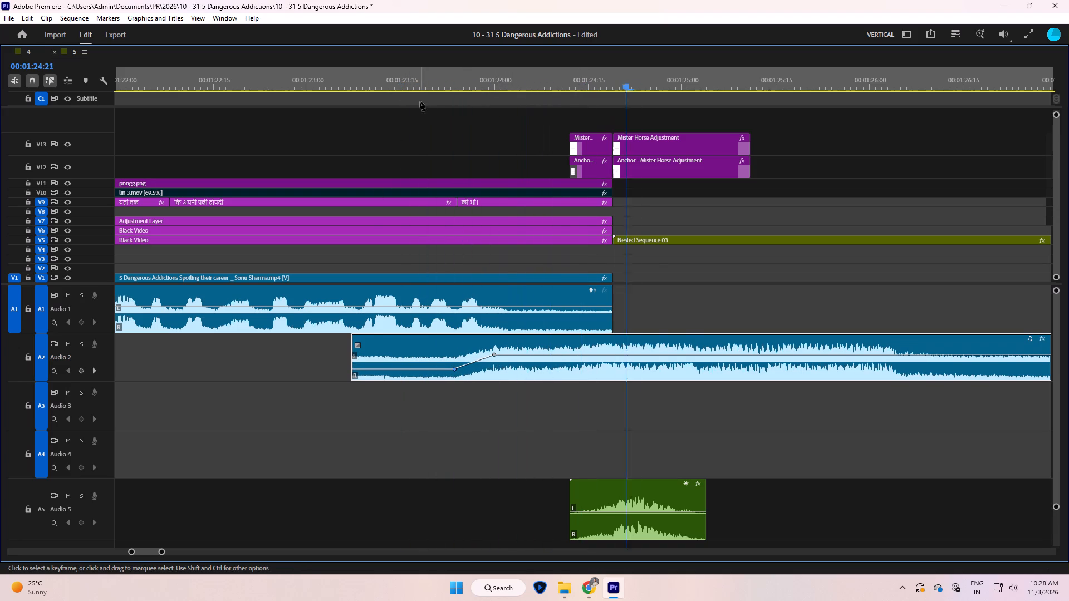
key(v)
key(space)
Add a fade-in at the A2 music's start, lengthen it to about 00:01:23:28, and play it back.
drag(359, 348, 385, 348)
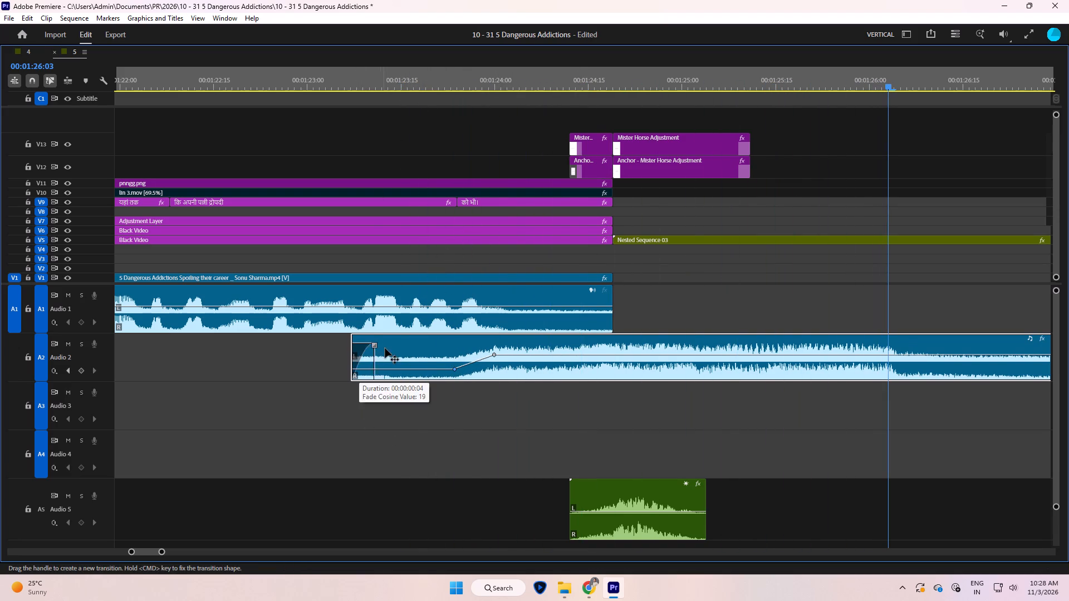
drag(385, 348, 391, 348)
drag(320, 71, 306, 78)
key(space)
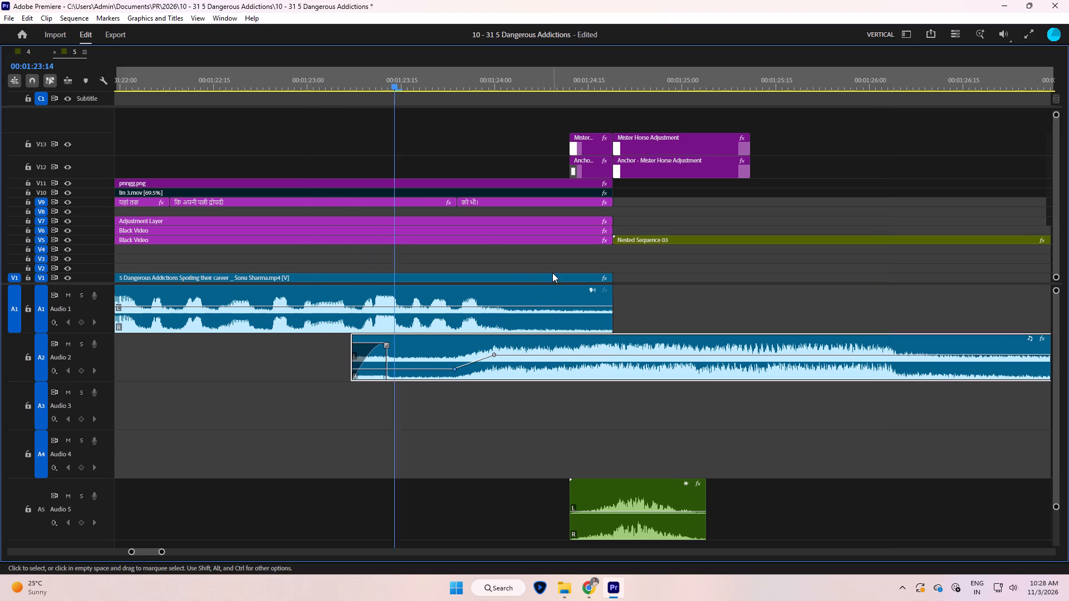
key(space)
drag(386, 346, 484, 358)
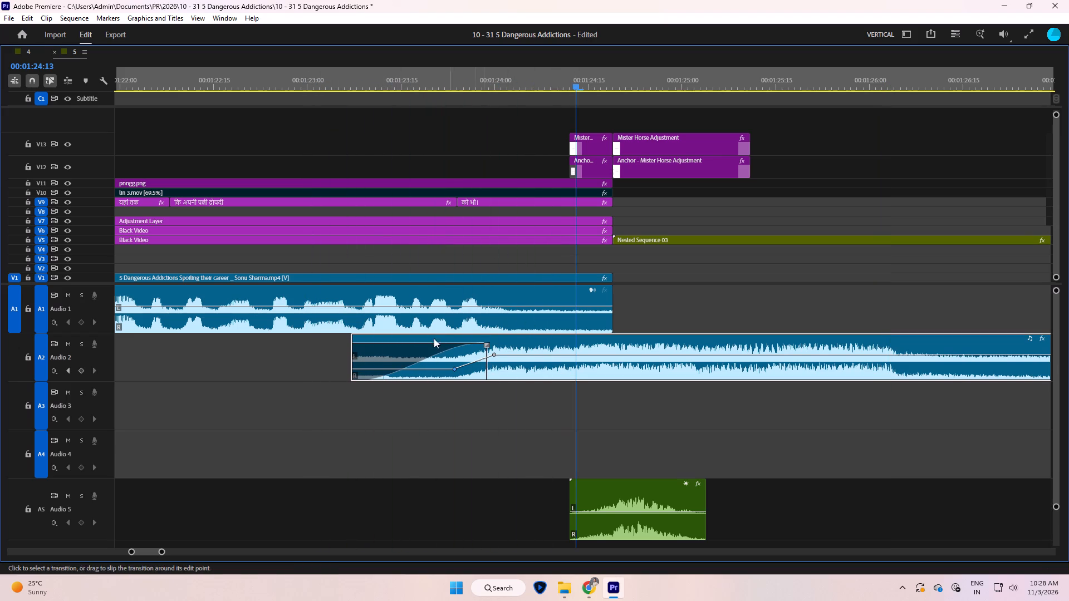
click(310, 74)
key(space)
Restore the full workspace, trim the A2 music's end to the Out point, and apply the default transition there.
key(grave)
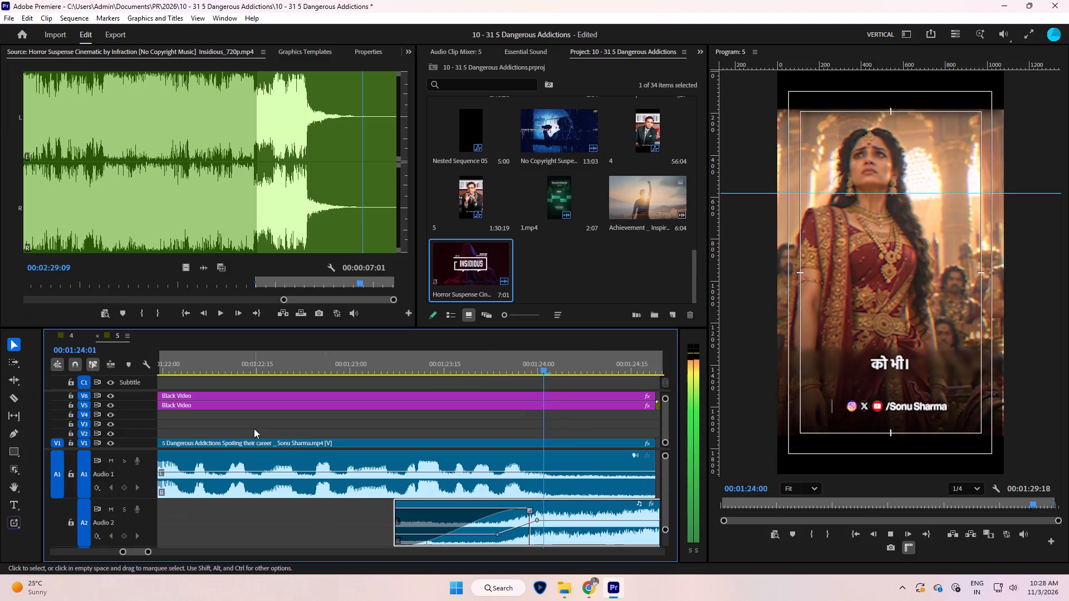
click(484, 427)
text(--)
key(minus)
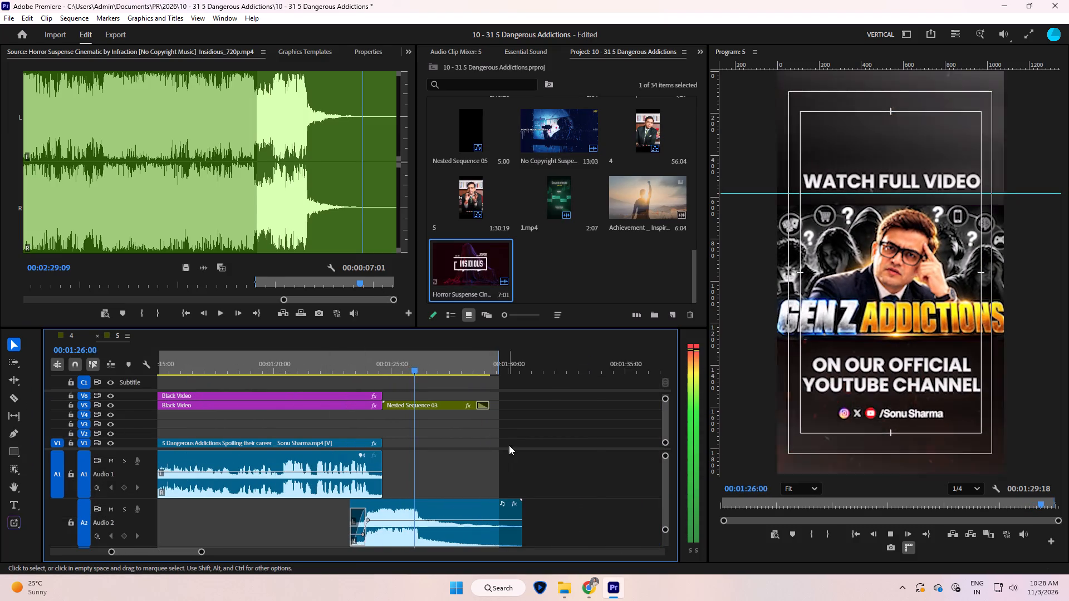
key(minus)
key(equal)
key(equal)
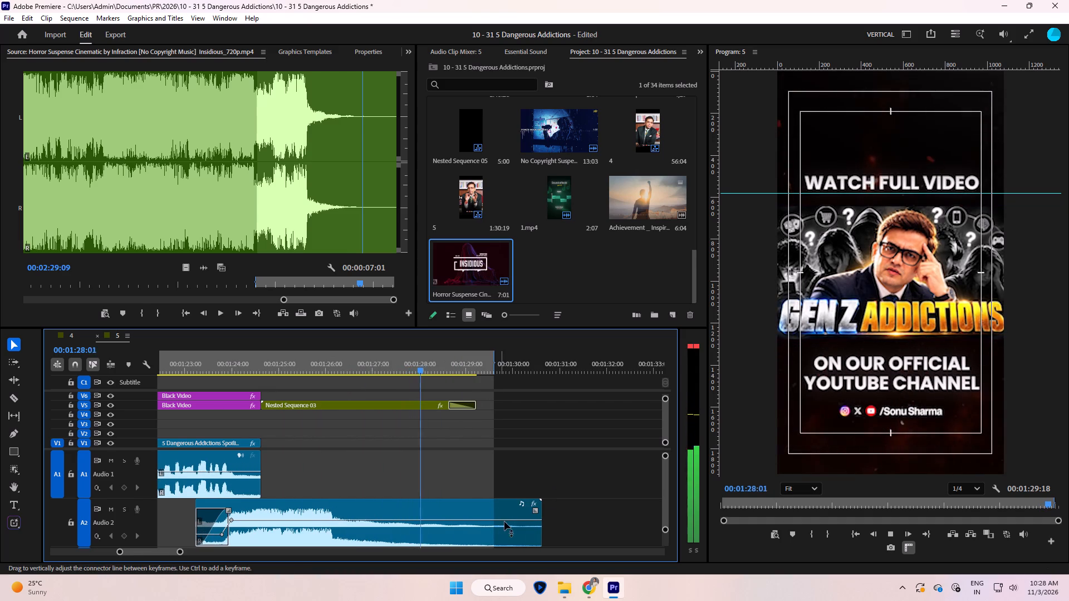
drag(547, 515, 497, 522)
right_click(497, 522)
key(minus)
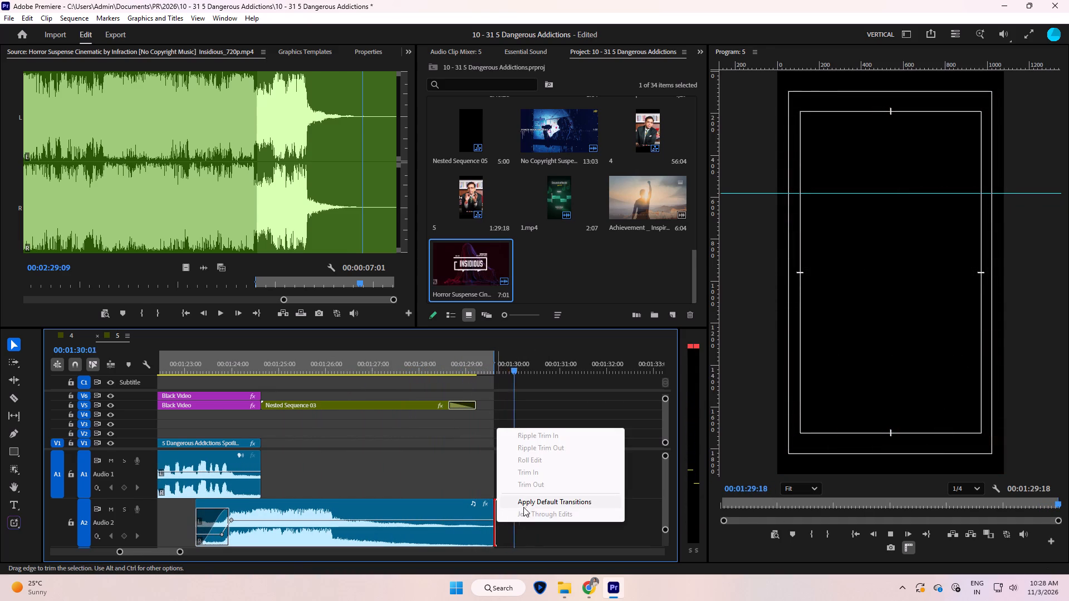
click(527, 503)
Trim the A2 music's end with its fade-out to the end card's end at 00:01:29:07 and save the project.
key(space)
click(454, 358)
drag(498, 524, 486, 530)
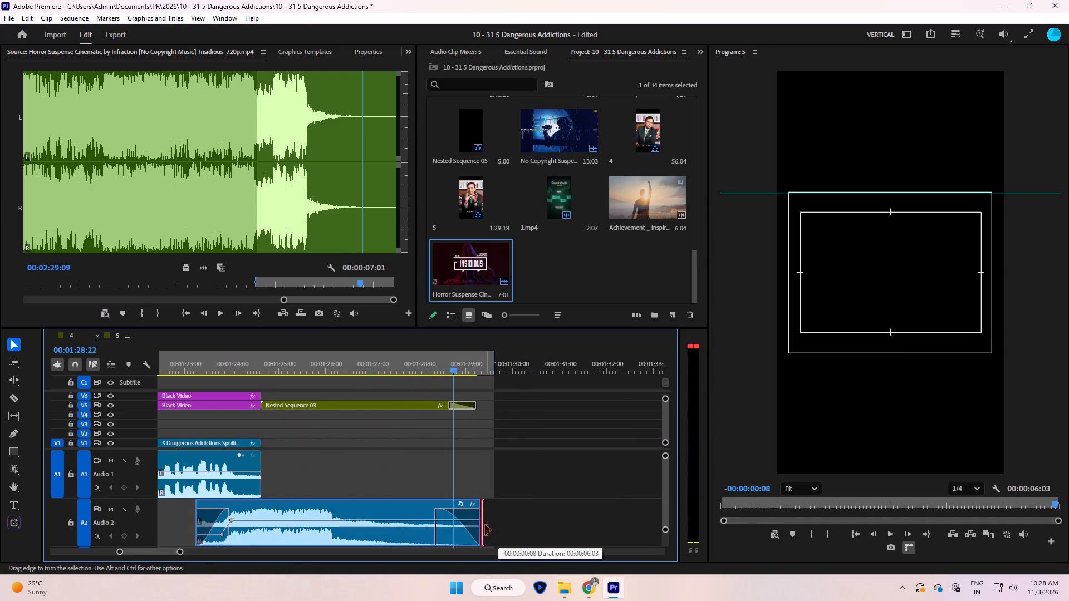
drag(486, 530, 483, 532)
key(ctrl+s)
click(540, 464)
key(Down)
click(538, 463)
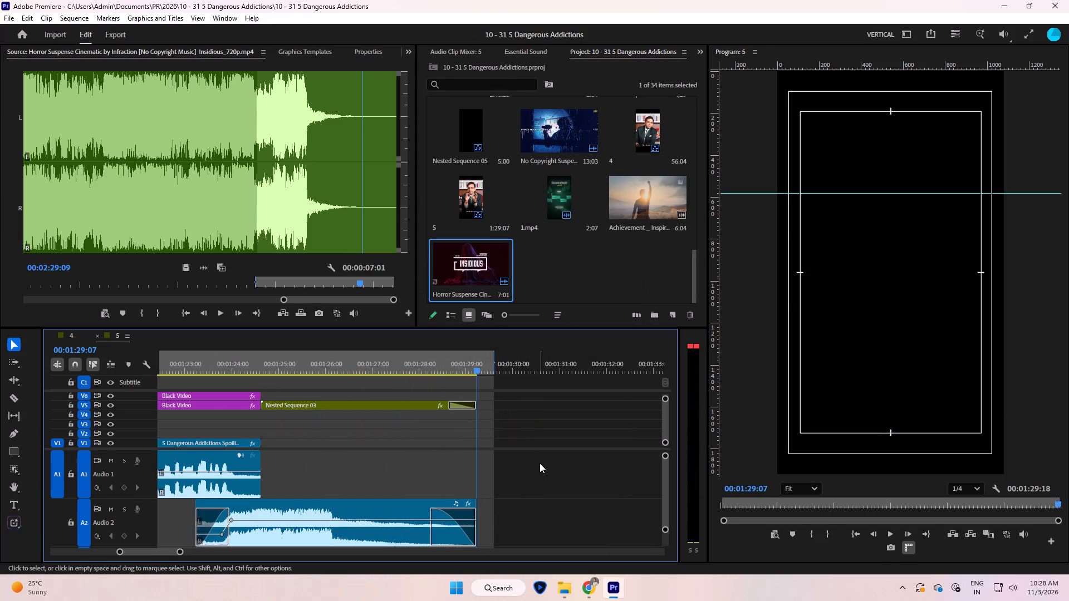
Mark the sequence's Out point at the end card's end, 00:01:29:07.
key(o)
click(540, 463)
Mark the sequence's In point at its very start, 00:00:00:00, and save the project.
key(minus)
key(minus)
key(minus)
key(minus)
key(minus)
key(minus)
key(minus)
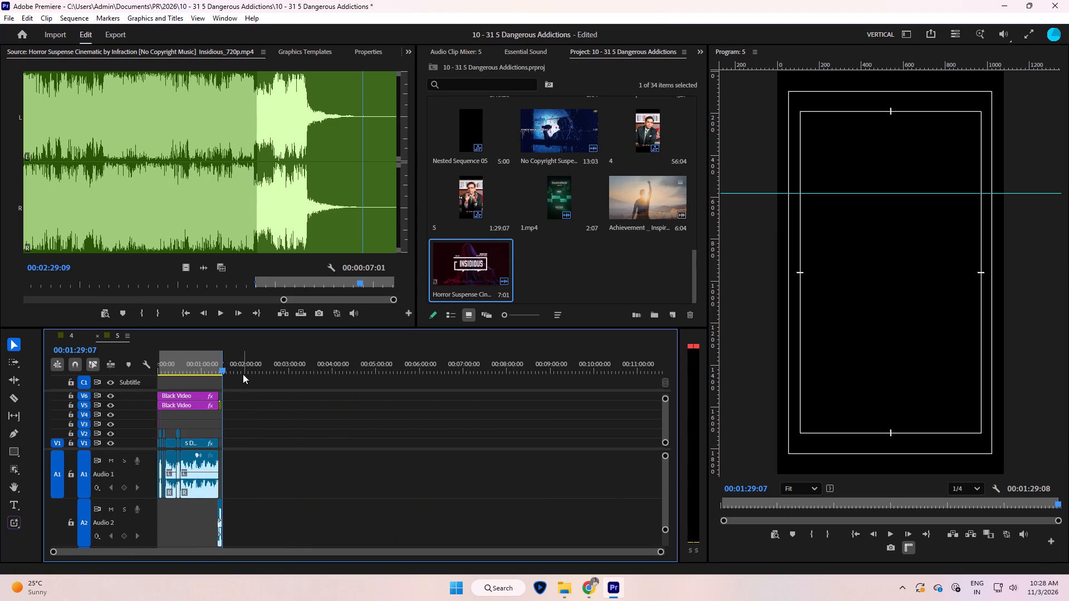
drag(242, 374, 40, 423)
key(equal)
key(equal)
key(equal)
key(minus)
click(485, 458)
key(i)
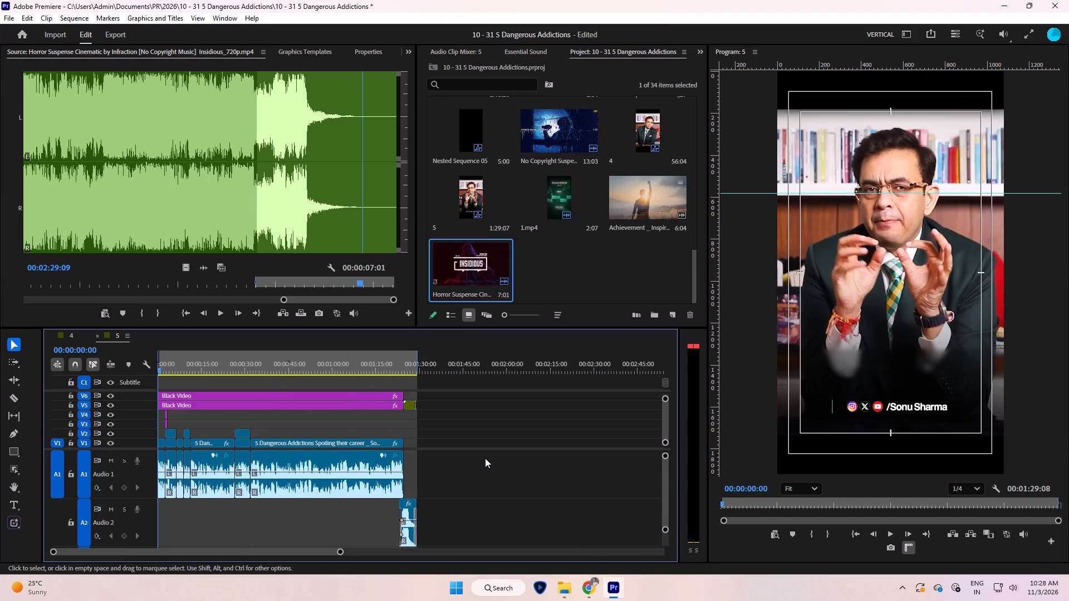
click(485, 458)
key(ctrl+s)
Set up sequence 5 for export with the file name 5 Dangerous Addictions for Gen Z in the 5 Dangerous Addictions Spoiling their career folder.
click(485, 458)
key(ctrl+m)
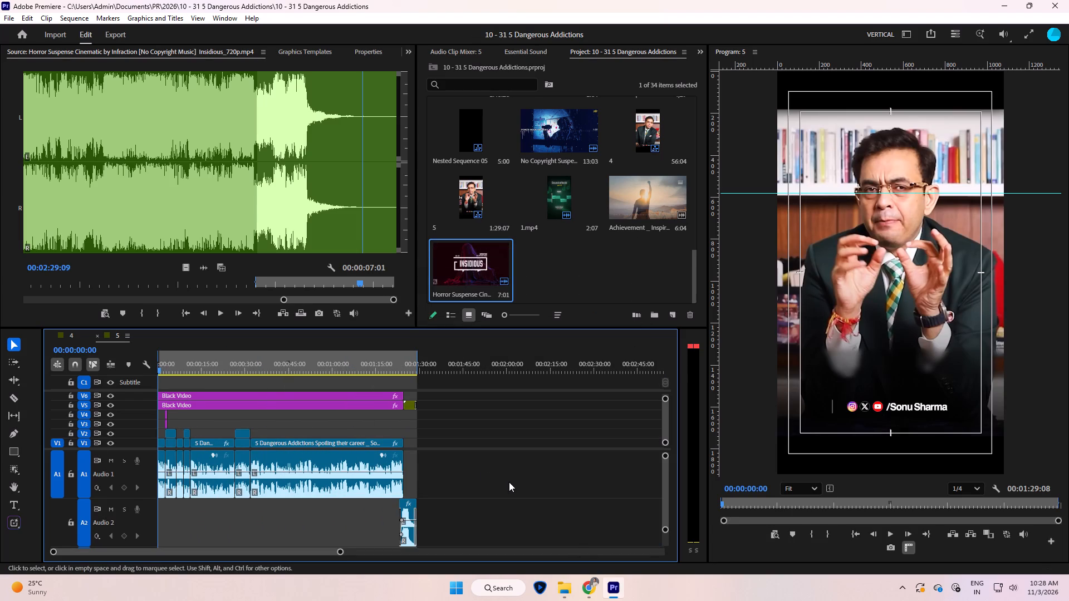
click(316, 111)
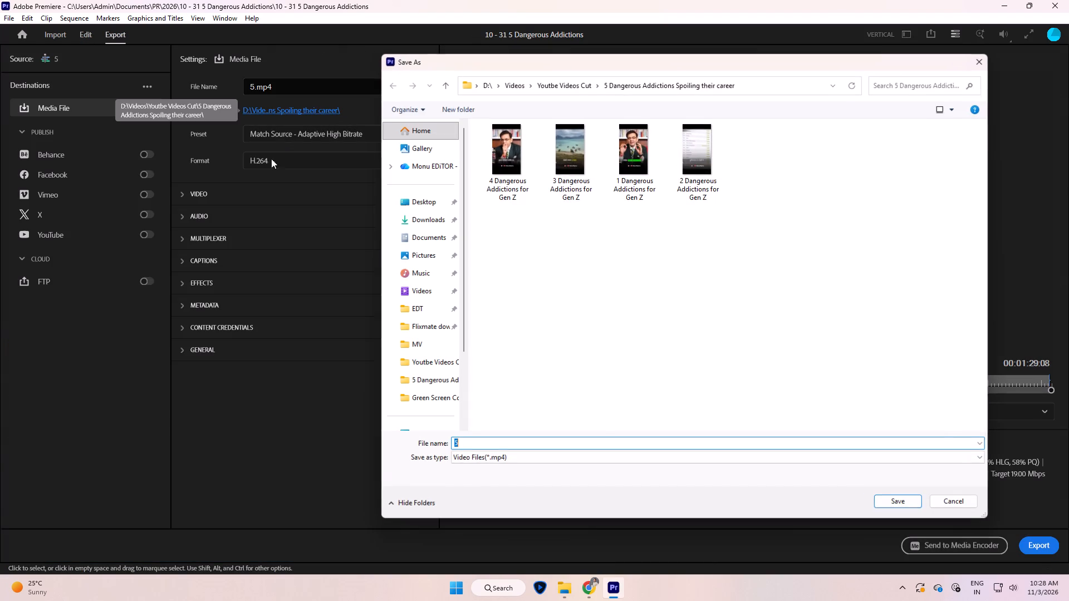
click(504, 173)
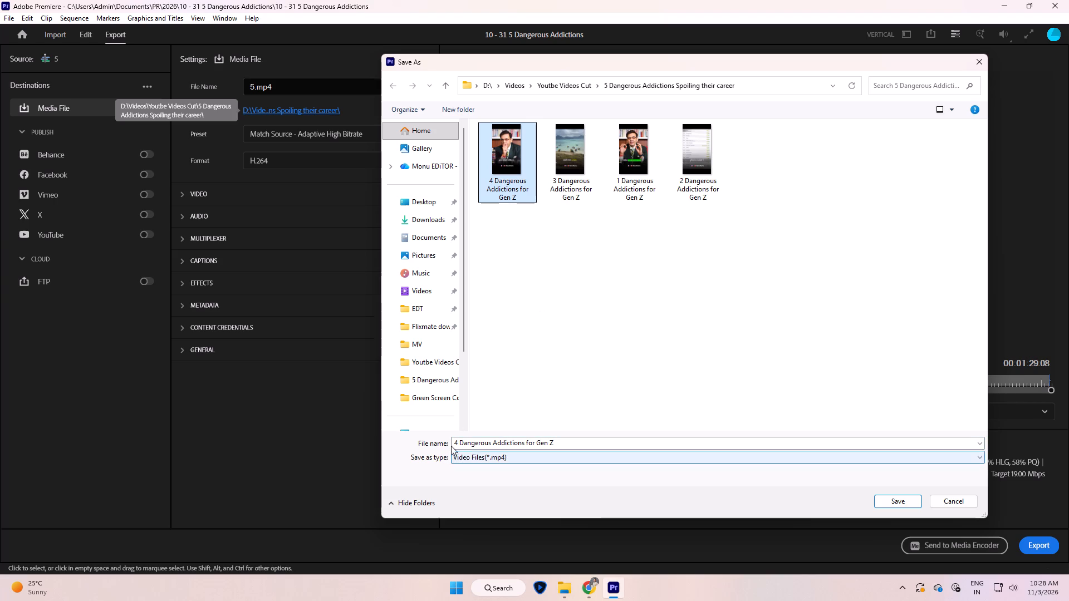
double_click(455, 440)
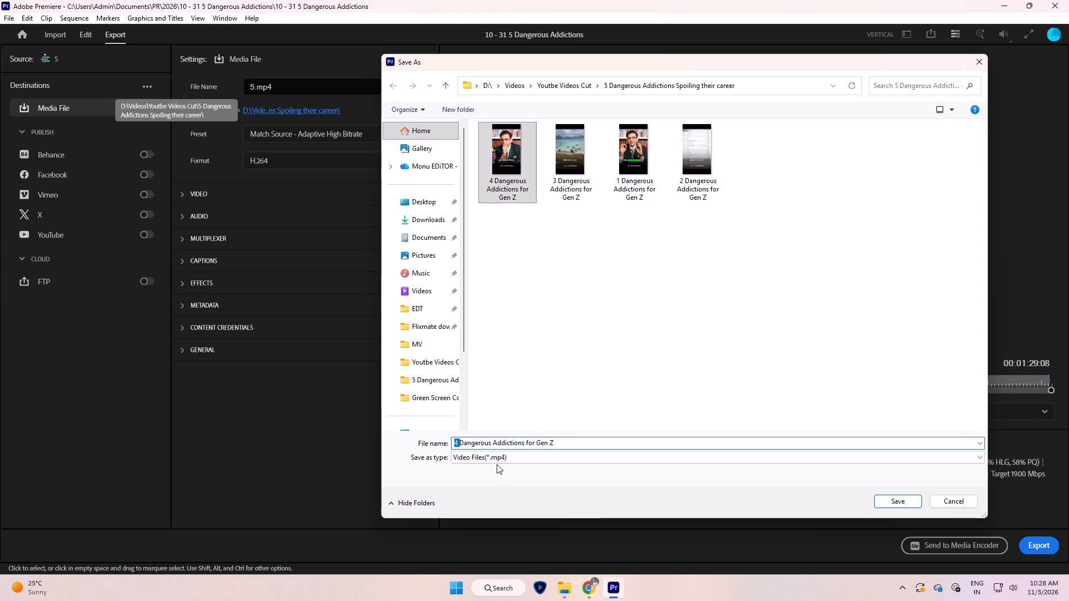
text(5)
key(space)
click(901, 501)
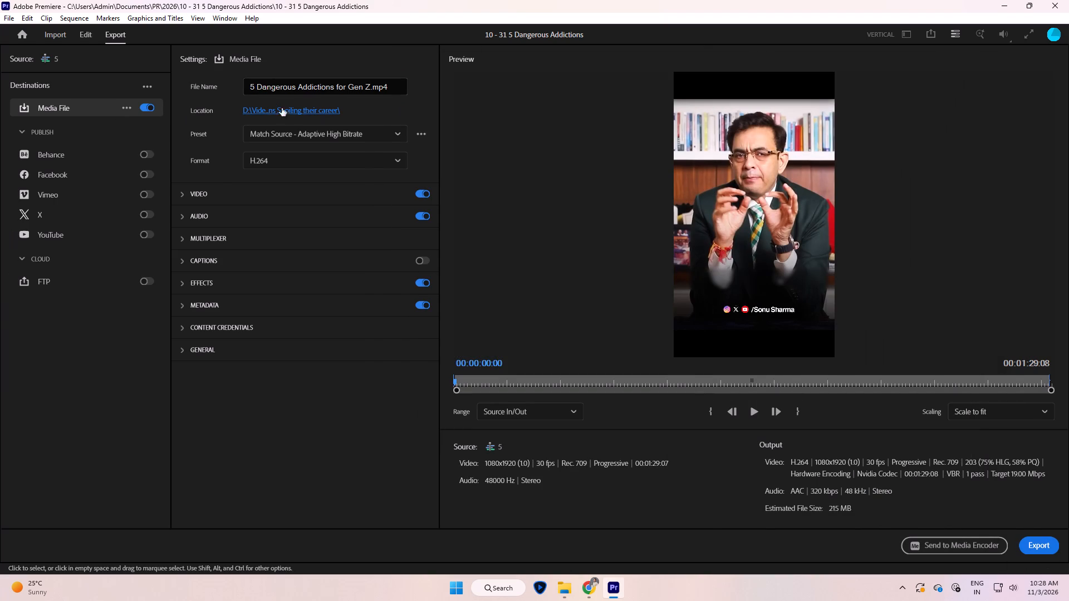
Recheck the output file's name and folder, then start exporting the marked range as H.264.
click(296, 114)
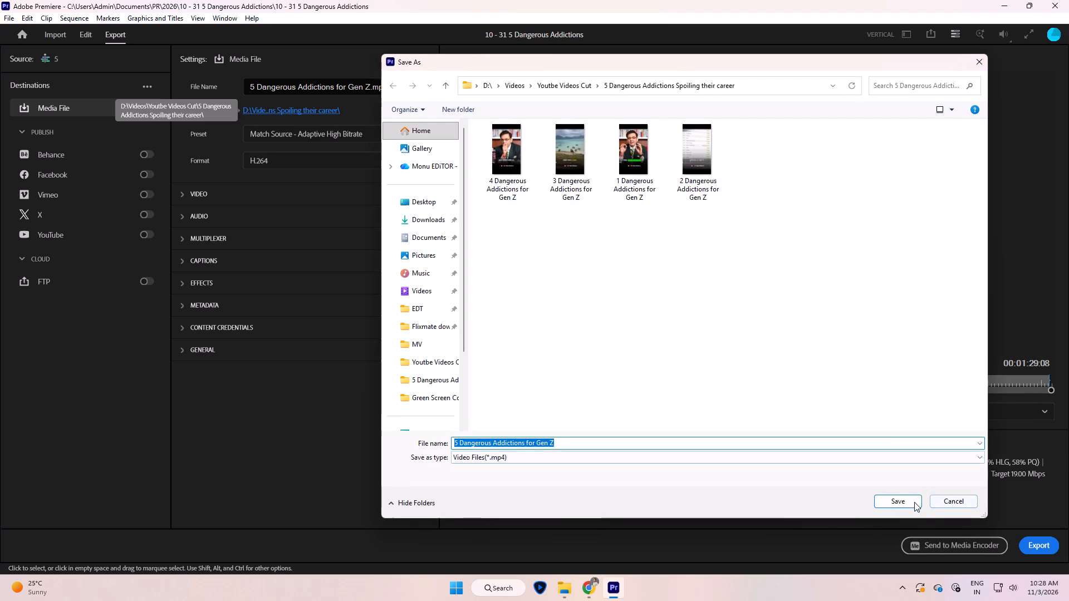
click(905, 496)
click(1042, 549)
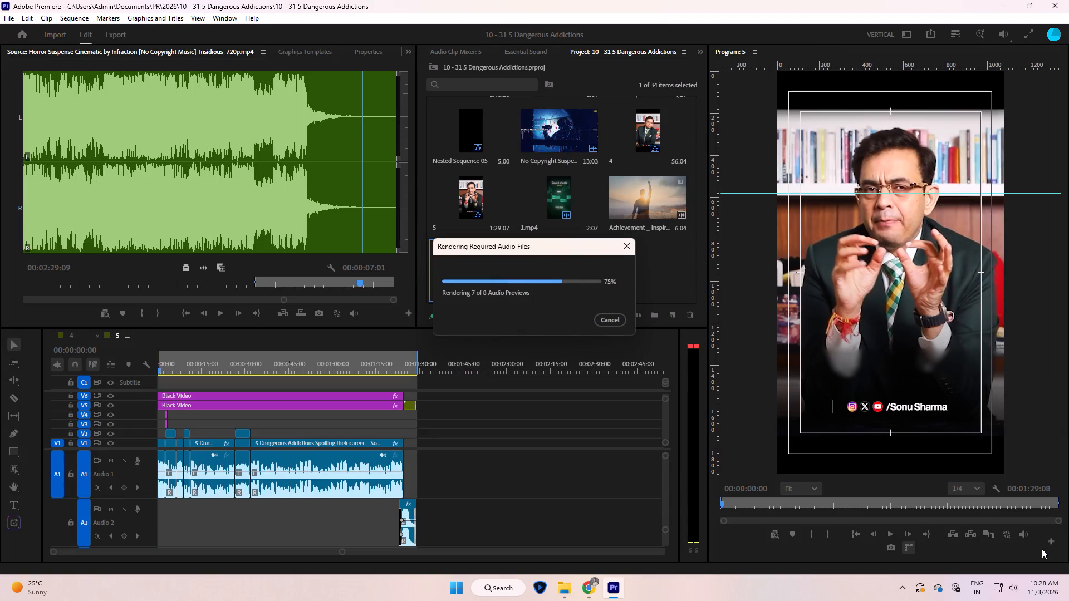
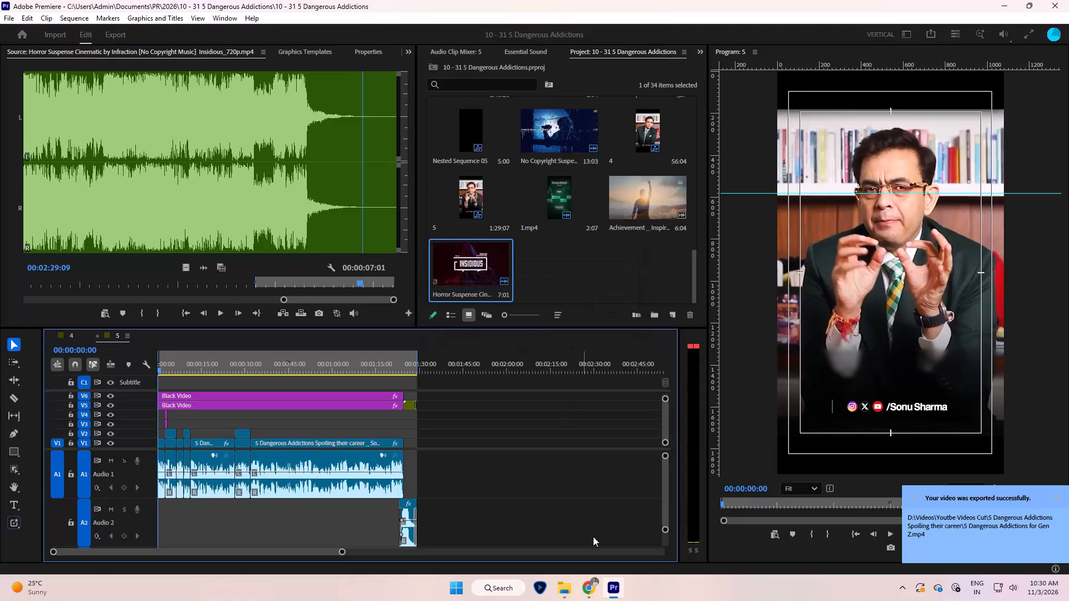
Switch from Premiere to the open Chrome browser window.
click(586, 582)
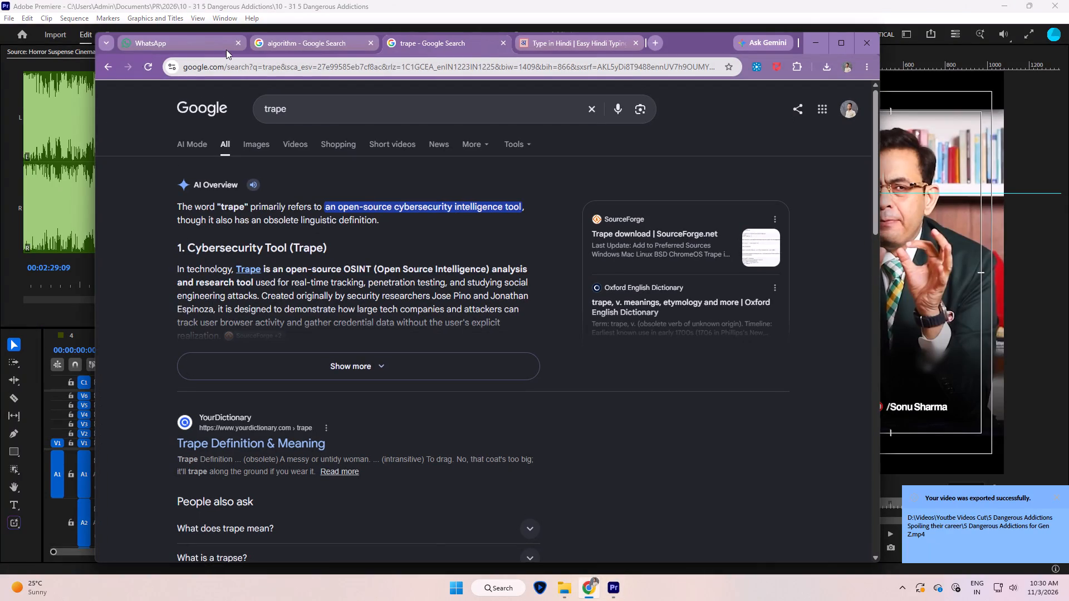